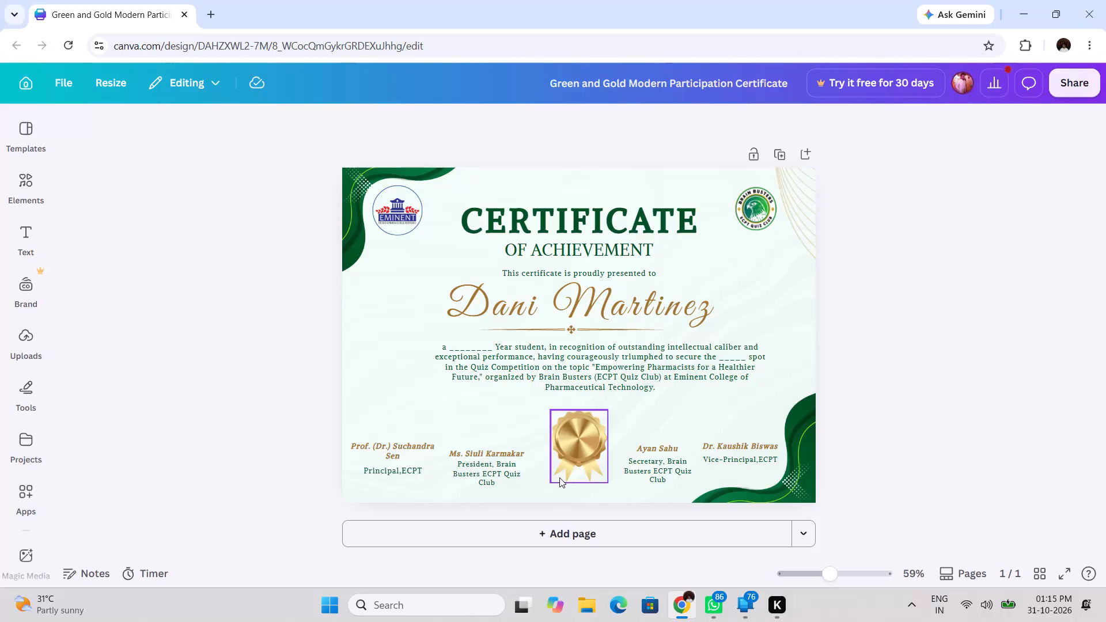
Delete the gold medal badge from the bottom centre of the certificate.
{"action": "left_click", "coordinate": [566, 456]}
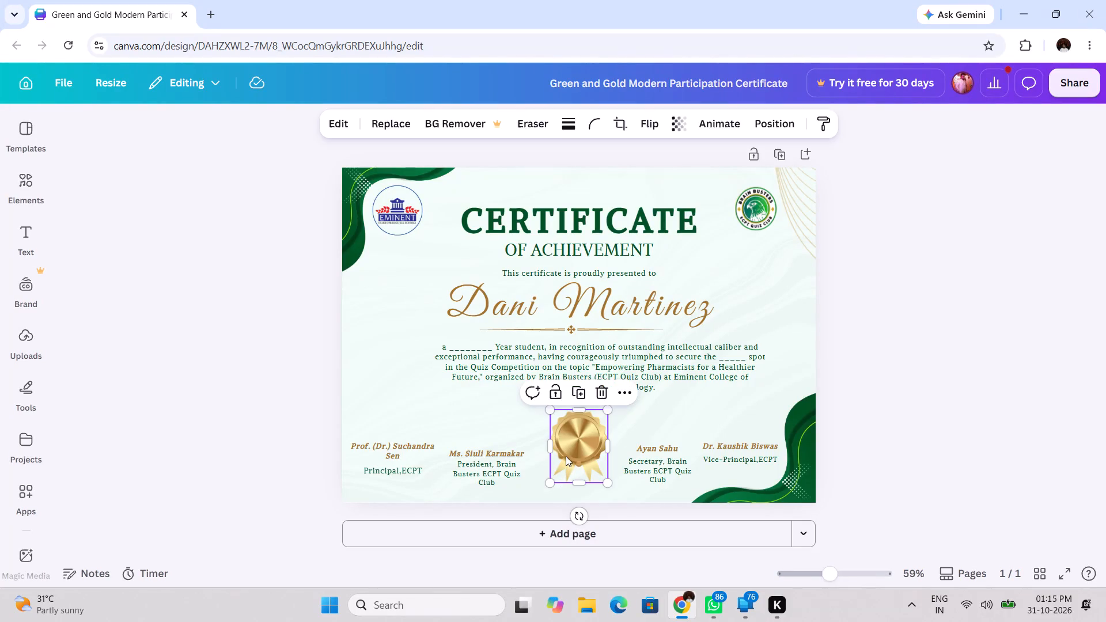
{"action": "key", "text": "Delete"}
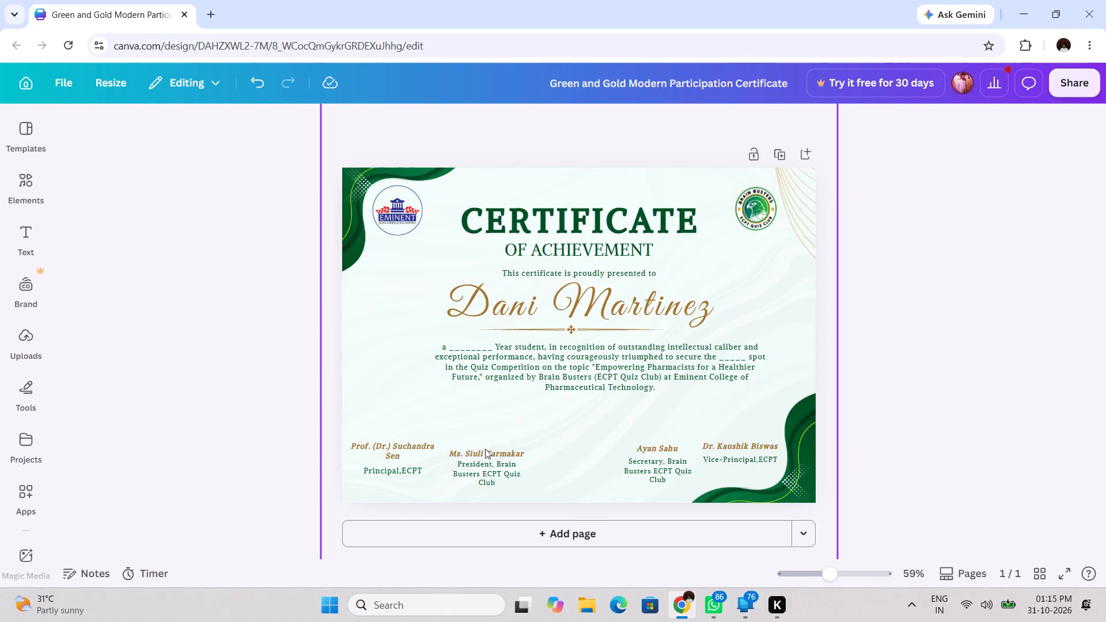
Move the club President's name and the title text below it inward, toward the space at the certificate's bottom centre.
{"action": "left_click", "coordinate": [480, 452]}
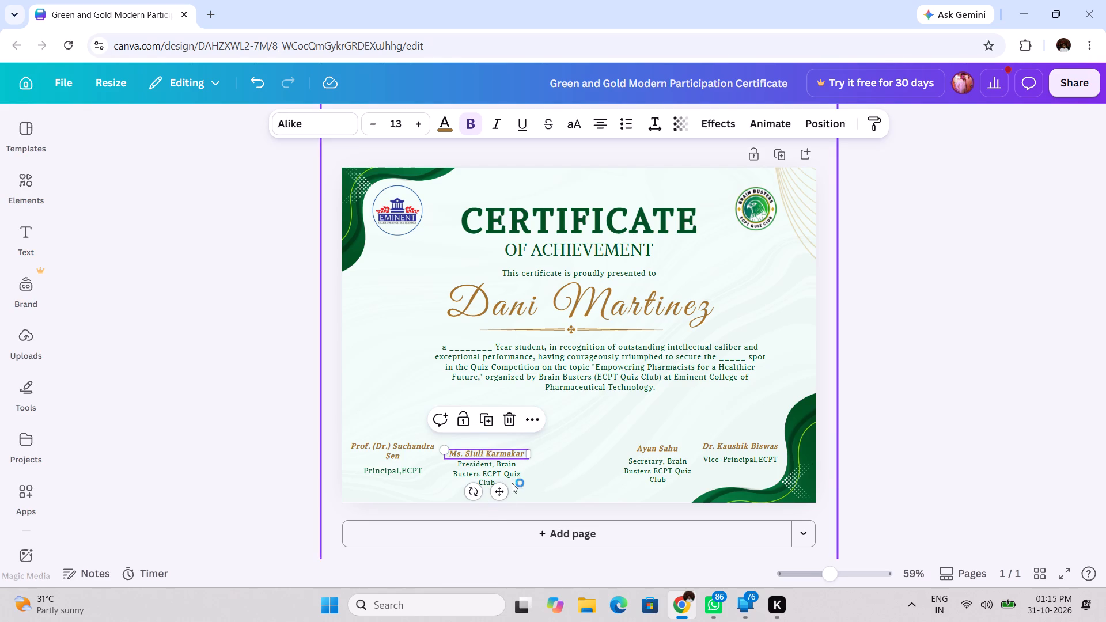
{"action": "left_click_drag", "start_coordinate": [496, 490], "coordinate": [526, 488]}
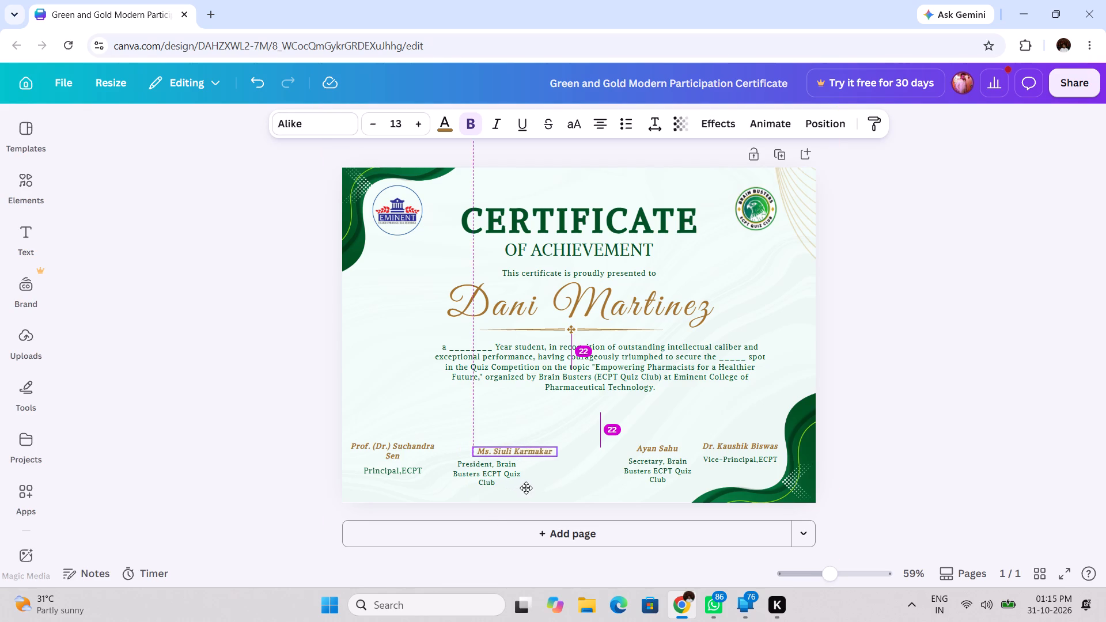
{"action": "left_click_drag", "start_coordinate": [526, 488], "coordinate": [535, 488]}
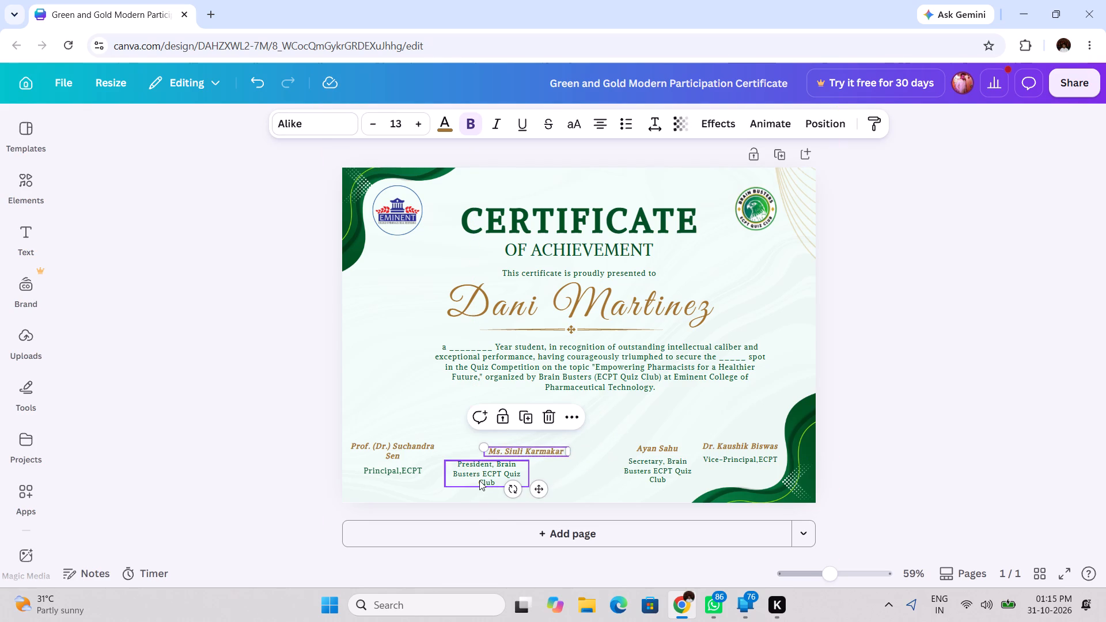
{"action": "left_click", "coordinate": [479, 480]}
{"action": "left_click_drag", "start_coordinate": [499, 515], "coordinate": [524, 518]}
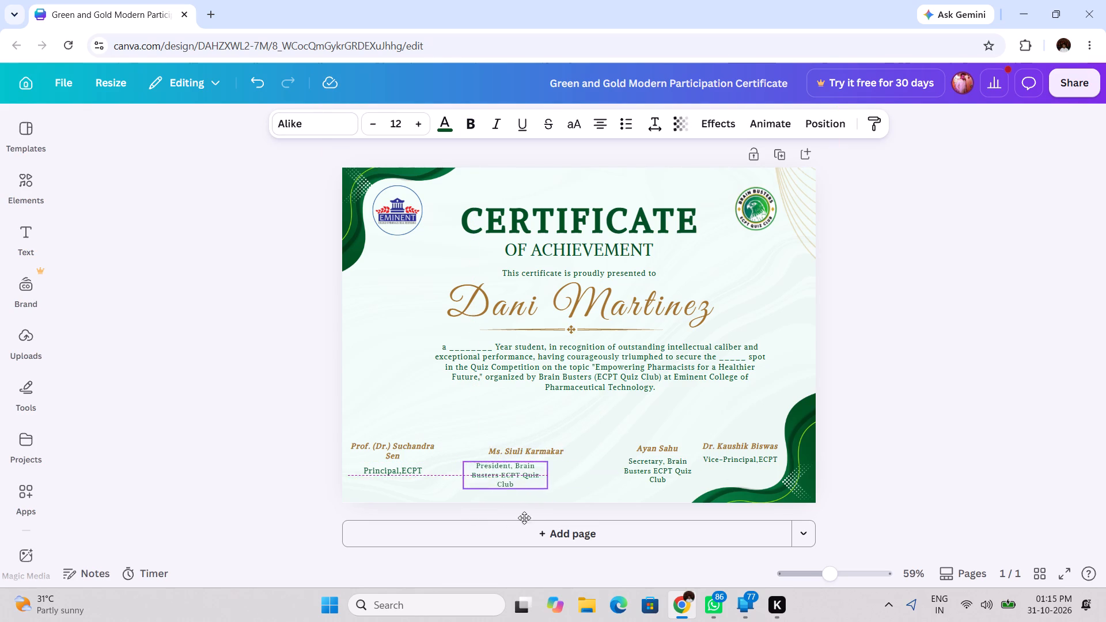
{"action": "left_click_drag", "start_coordinate": [524, 518], "coordinate": [539, 511]}
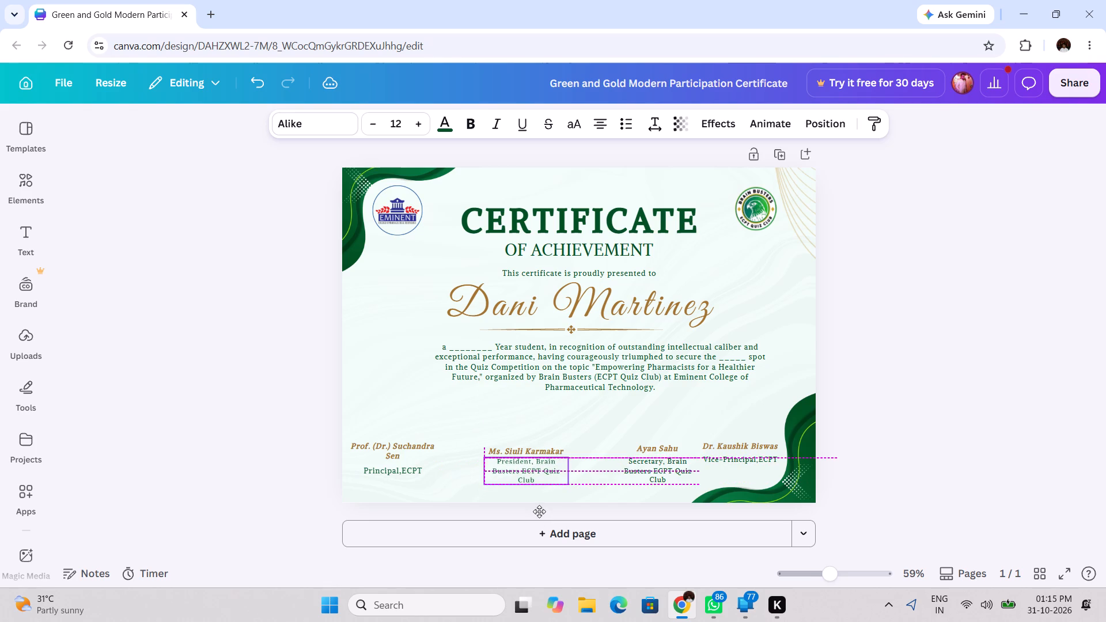
{"action": "left_click_drag", "start_coordinate": [539, 511], "coordinate": [533, 514]}
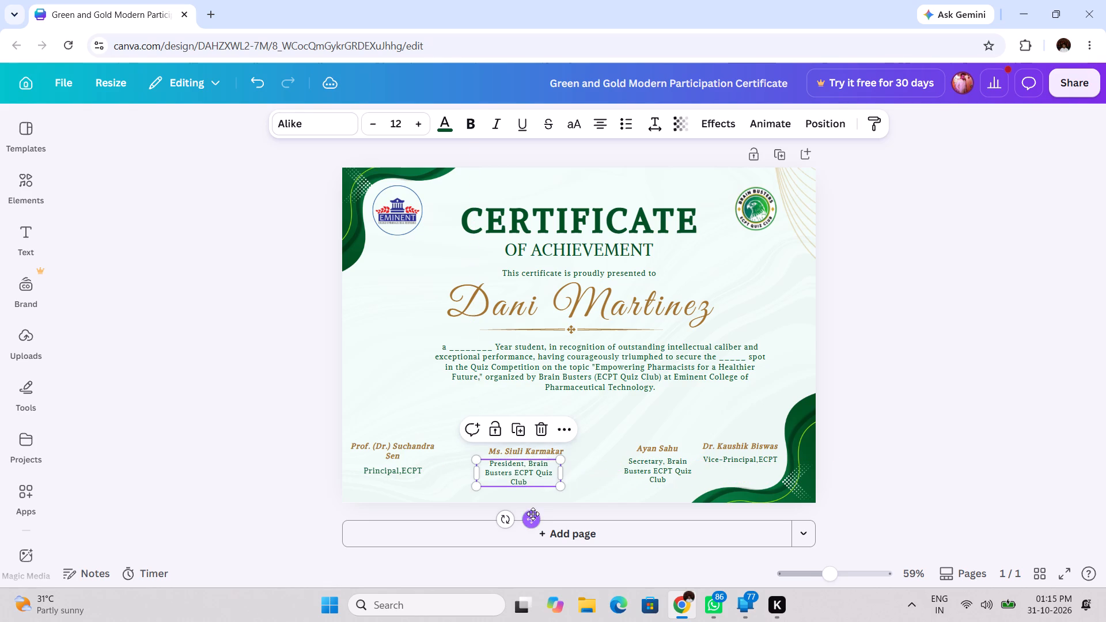
Move the Principal's name and the "Principal,ECPT" title inward from the certificate's edge, closer to the President's signature block.
{"action": "left_click", "coordinate": [403, 447]}
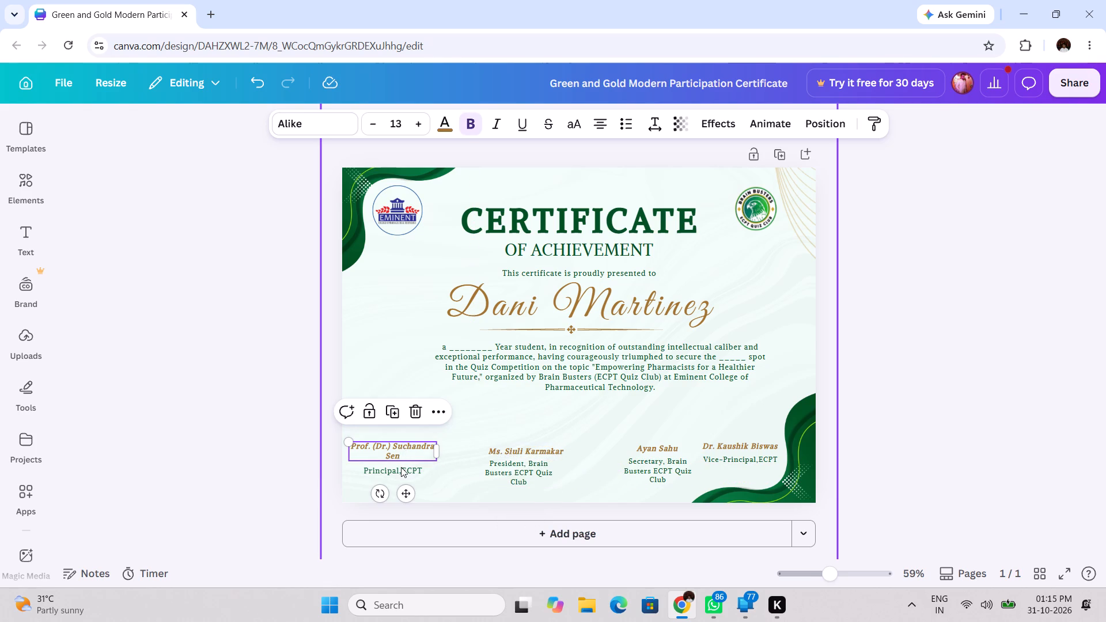
{"action": "left_click_drag", "start_coordinate": [407, 494], "coordinate": [430, 496]}
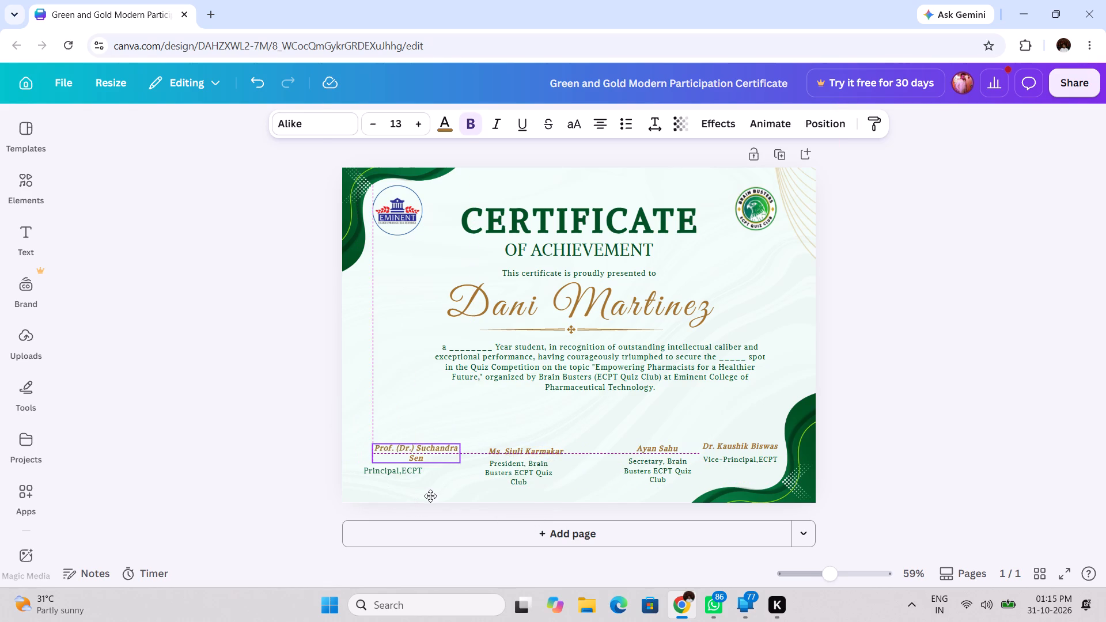
{"action": "left_click_drag", "start_coordinate": [430, 496], "coordinate": [437, 499]}
{"action": "left_click", "coordinate": [398, 471]}
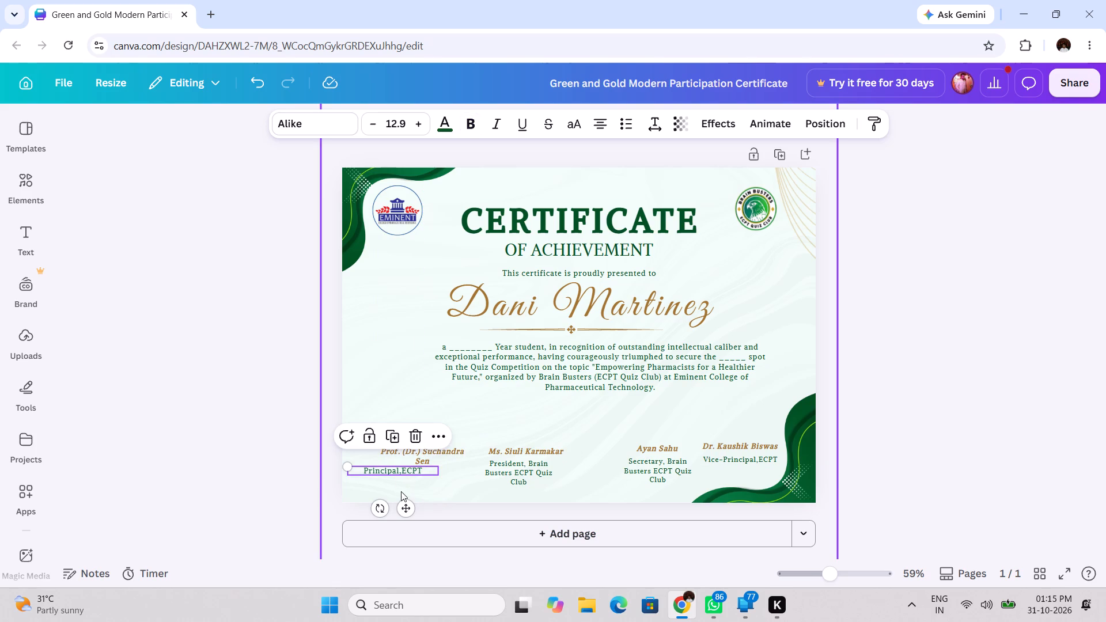
{"action": "left_click_drag", "start_coordinate": [406, 506], "coordinate": [445, 506]}
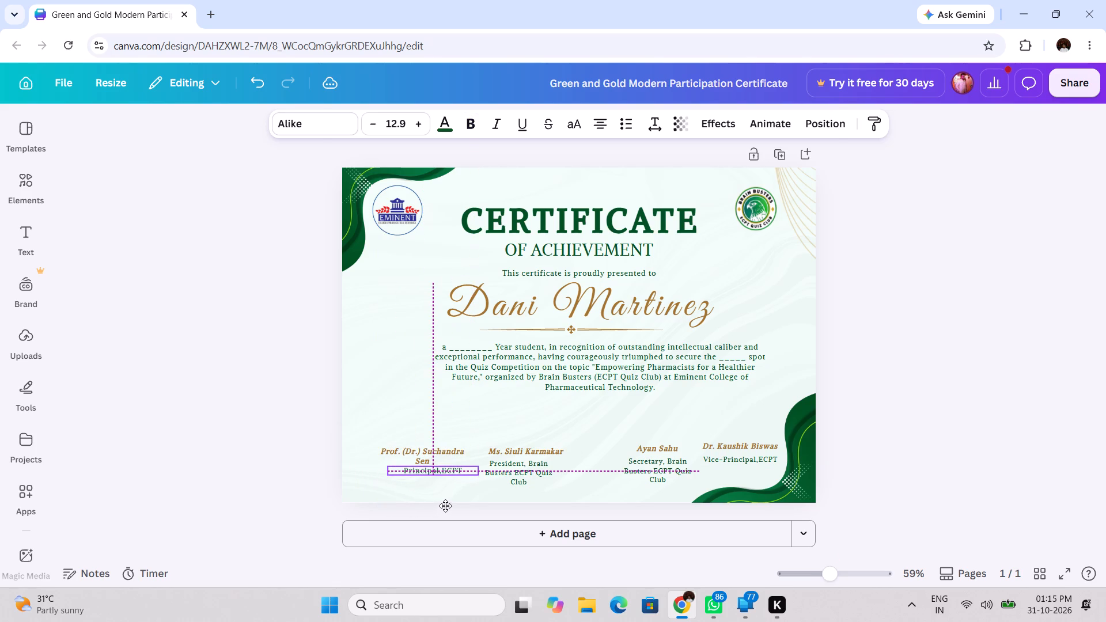
Move the "Principal,ECPT" title beneath the principal's name at the lower left of the certificate.
{"action": "left_click_drag", "start_coordinate": [445, 506], "coordinate": [433, 506]}
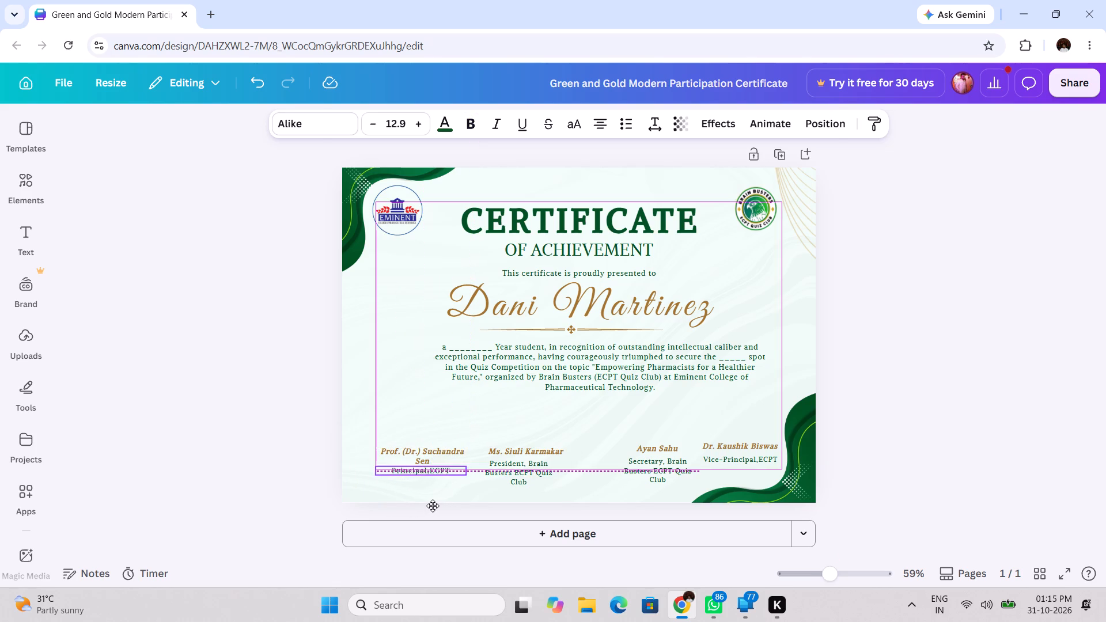
{"action": "left_click_drag", "start_coordinate": [433, 506], "coordinate": [434, 506]}
{"action": "left_click_drag", "start_coordinate": [434, 506], "coordinate": [434, 505]}
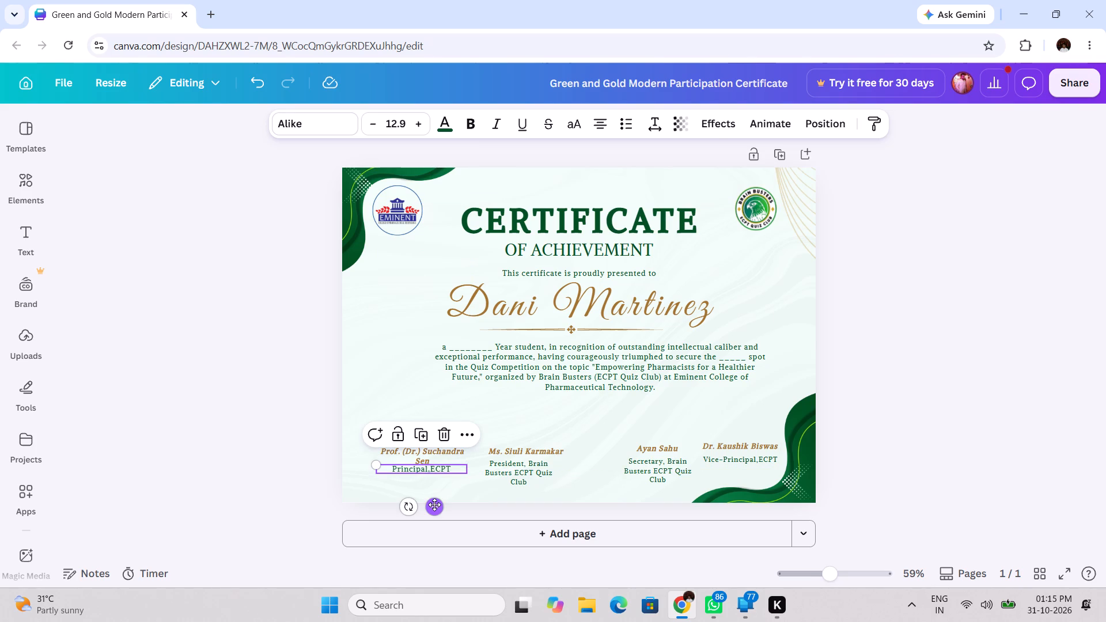
{"action": "left_click", "coordinate": [438, 509]}
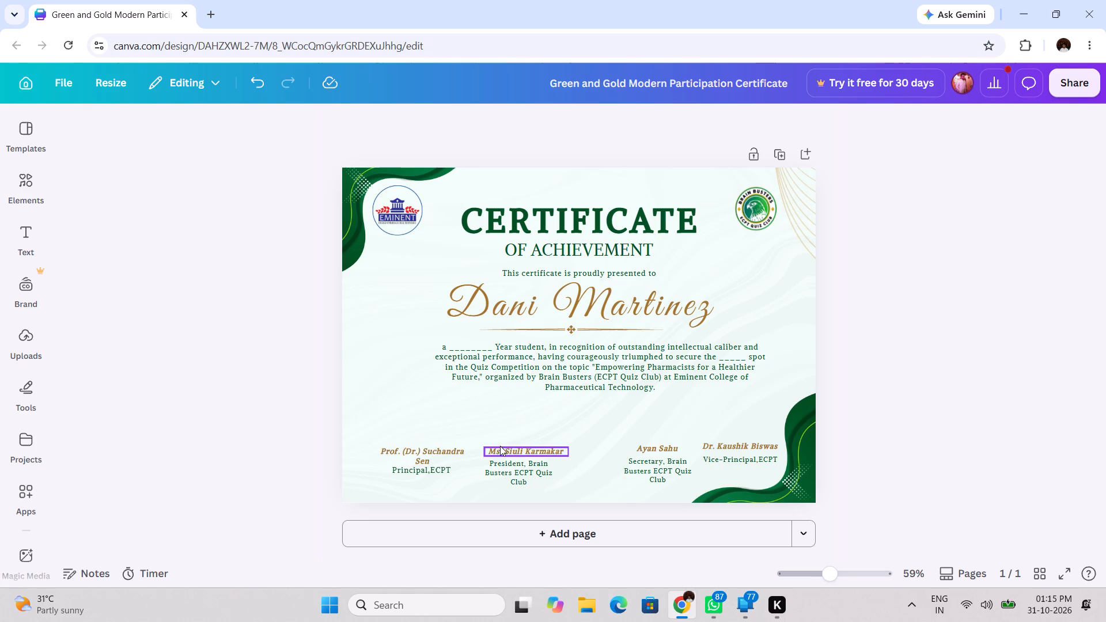
Select the secretary's name in the signatory row.
{"action": "left_click", "coordinate": [657, 445]}
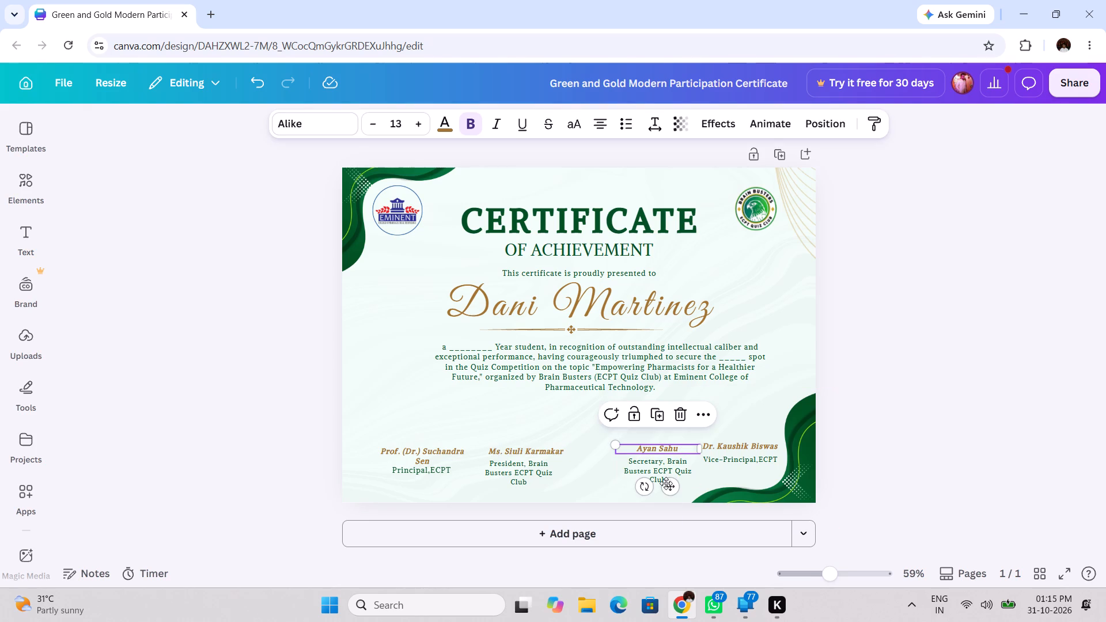
Shift the secretary's name and the "Secretary, Brain Busters ECPT Quiz Club" title beneath it closer to the president's block.
{"action": "left_click_drag", "start_coordinate": [668, 488], "coordinate": [634, 490]}
{"action": "left_click", "coordinate": [653, 467]}
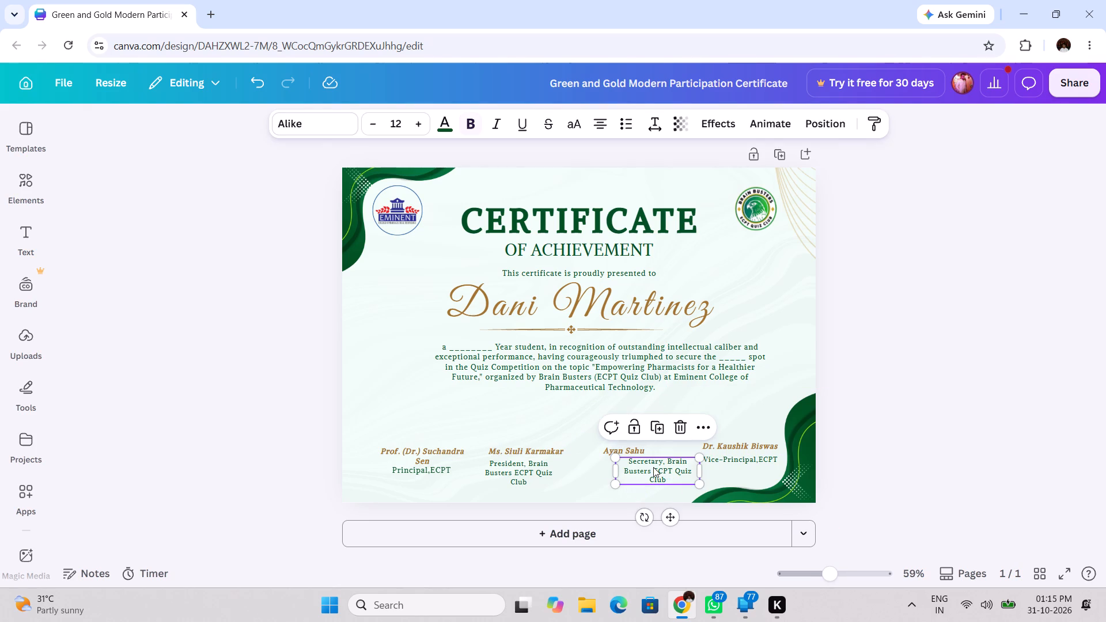
{"action": "left_click_drag", "start_coordinate": [670, 519], "coordinate": [641, 516]}
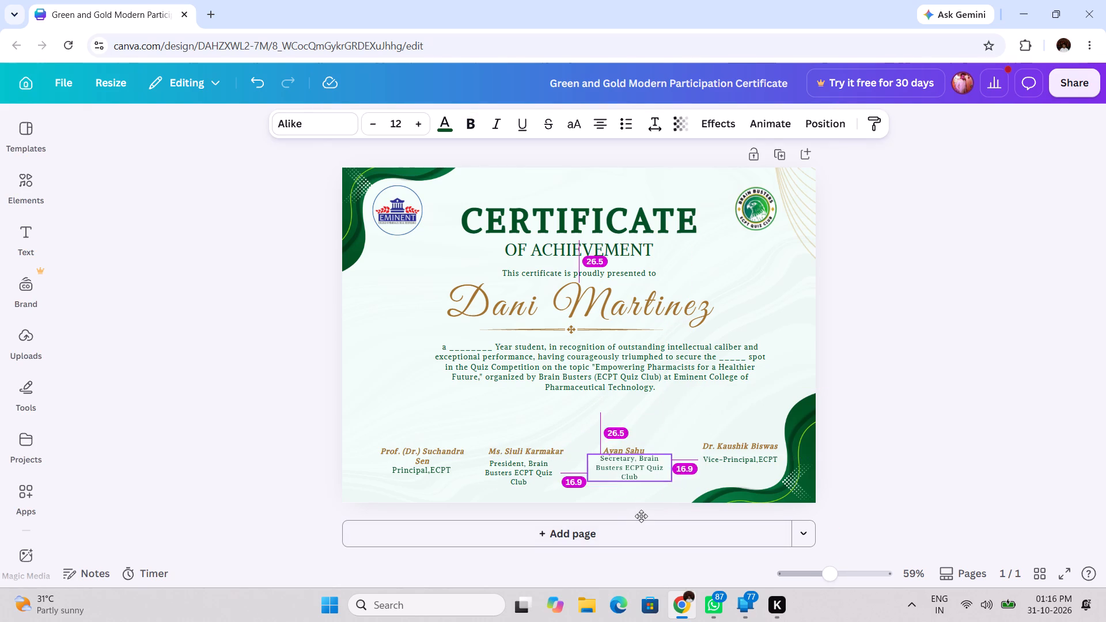
{"action": "left_click_drag", "start_coordinate": [641, 516], "coordinate": [638, 519]}
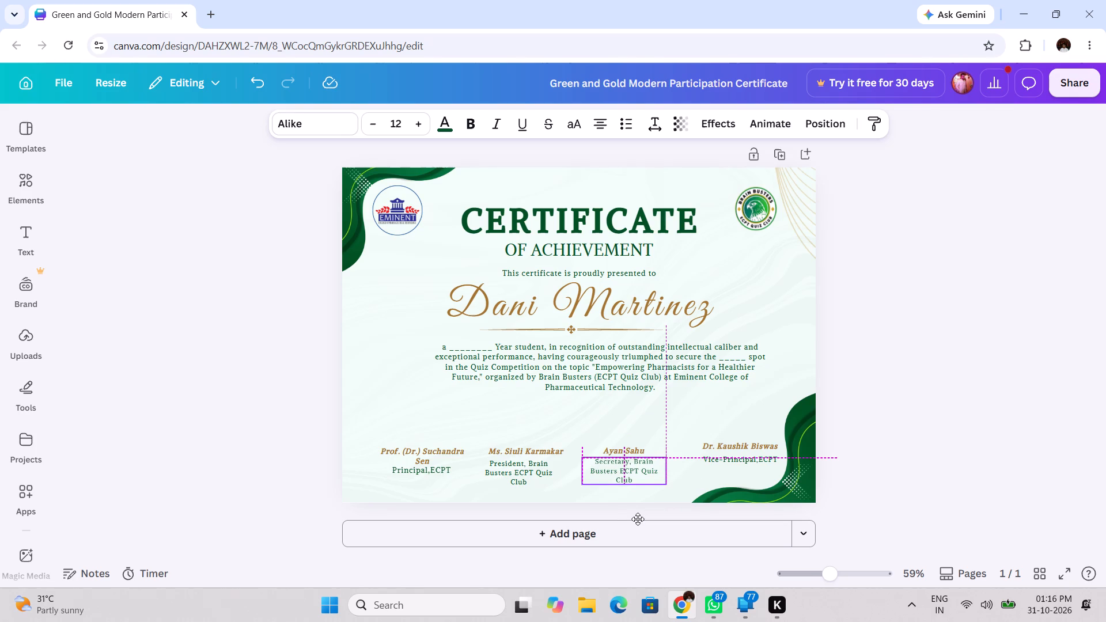
{"action": "left_click_drag", "start_coordinate": [638, 519], "coordinate": [640, 519]}
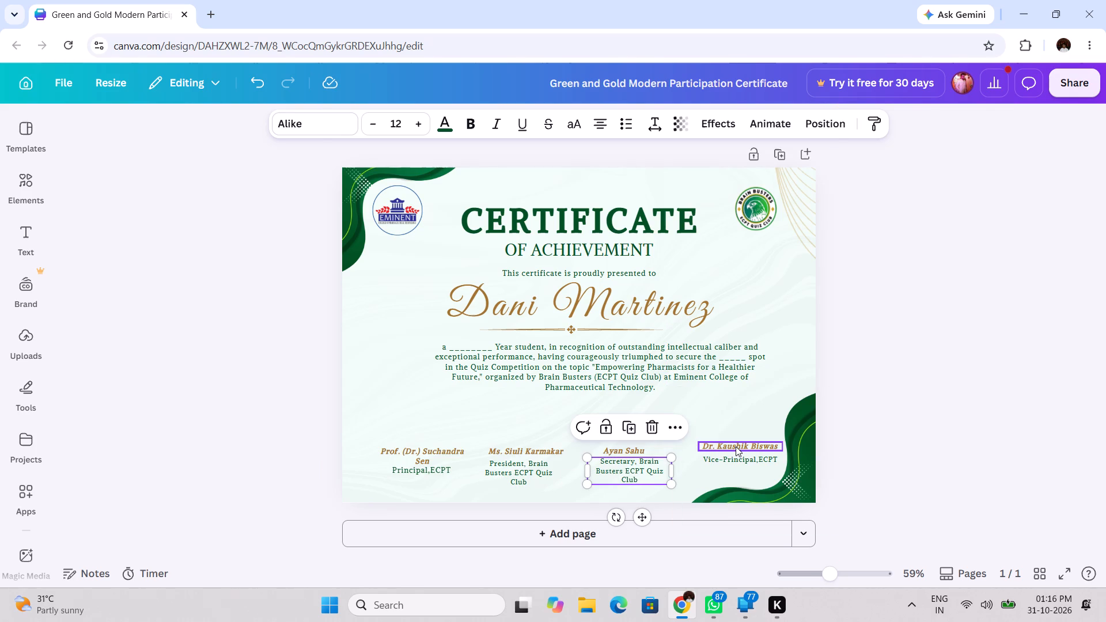
Move the vice-principal's name inward from the green corner and down, level with the other signatory names.
{"action": "left_click", "coordinate": [736, 446]}
{"action": "left_click_drag", "start_coordinate": [753, 484], "coordinate": [747, 484]}
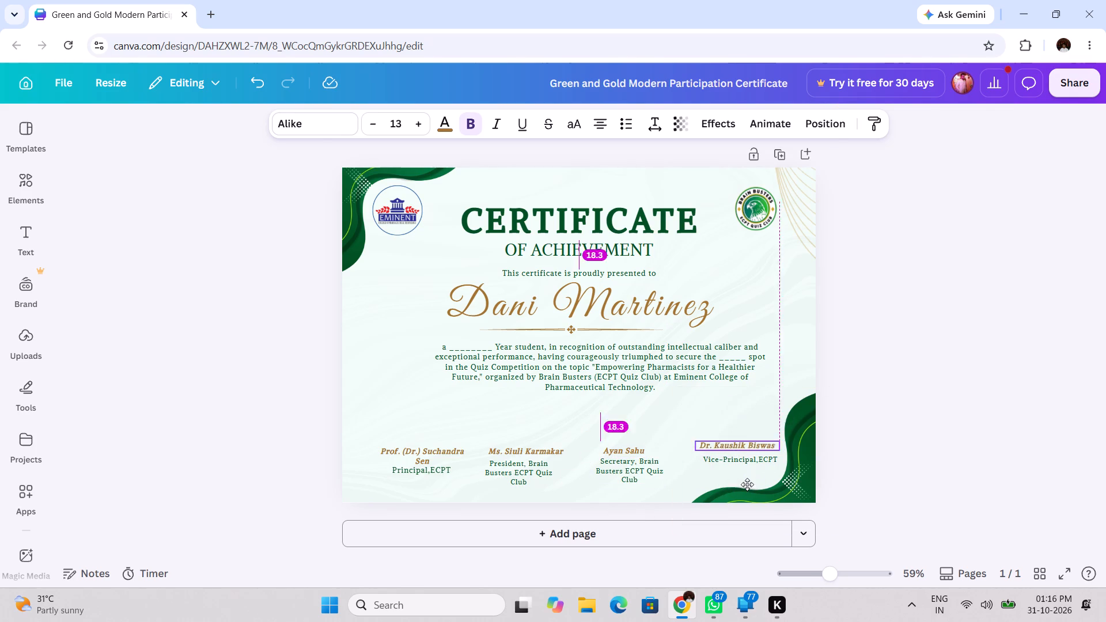
{"action": "left_click_drag", "start_coordinate": [747, 484], "coordinate": [724, 491]}
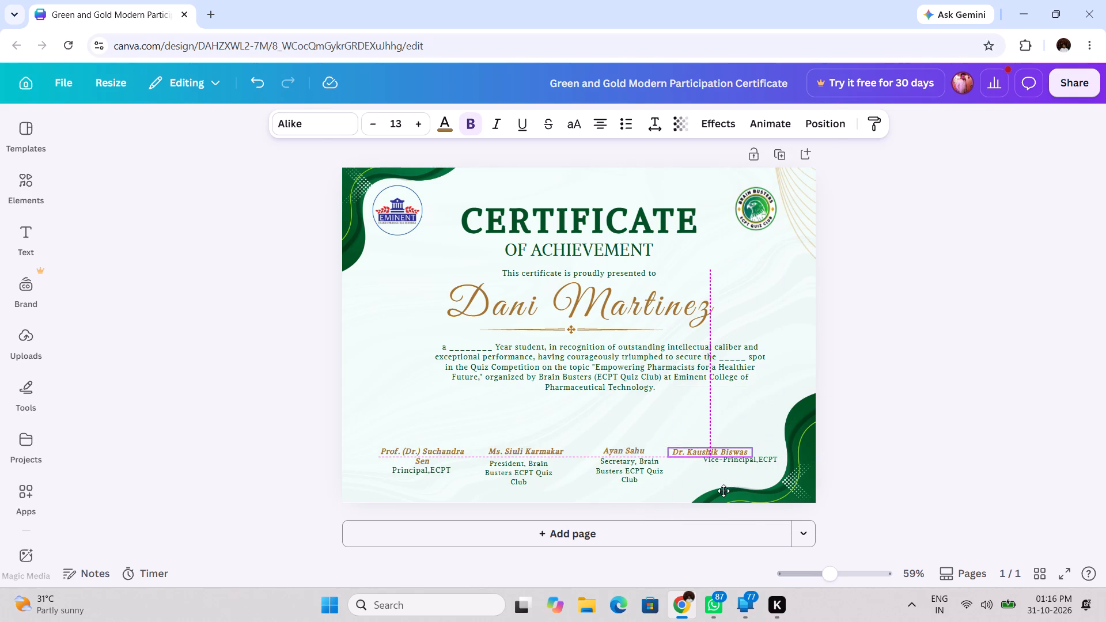
{"action": "left_click_drag", "start_coordinate": [724, 491], "coordinate": [721, 491]}
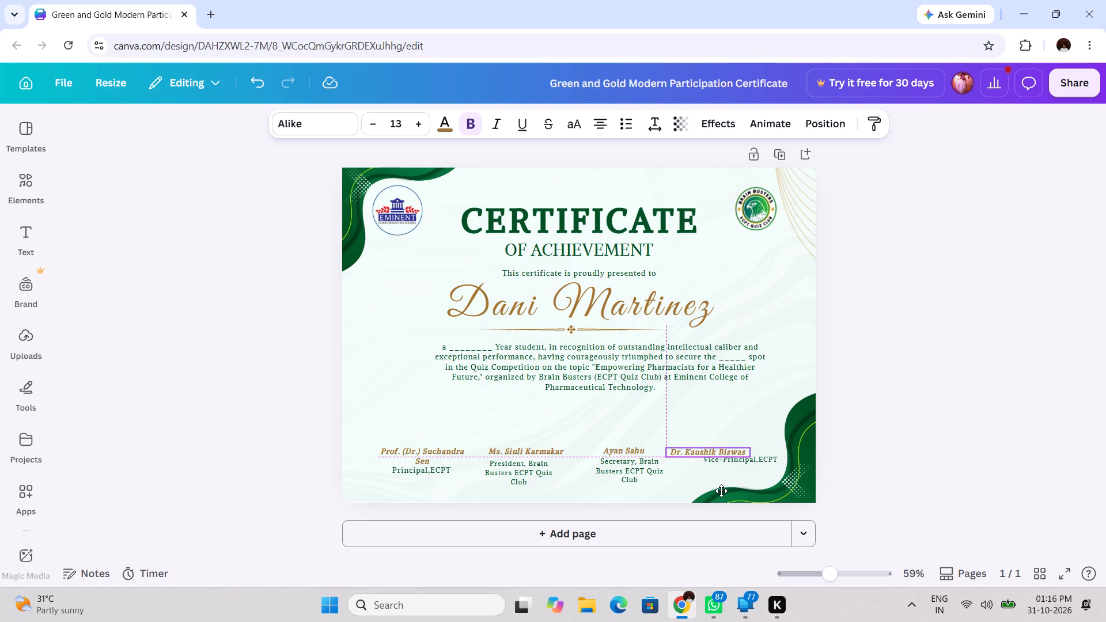
{"action": "left_click_drag", "start_coordinate": [721, 491], "coordinate": [722, 490]}
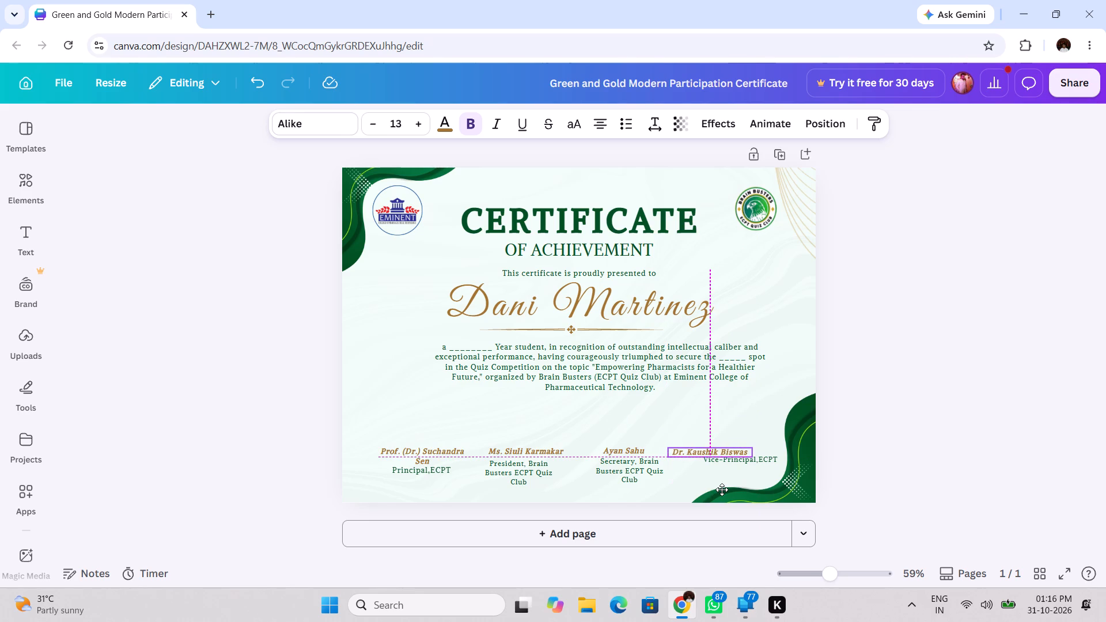
{"action": "left_click_drag", "start_coordinate": [722, 490], "coordinate": [725, 490]}
Move the "Vice-Principal,ECPT" title directly beneath the vice-principal's name.
{"action": "left_click", "coordinate": [745, 460]}
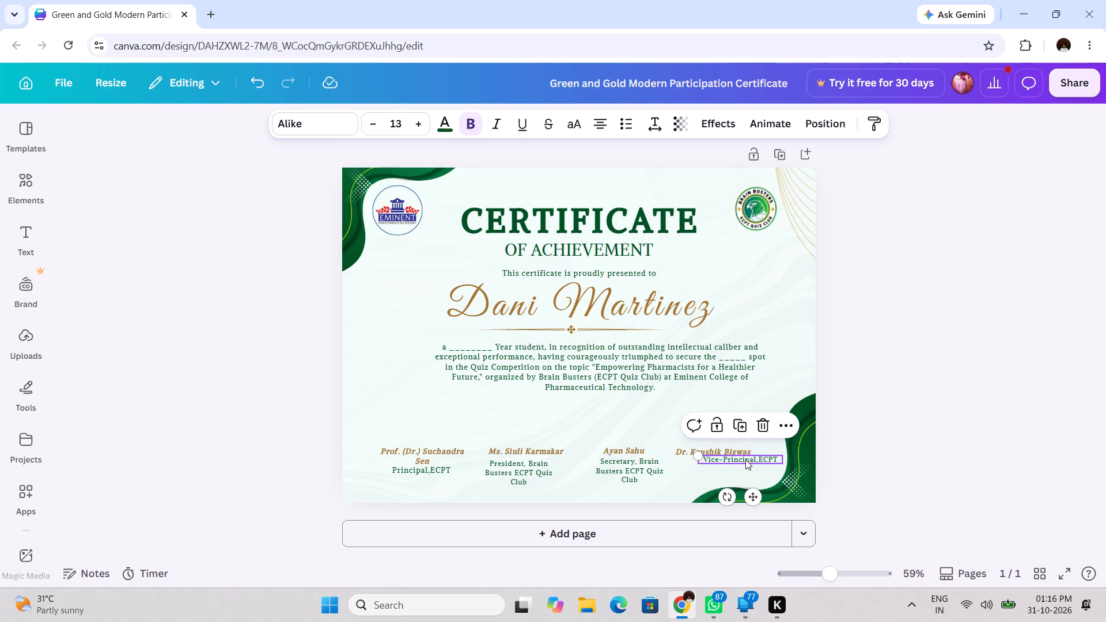
{"action": "left_click_drag", "start_coordinate": [752, 490], "coordinate": [728, 492]}
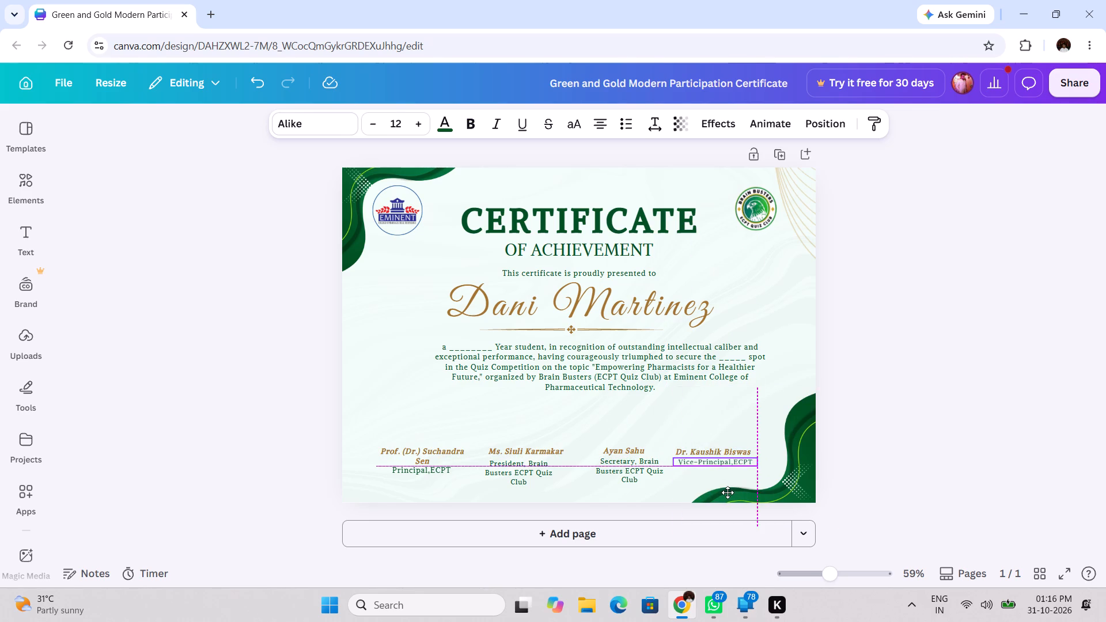
{"action": "left_click_drag", "start_coordinate": [728, 492], "coordinate": [725, 492]}
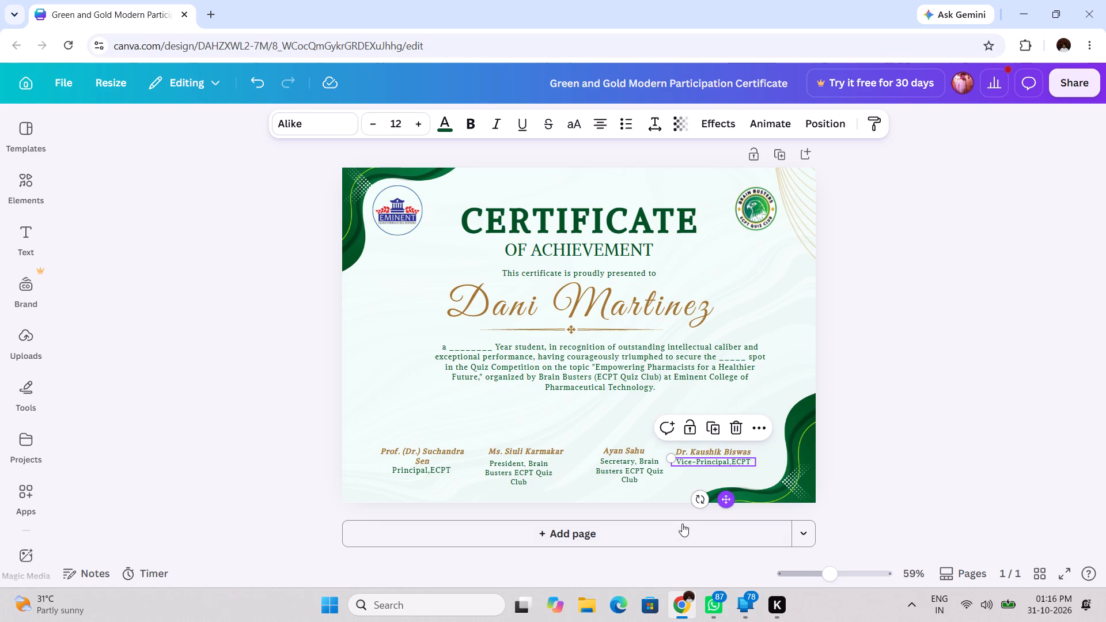
{"action": "left_click", "coordinate": [252, 491]}
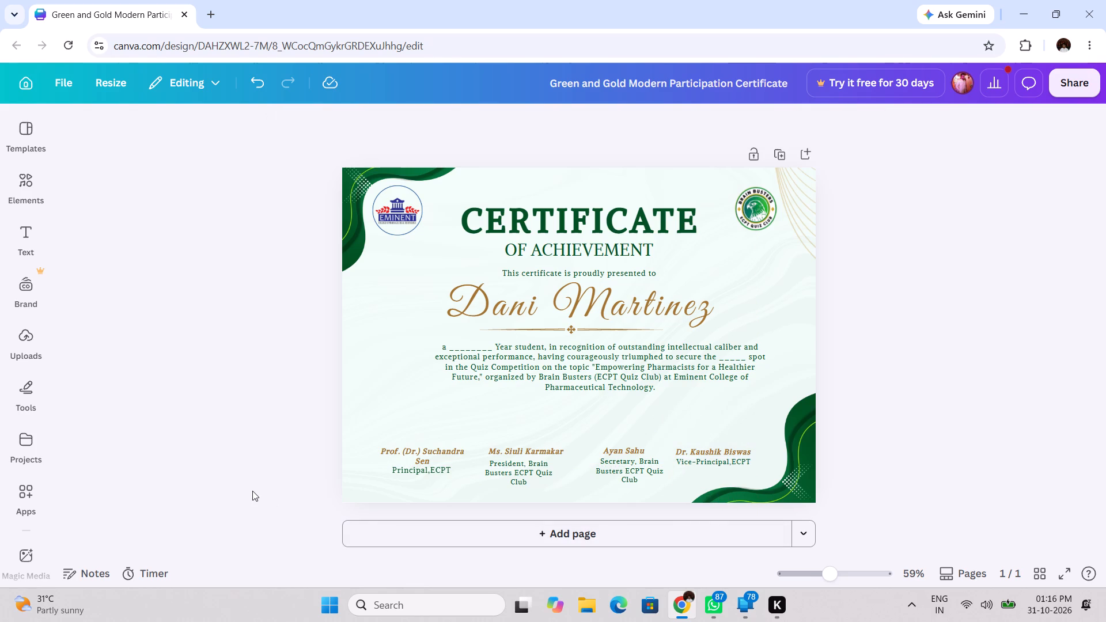
Nudge the president's name slightly toward the secretary's name in the signatory row.
{"action": "left_click", "coordinate": [498, 450]}
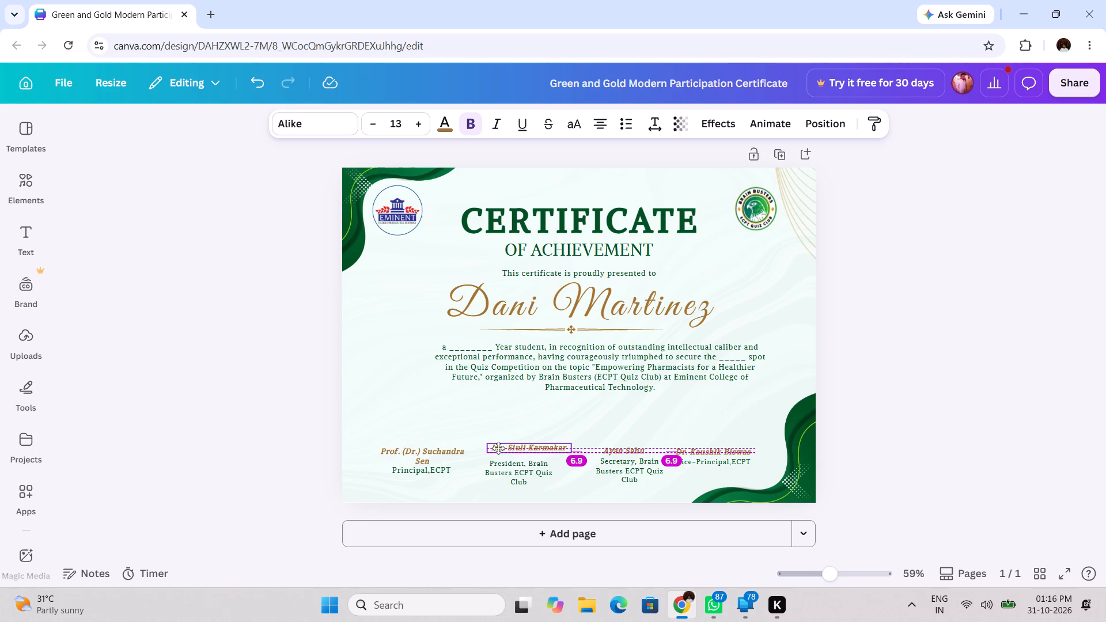
Widen the principal's name text box so the whole name fits on one line.
{"action": "left_click", "coordinate": [456, 449]}
{"action": "left_click", "coordinate": [437, 496]}
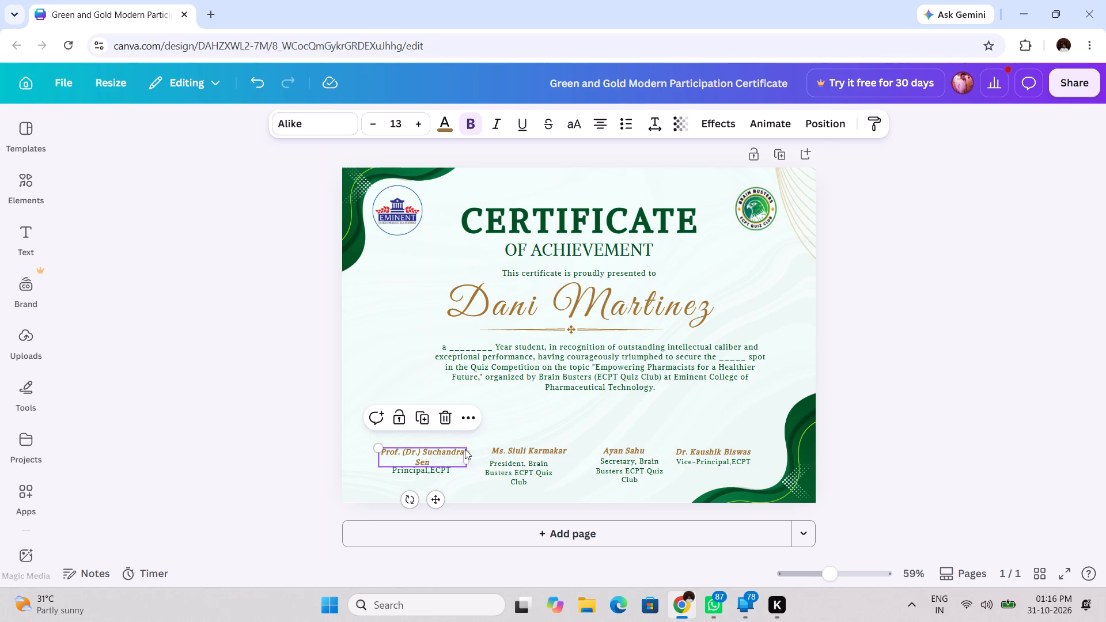
{"action": "left_click_drag", "start_coordinate": [466, 450], "coordinate": [479, 449]}
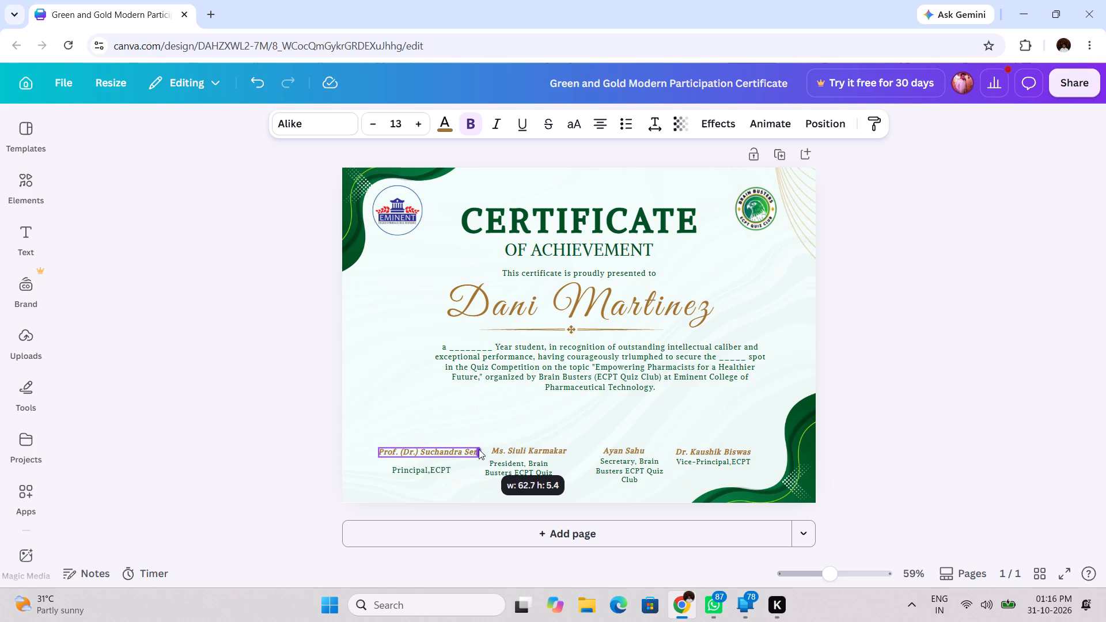
{"action": "left_click_drag", "start_coordinate": [479, 449], "coordinate": [480, 449]}
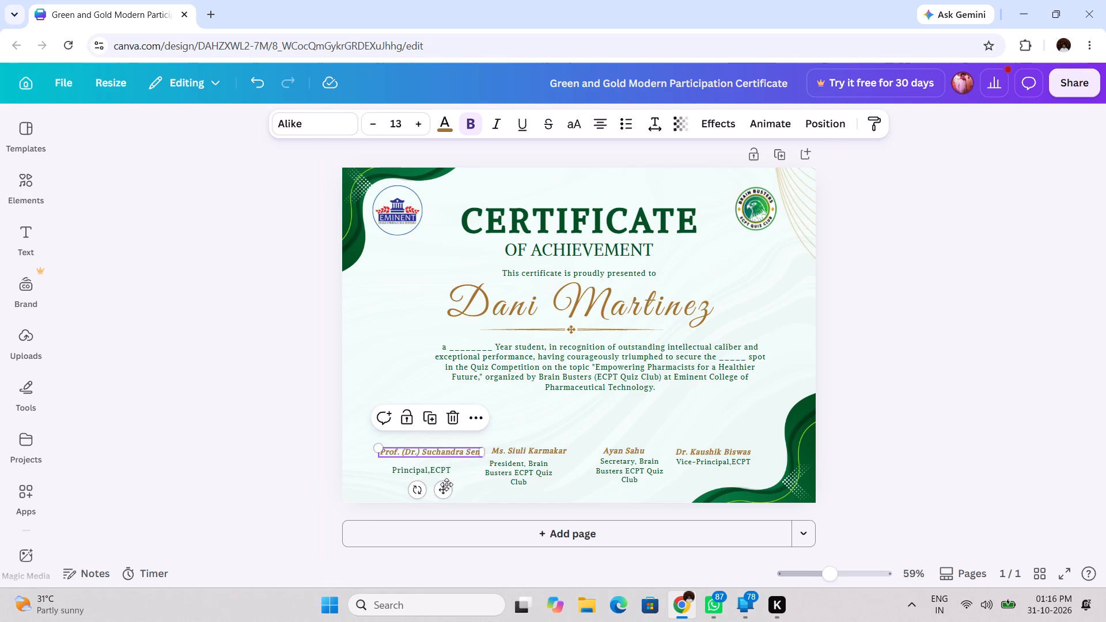
Move the principal's name slightly away from the president's, centred above its title and level with the other signatory names.
{"action": "left_click_drag", "start_coordinate": [442, 488], "coordinate": [433, 488]}
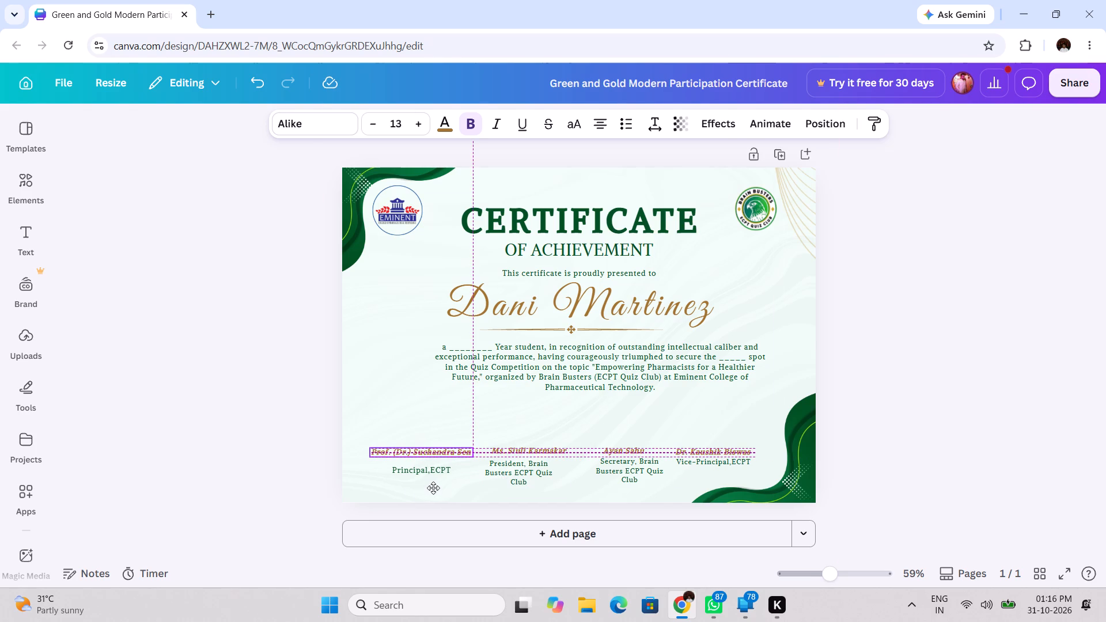
{"action": "left_click_drag", "start_coordinate": [433, 488], "coordinate": [434, 490]}
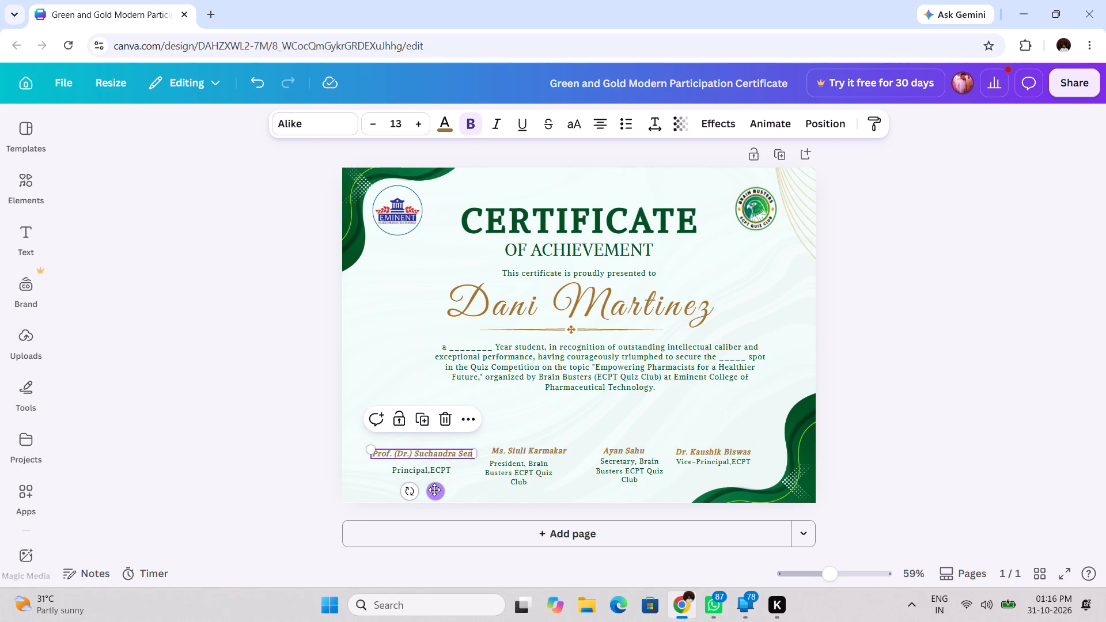
{"action": "left_click", "coordinate": [434, 490]}
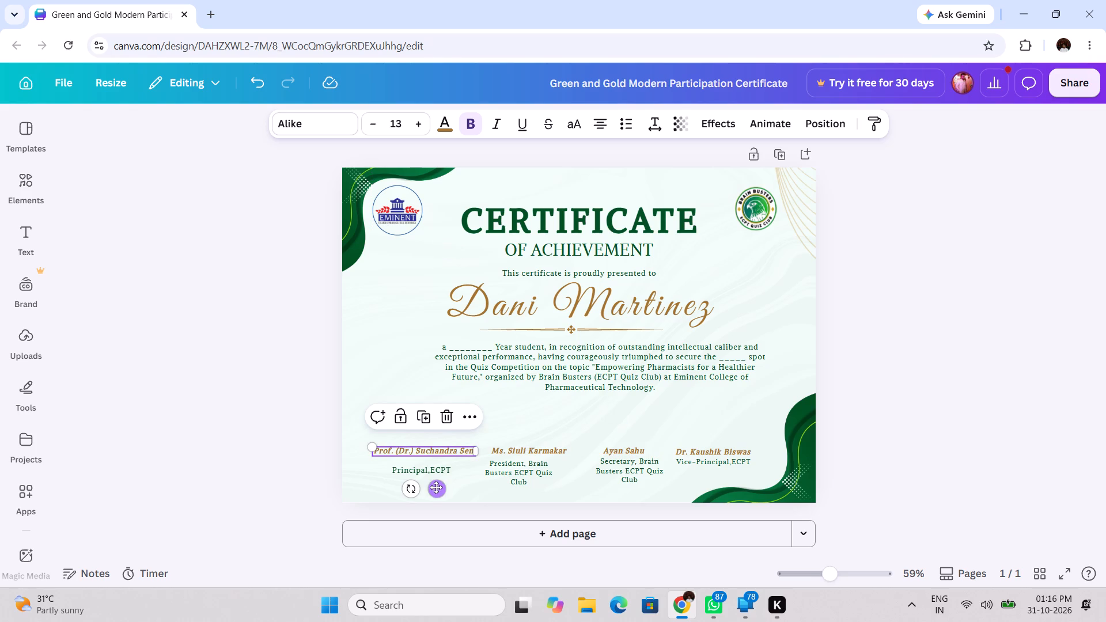
Nudge the vice-principal's name up slightly, in line with the other signatory names.
{"action": "left_click", "coordinate": [706, 450]}
{"action": "left_click", "coordinate": [726, 486]}
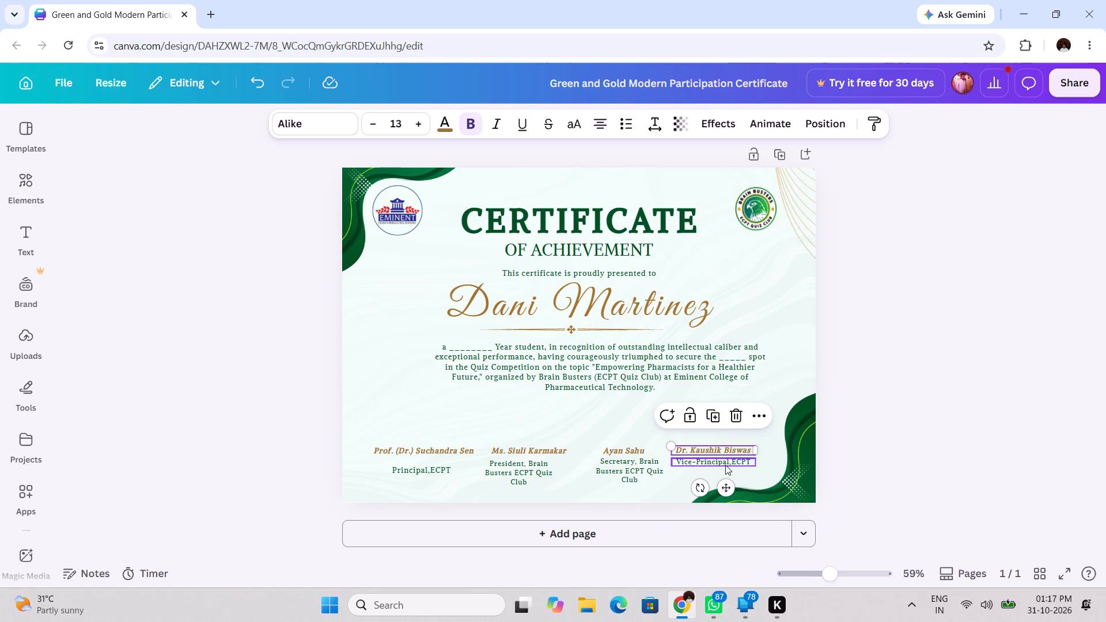
{"action": "left_click", "coordinate": [272, 465]}
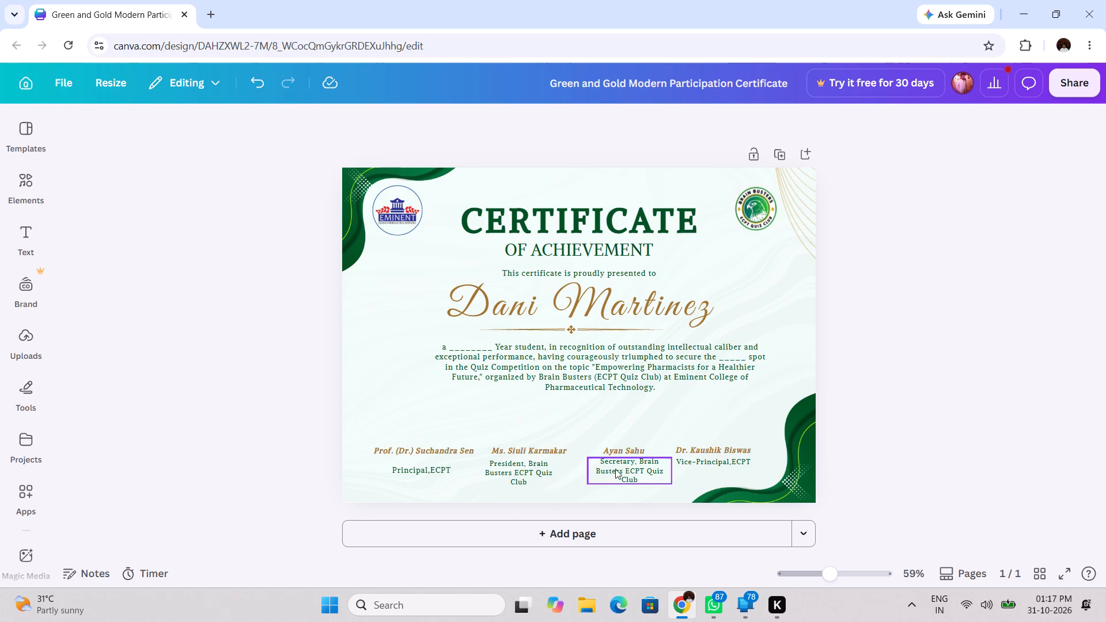
Move the "Principal,ECPT" title up directly under the principal's name, level with the "Vice-Principal,ECPT" title.
{"action": "left_click", "coordinate": [427, 472]}
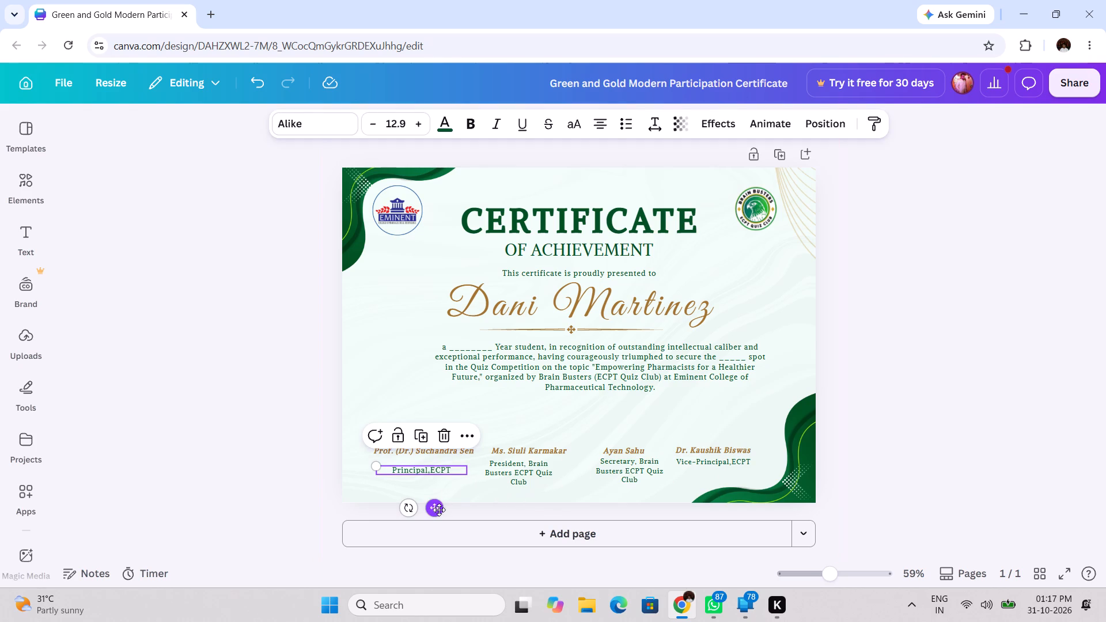
{"action": "left_click_drag", "start_coordinate": [437, 510], "coordinate": [438, 499]}
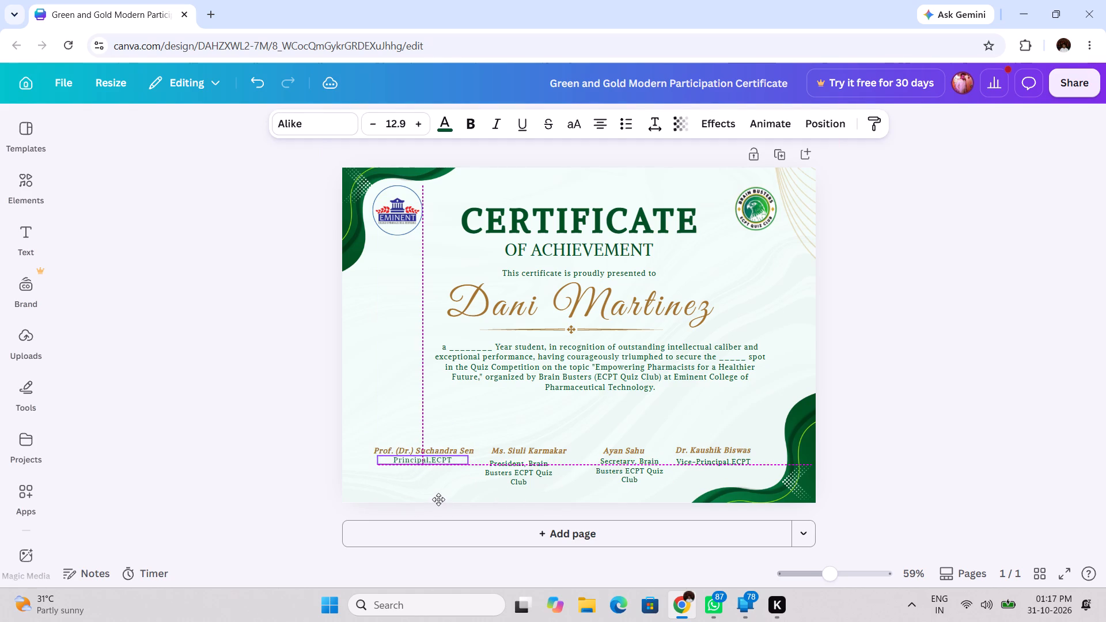
{"action": "left_click_drag", "start_coordinate": [438, 499], "coordinate": [438, 502]}
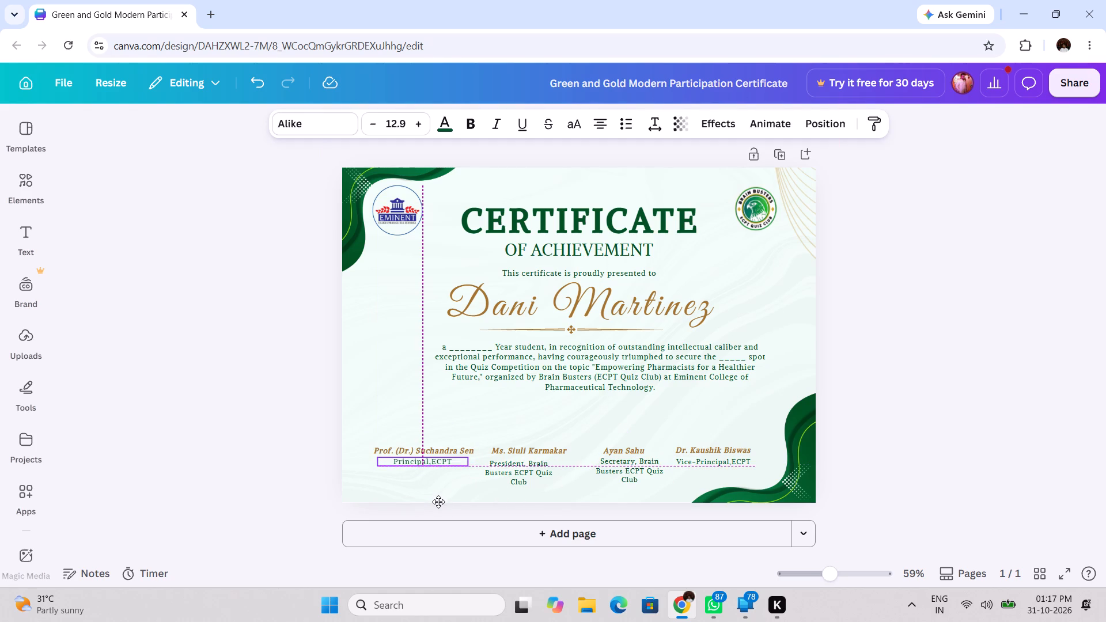
{"action": "left_click_drag", "start_coordinate": [438, 502], "coordinate": [439, 502]}
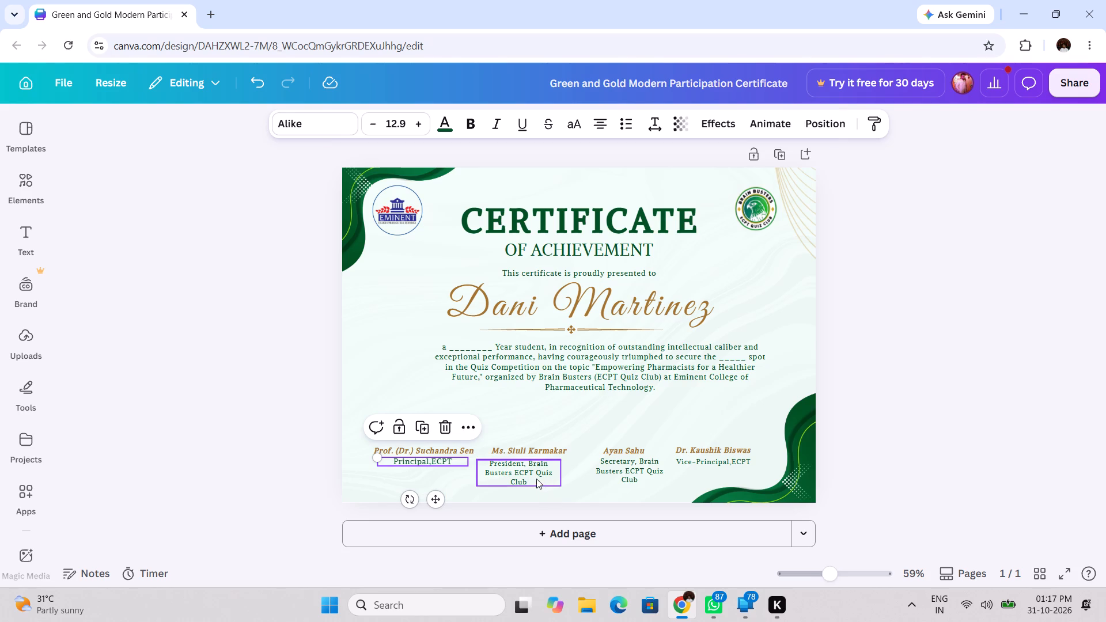
Centre the "Secretary, Brain Busters ECPT Quiz Club" title under the secretary's name.
{"action": "left_click", "coordinate": [623, 476]}
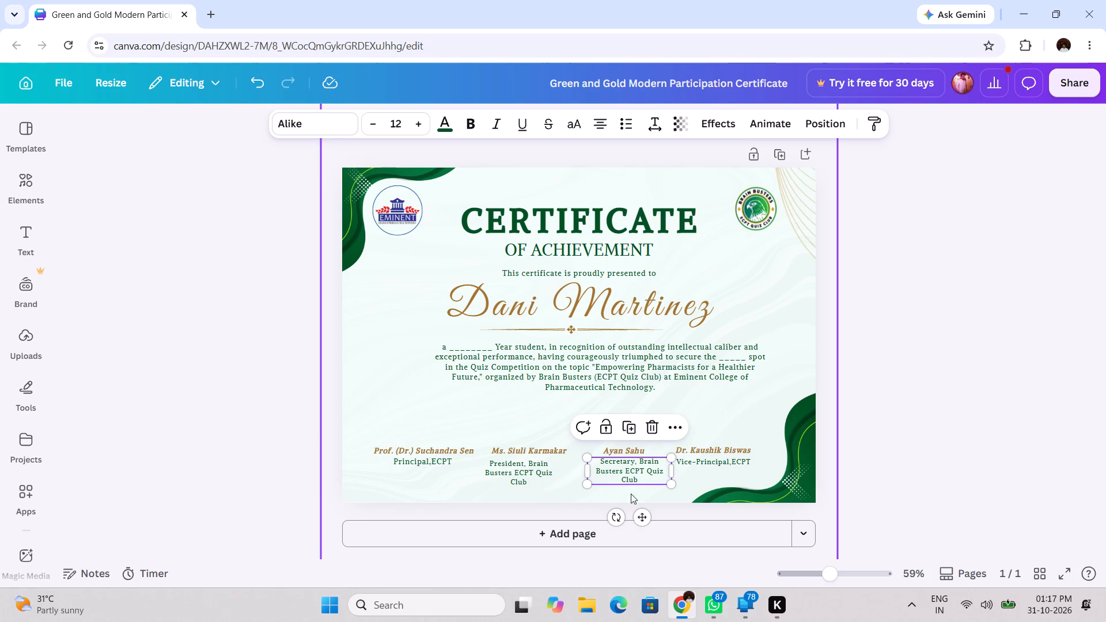
{"action": "left_click_drag", "start_coordinate": [641, 515], "coordinate": [635, 515]}
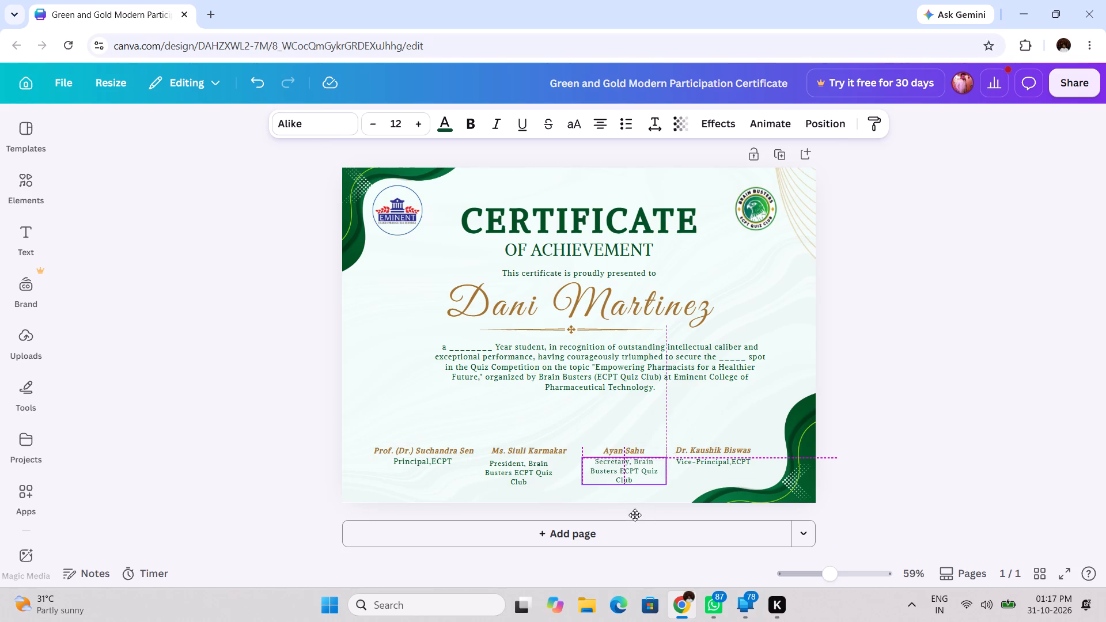
{"action": "left_click_drag", "start_coordinate": [635, 515], "coordinate": [635, 514]}
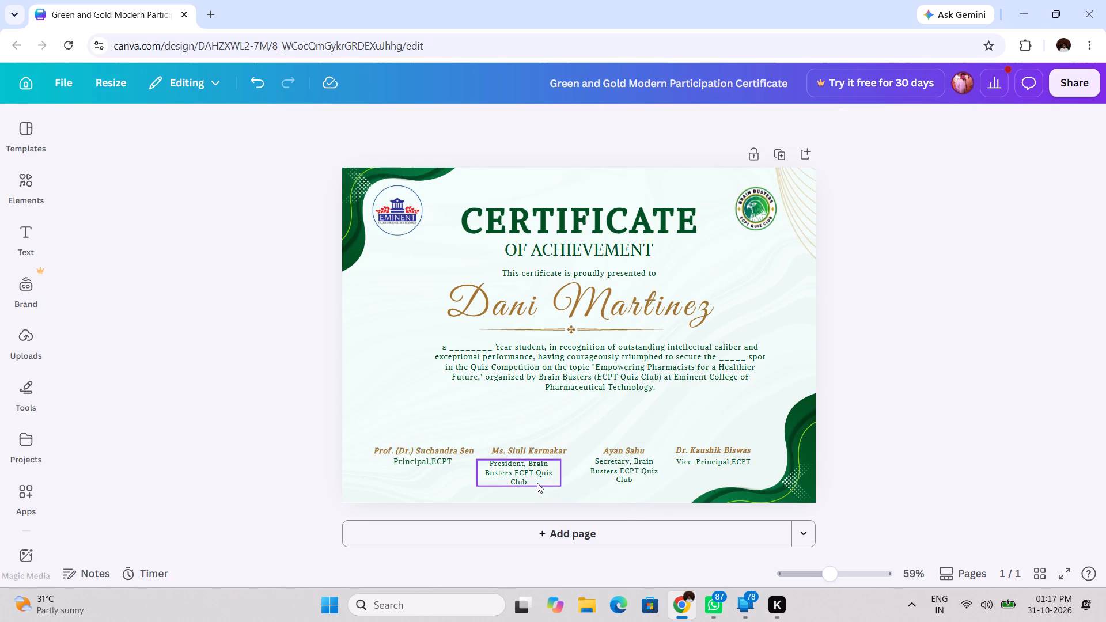
Centre the "President, Brain Busters ECPT Quiz Club" title under the president's name, level with the secretary's title.
{"action": "left_click", "coordinate": [537, 483]}
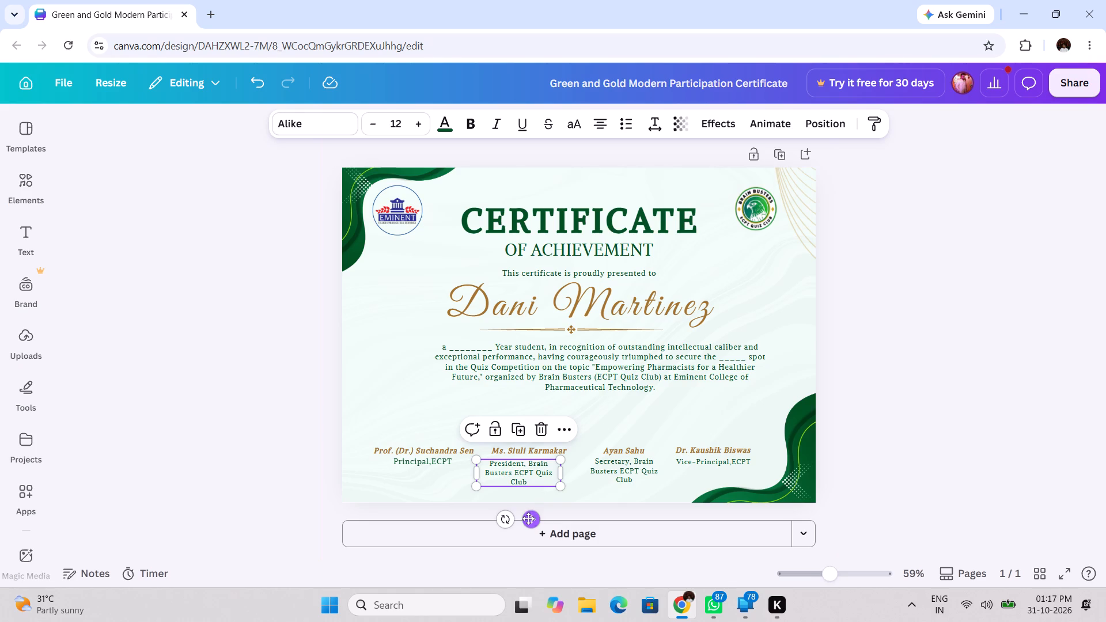
{"action": "left_click_drag", "start_coordinate": [528, 518], "coordinate": [539, 517]}
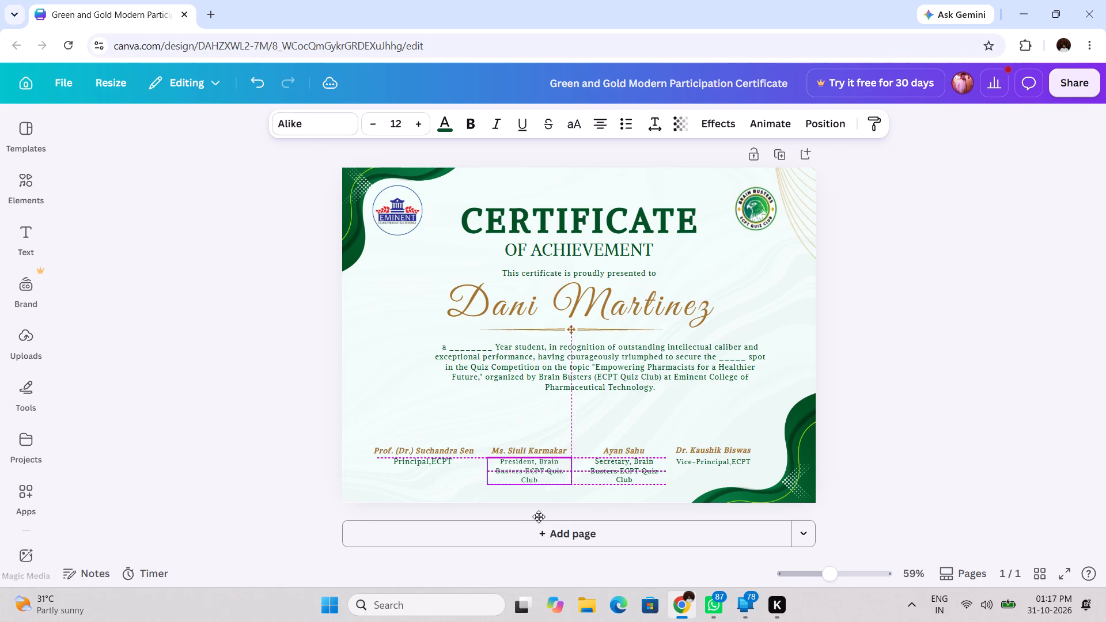
{"action": "left_click_drag", "start_coordinate": [539, 517], "coordinate": [539, 517]}
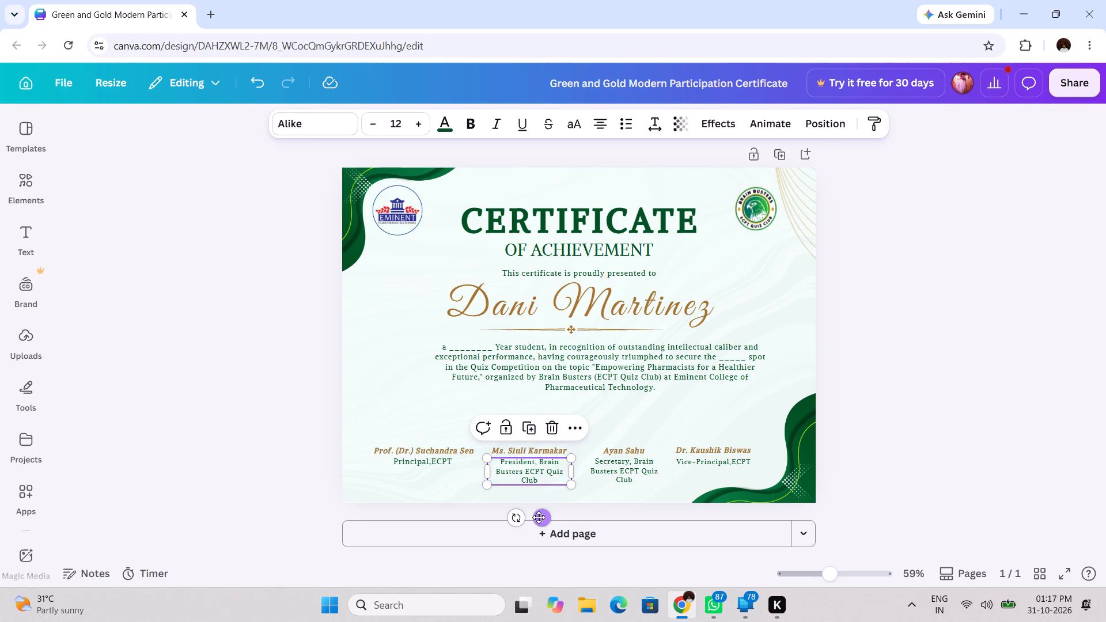
{"action": "left_click", "coordinate": [299, 500]}
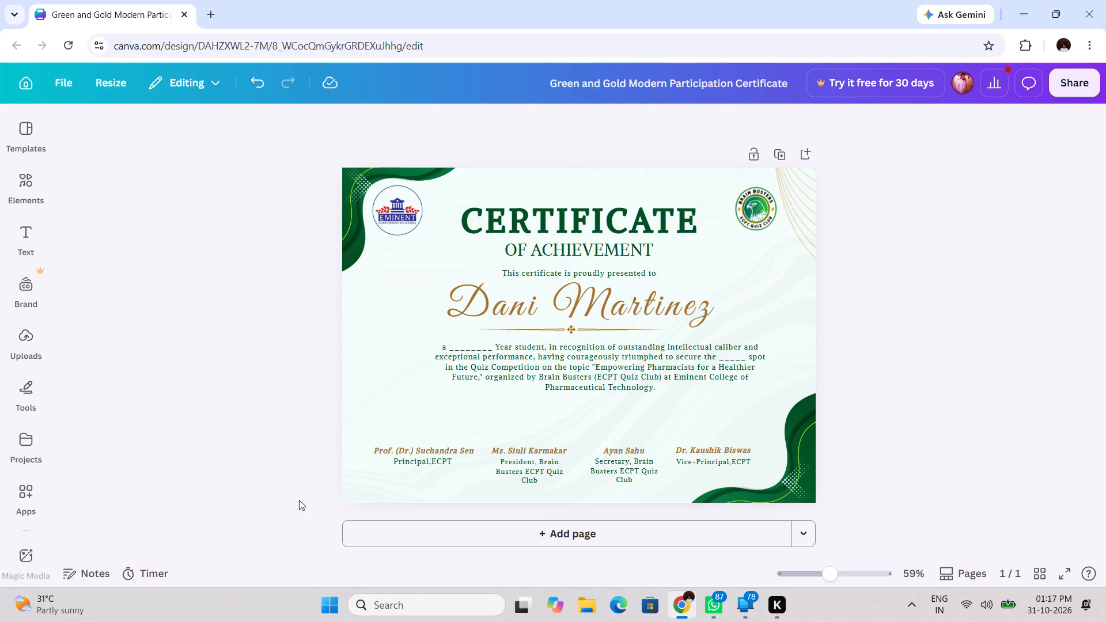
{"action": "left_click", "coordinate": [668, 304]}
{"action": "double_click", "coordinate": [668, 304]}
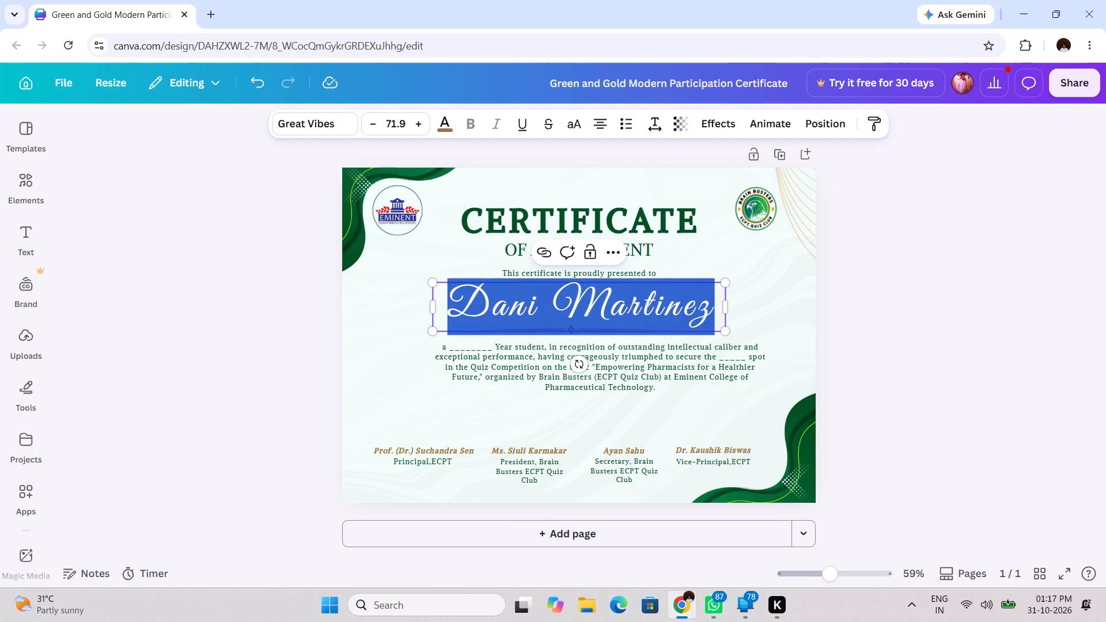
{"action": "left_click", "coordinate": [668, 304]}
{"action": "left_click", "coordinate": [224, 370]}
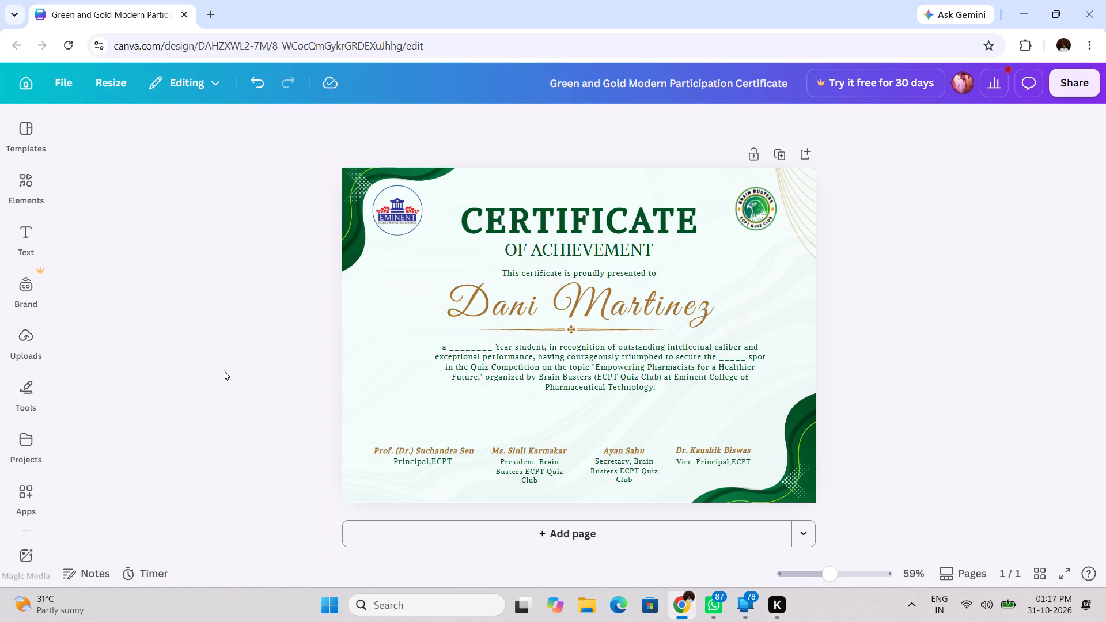
Overlay the Brain Busters logo on the Eminent logo, enlarge it to match, and return it to the certificate's upper right corner.
{"action": "left_click", "coordinate": [774, 196]}
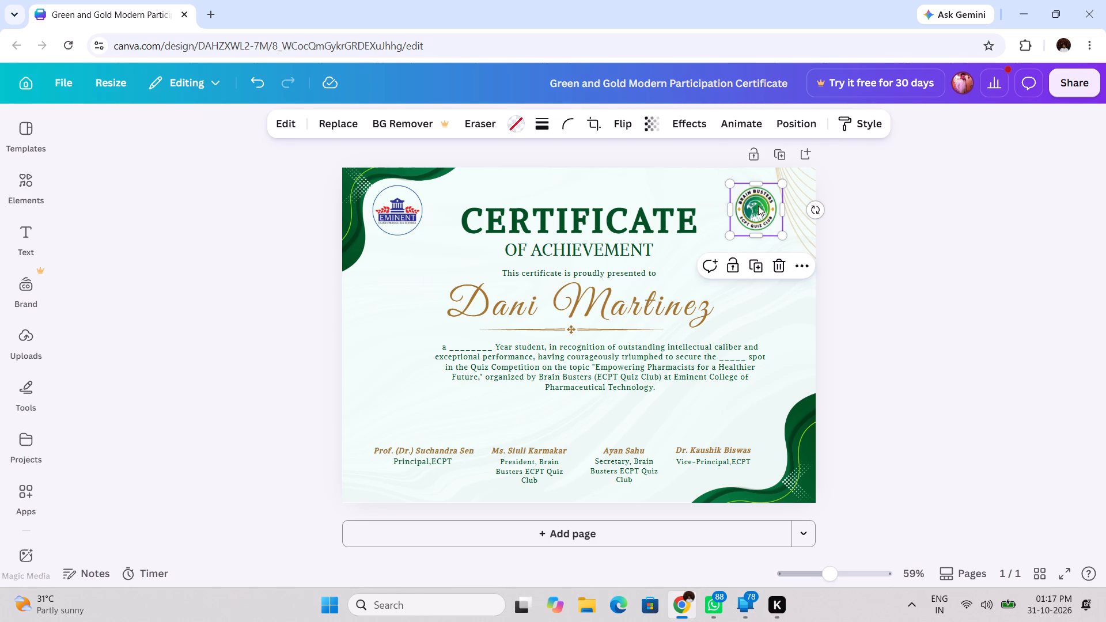
{"action": "left_click_drag", "start_coordinate": [745, 209], "coordinate": [397, 213]}
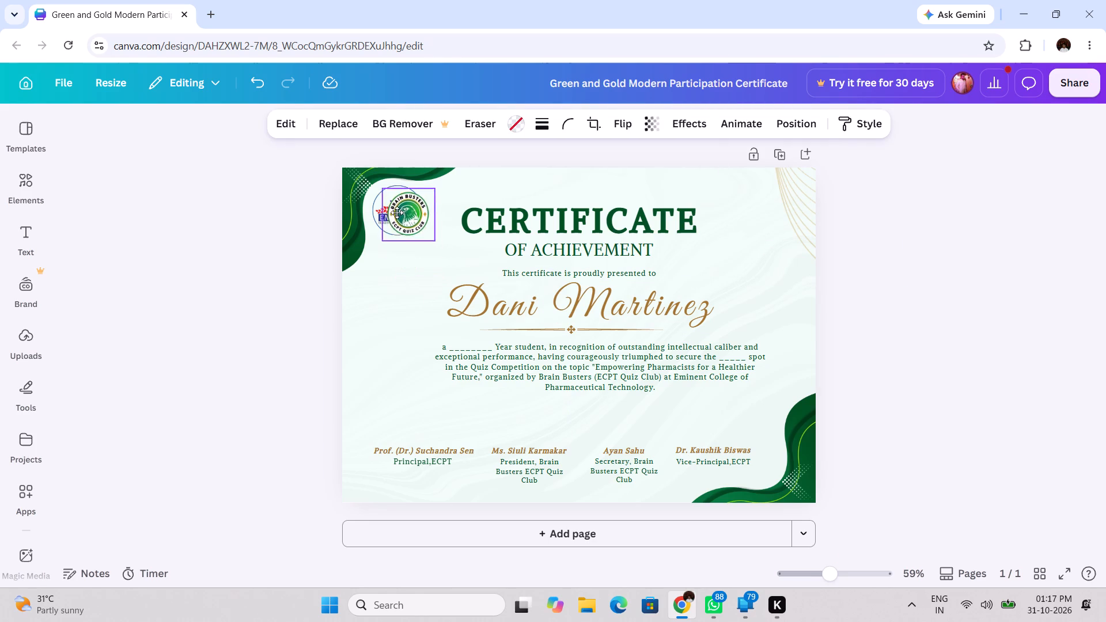
{"action": "left_click_drag", "start_coordinate": [397, 213], "coordinate": [385, 211]}
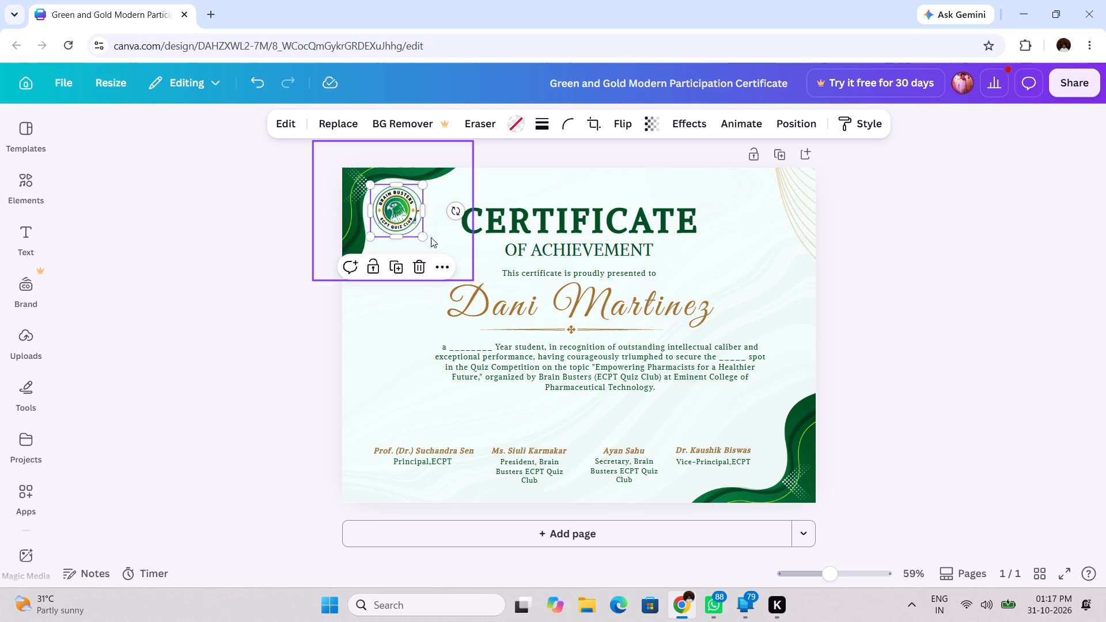
{"action": "left_click_drag", "start_coordinate": [423, 238], "coordinate": [433, 240]}
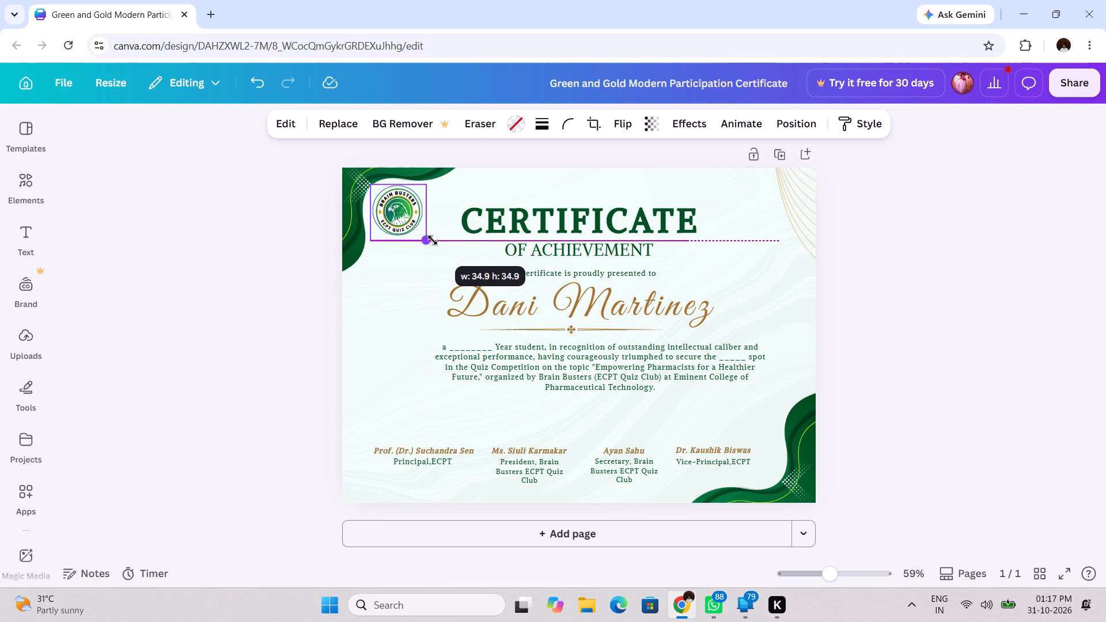
{"action": "left_click_drag", "start_coordinate": [433, 240], "coordinate": [438, 241]}
{"action": "left_click", "coordinate": [394, 209]}
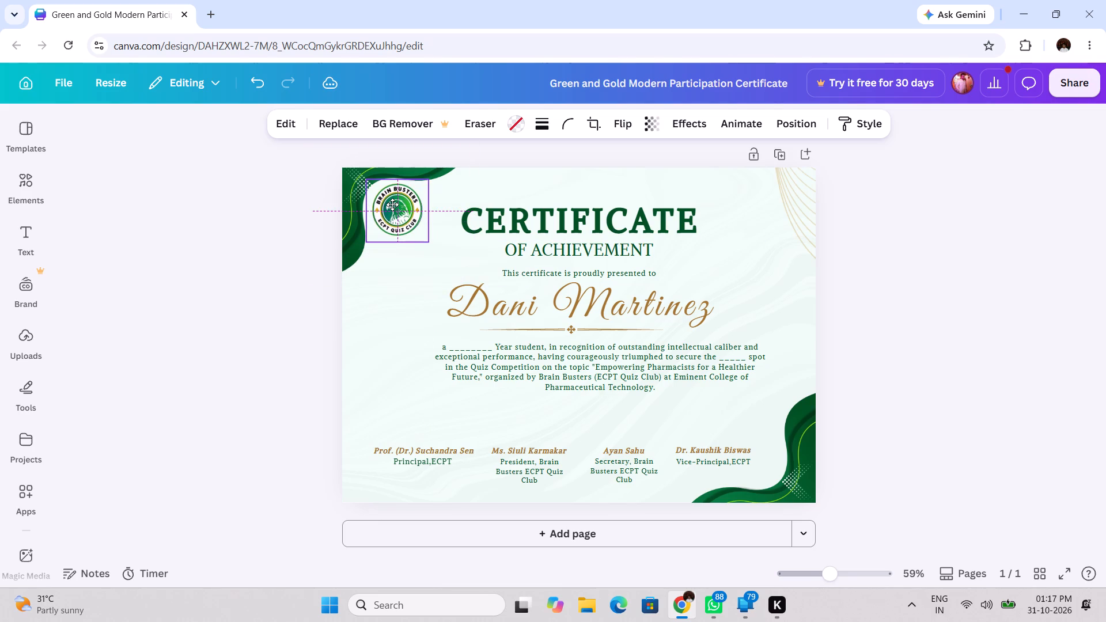
{"action": "left_click_drag", "start_coordinate": [392, 206], "coordinate": [738, 214]}
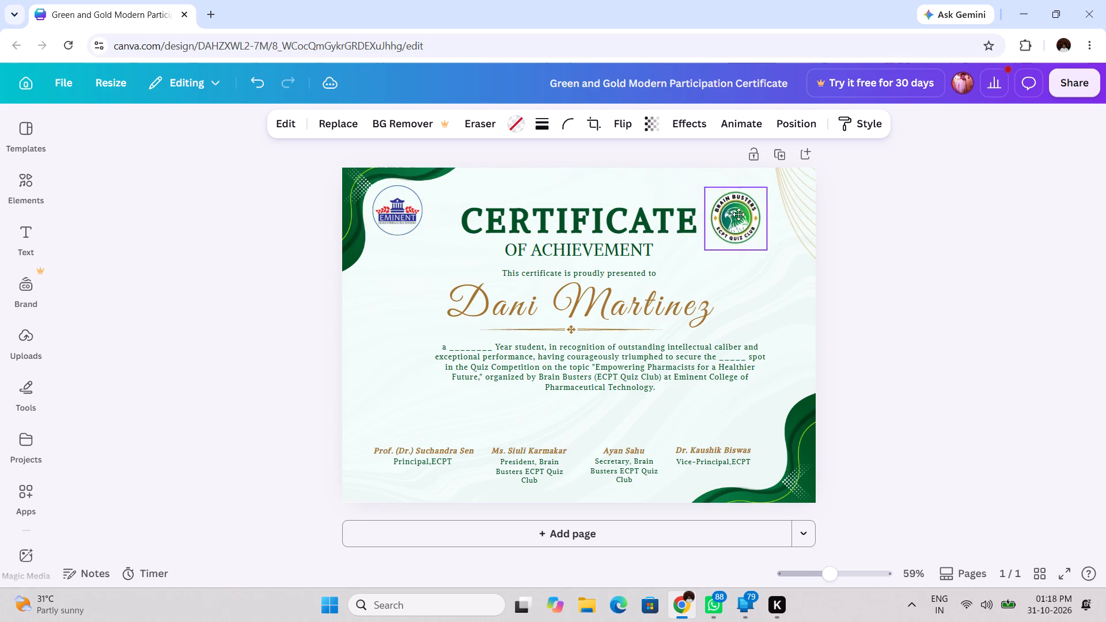
{"action": "left_click_drag", "start_coordinate": [738, 214], "coordinate": [747, 211]}
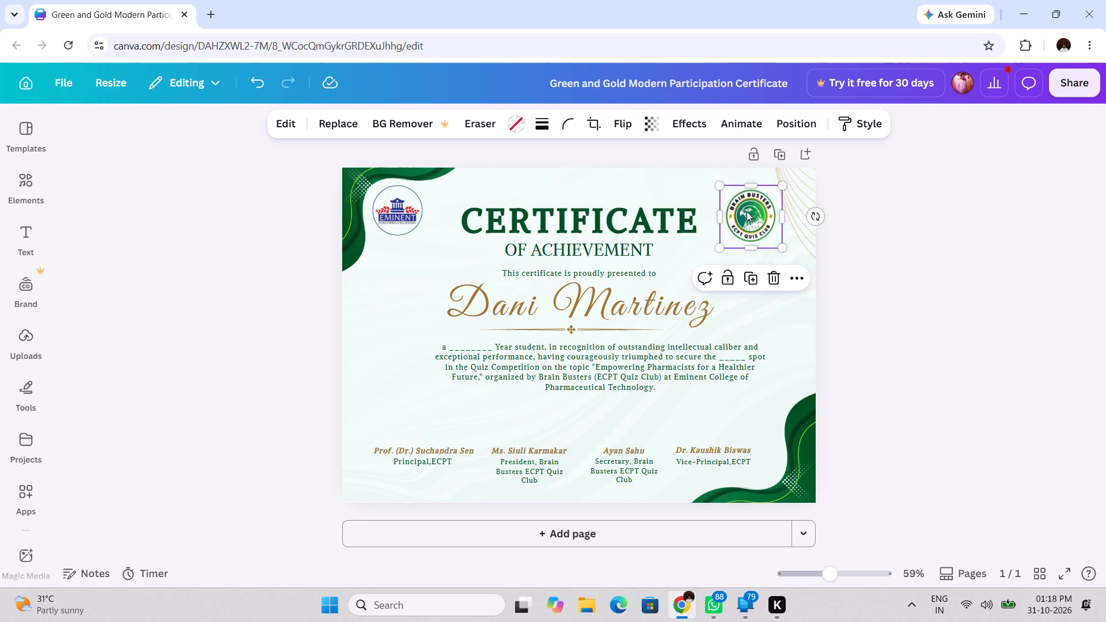
{"action": "left_click", "coordinate": [881, 295]}
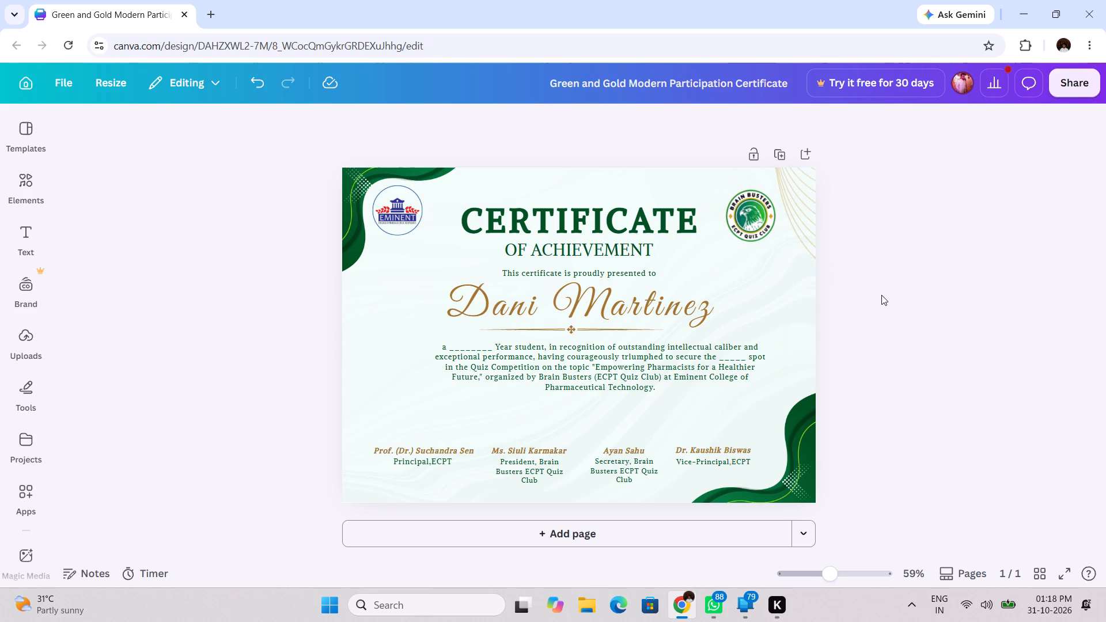
Enlarge the Brain Busters logo further, checking its size over the Eminent logo, and return it to the certificate's upper right corner.
{"action": "left_click", "coordinate": [747, 207]}
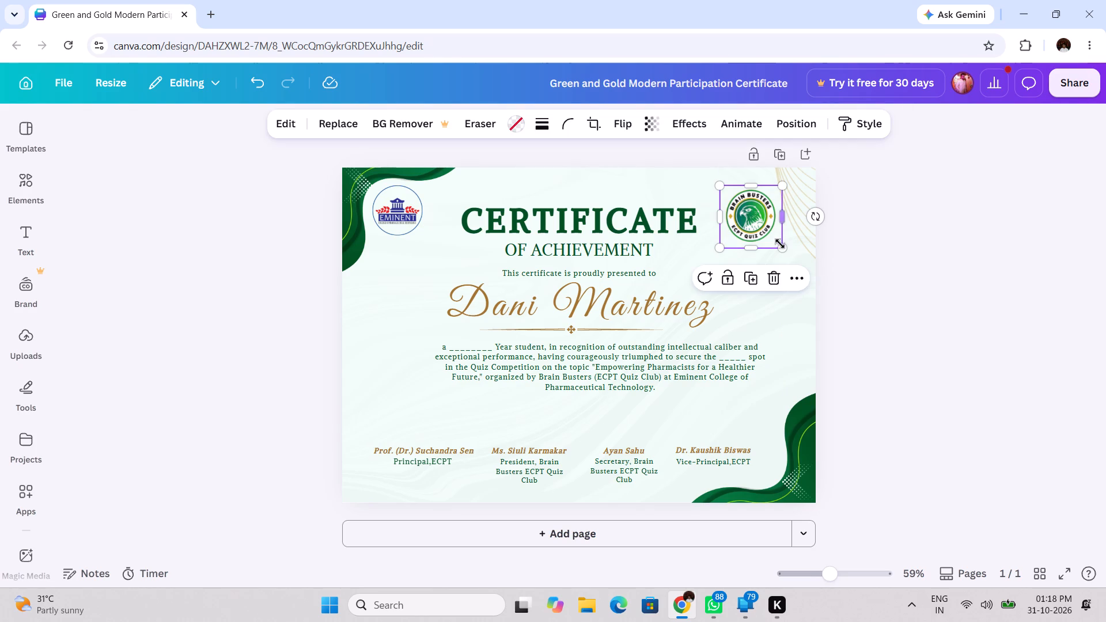
{"action": "left_click_drag", "start_coordinate": [781, 245], "coordinate": [789, 255]}
{"action": "left_click_drag", "start_coordinate": [759, 218], "coordinate": [401, 210]}
{"action": "left_click_drag", "start_coordinate": [431, 246], "coordinate": [430, 238]}
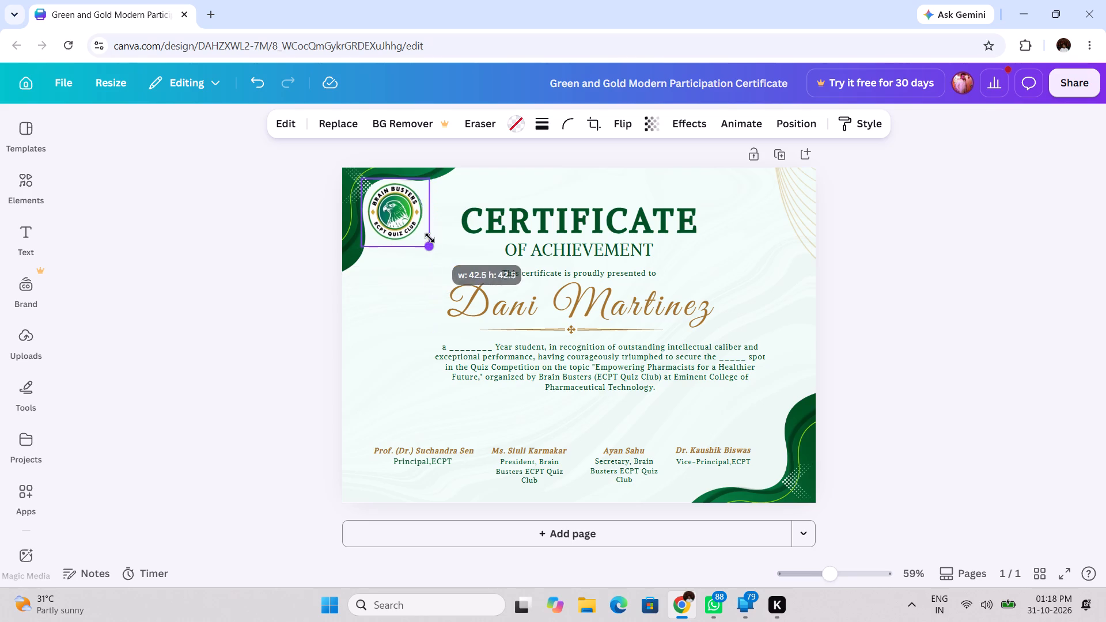
{"action": "left_click_drag", "start_coordinate": [430, 238], "coordinate": [433, 238]}
{"action": "left_click", "coordinate": [391, 211]}
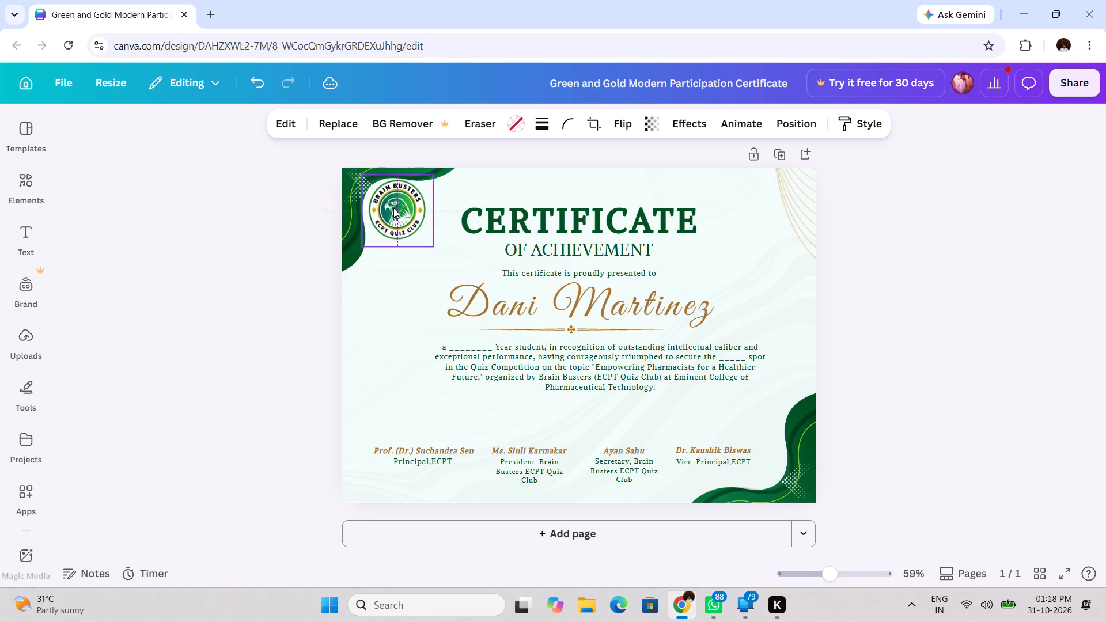
{"action": "left_click_drag", "start_coordinate": [393, 208], "coordinate": [754, 212]}
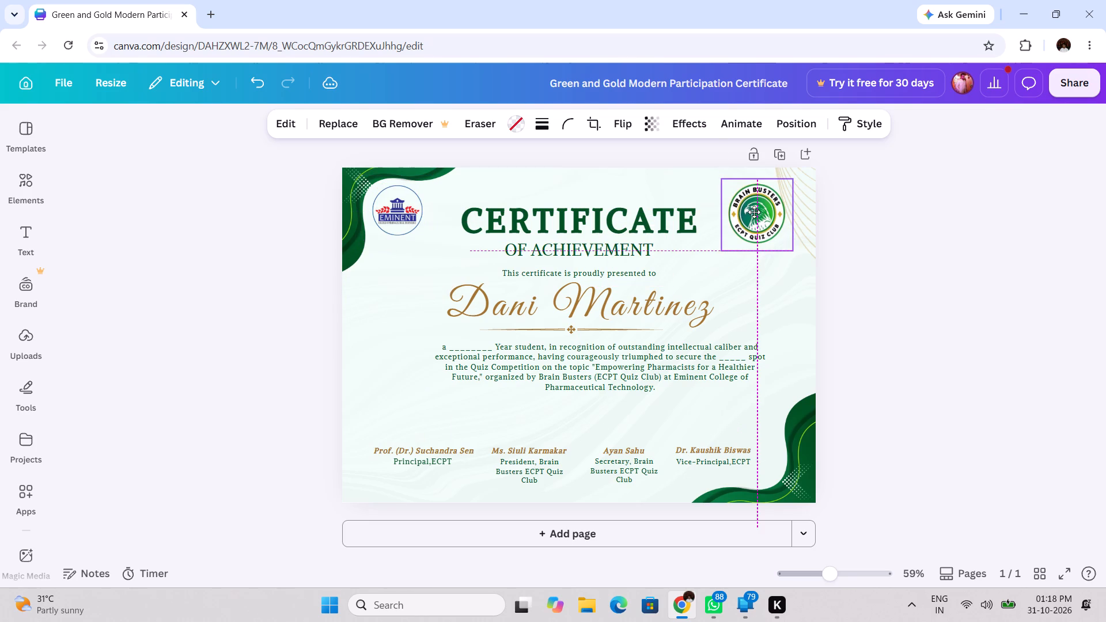
{"action": "left_click_drag", "start_coordinate": [754, 212], "coordinate": [756, 213]}
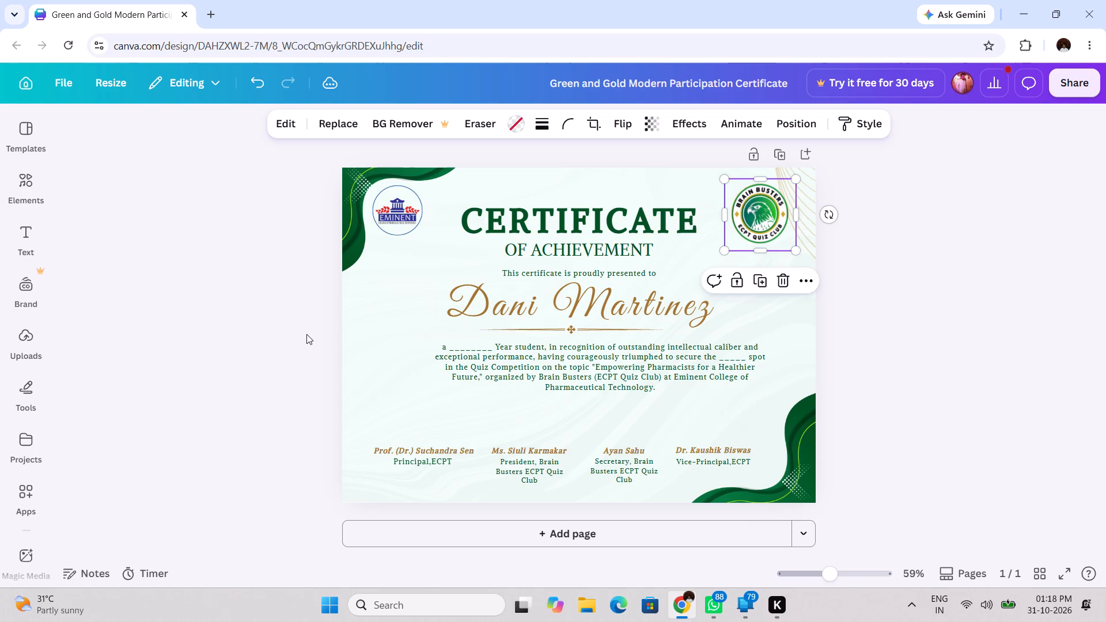
{"action": "left_click", "coordinate": [306, 334]}
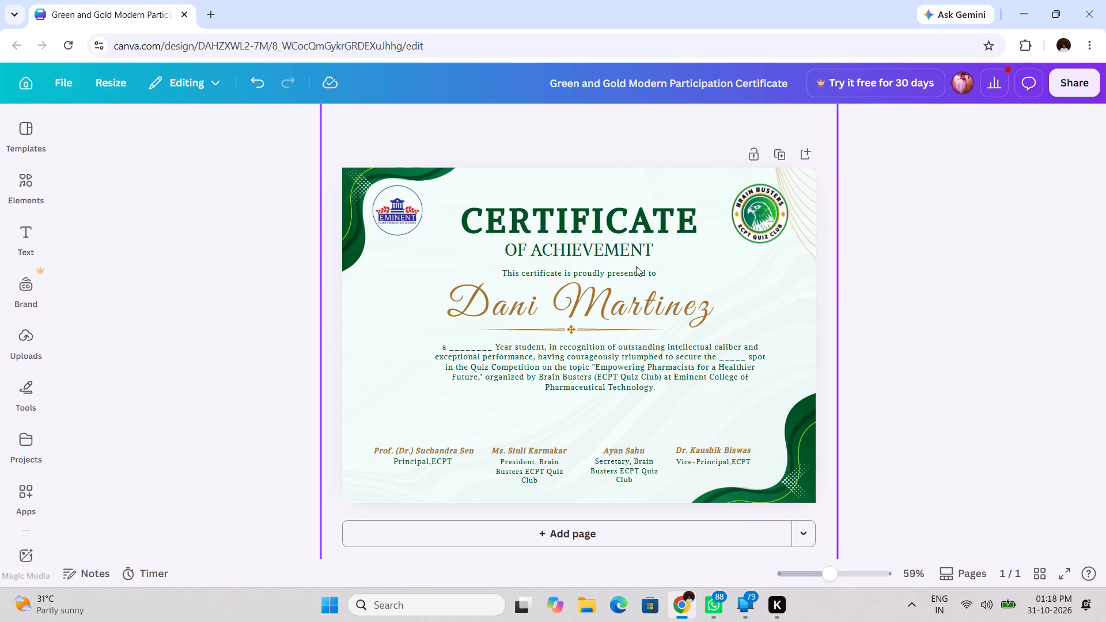
Shift the Brain Busters logo slightly left, closer to the CERTIFICATE heading and roughly level with the Eminent logo.
{"action": "left_click", "coordinate": [746, 203]}
{"action": "left_click_drag", "start_coordinate": [746, 203], "coordinate": [733, 199]}
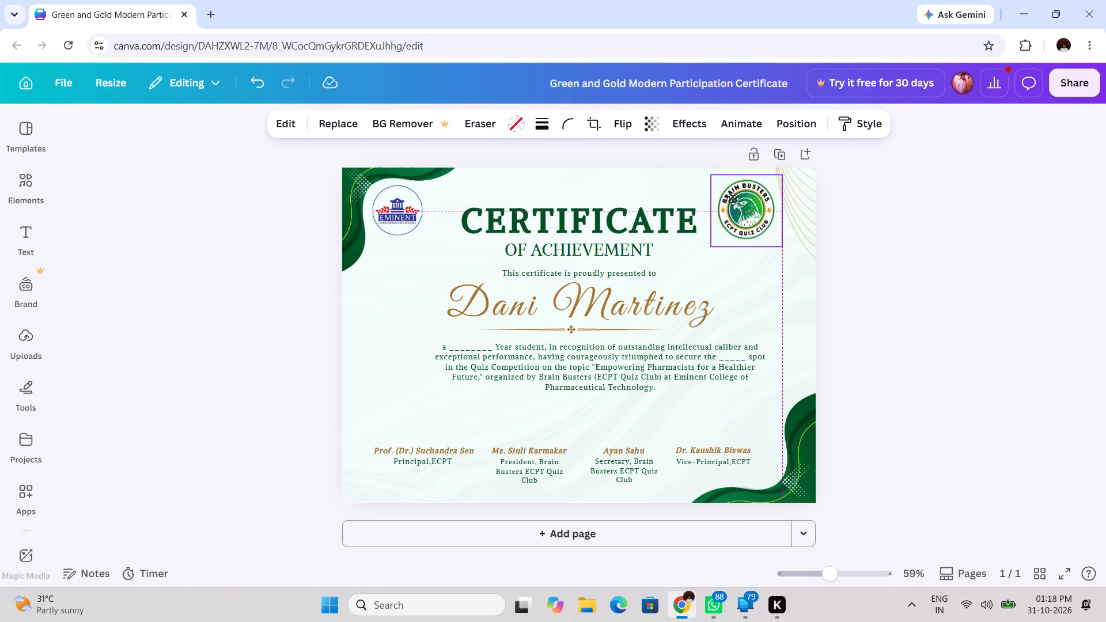
{"action": "left_click_drag", "start_coordinate": [733, 199], "coordinate": [733, 202]}
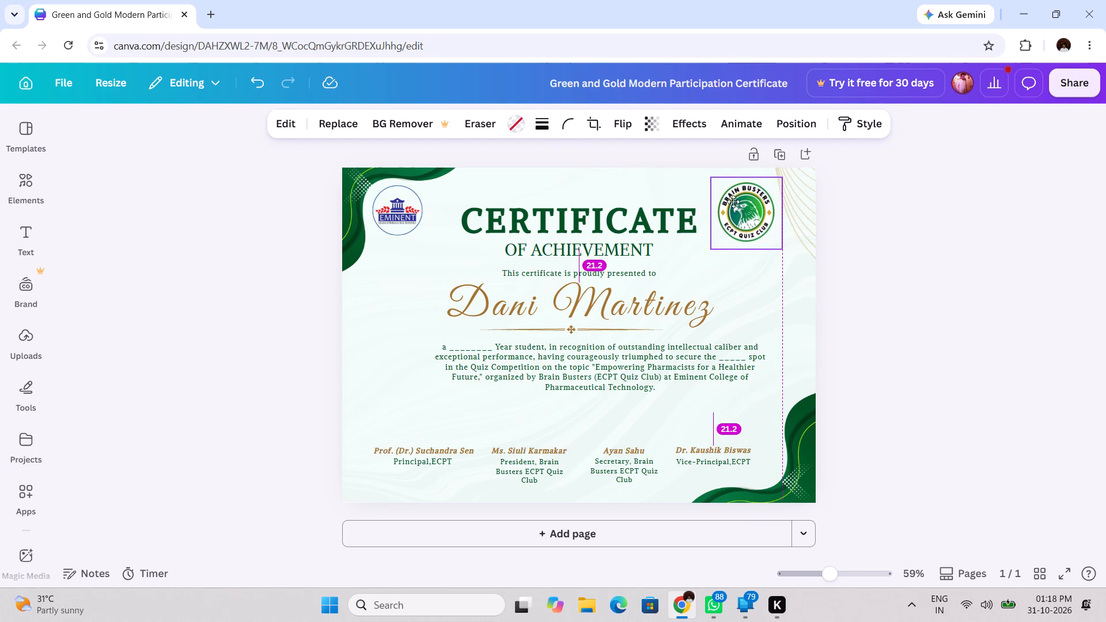
{"action": "left_click_drag", "start_coordinate": [733, 202], "coordinate": [733, 200]}
Shrink the Brain Busters logo to about 43 by 43.
{"action": "left_click_drag", "start_coordinate": [710, 248], "coordinate": [714, 241]}
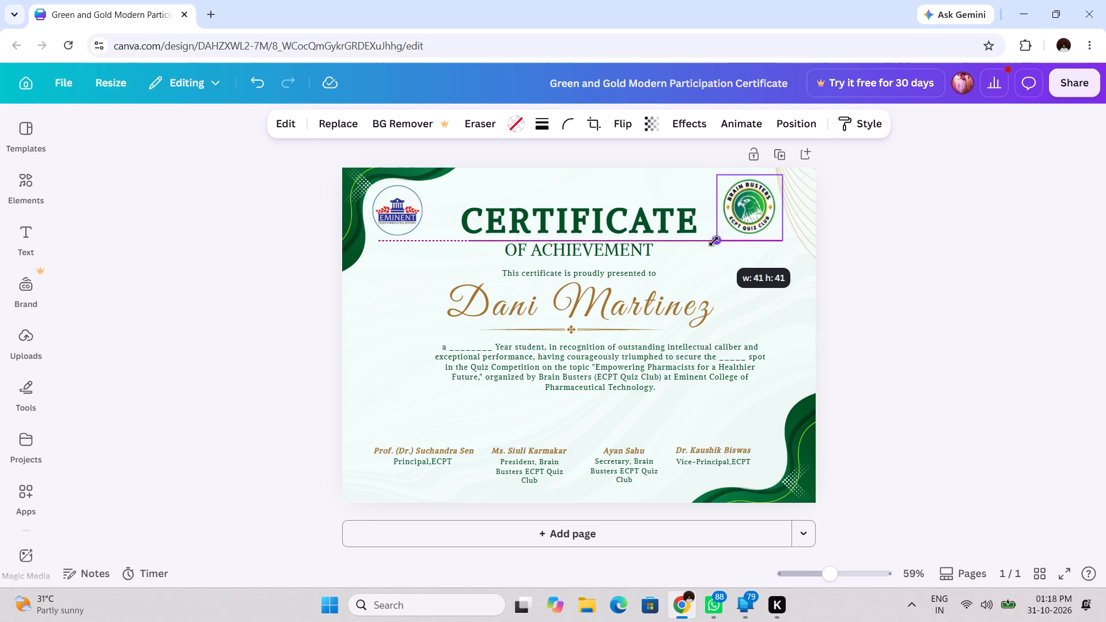
{"action": "left_click_drag", "start_coordinate": [714, 241], "coordinate": [711, 244]}
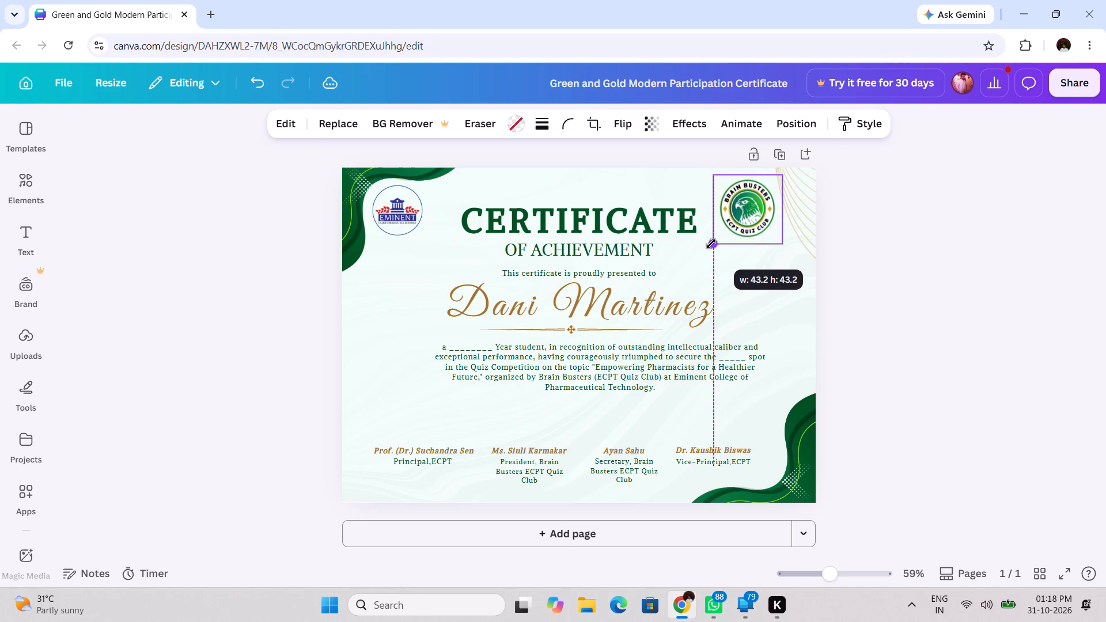
{"action": "left_click_drag", "start_coordinate": [711, 244], "coordinate": [711, 243]}
{"action": "left_click", "coordinate": [899, 260]}
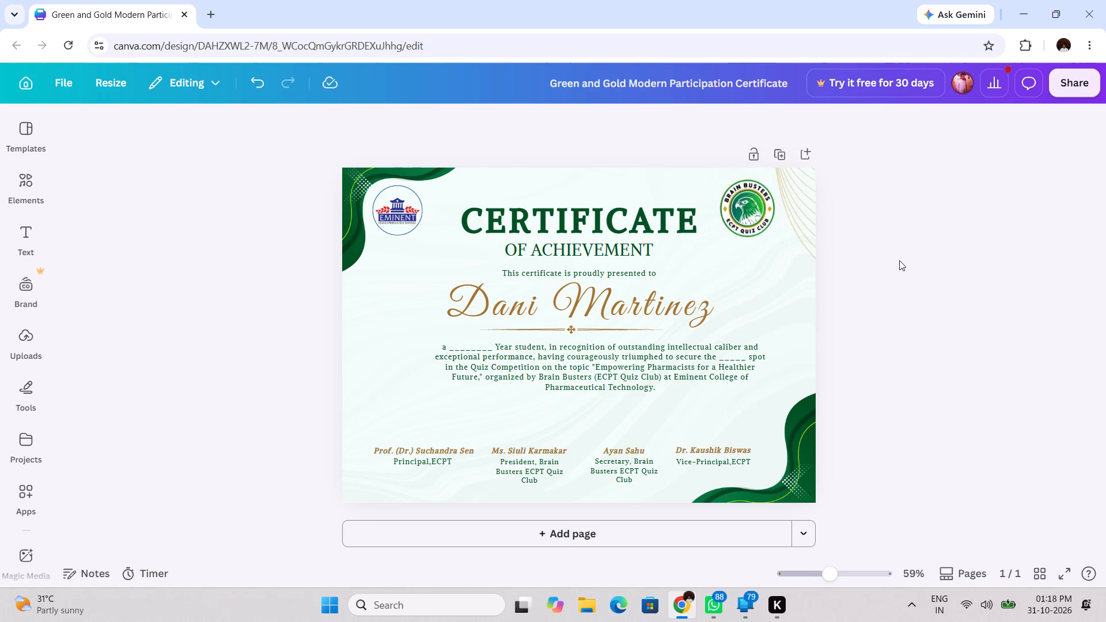
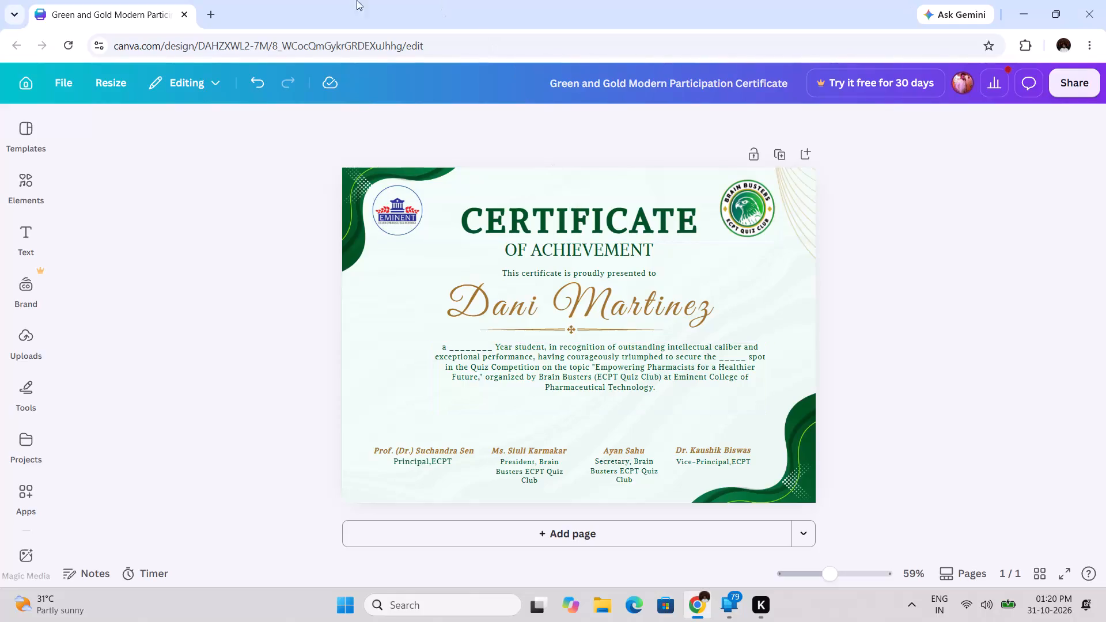
Search the web in a new tab for "how to add signature in canva certificate" and read the instructions.
{"action": "left_click", "coordinate": [211, 17]}
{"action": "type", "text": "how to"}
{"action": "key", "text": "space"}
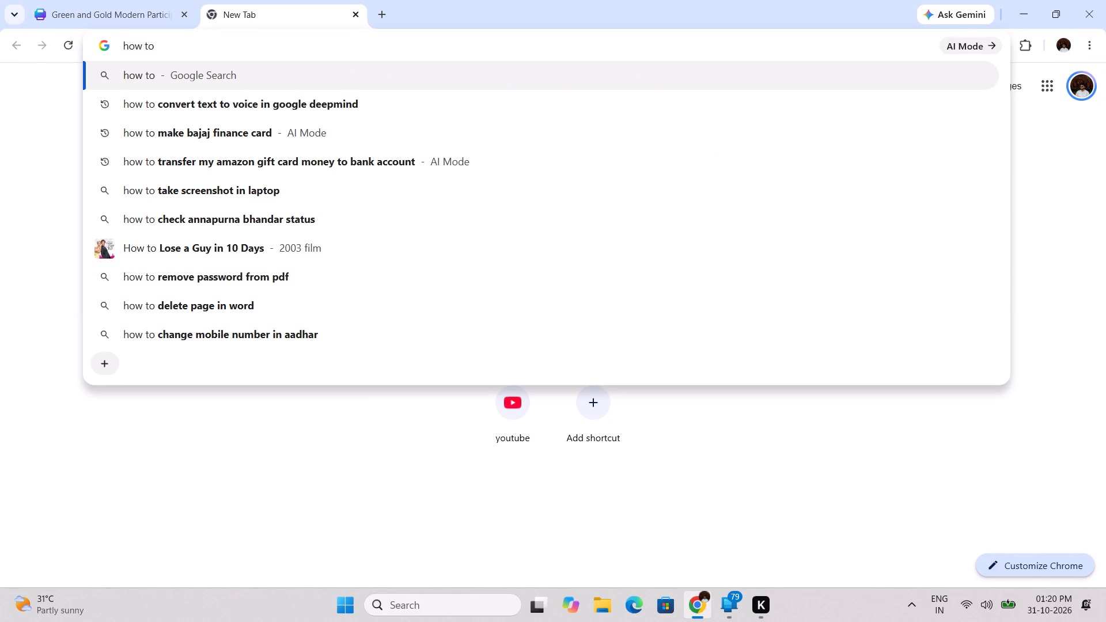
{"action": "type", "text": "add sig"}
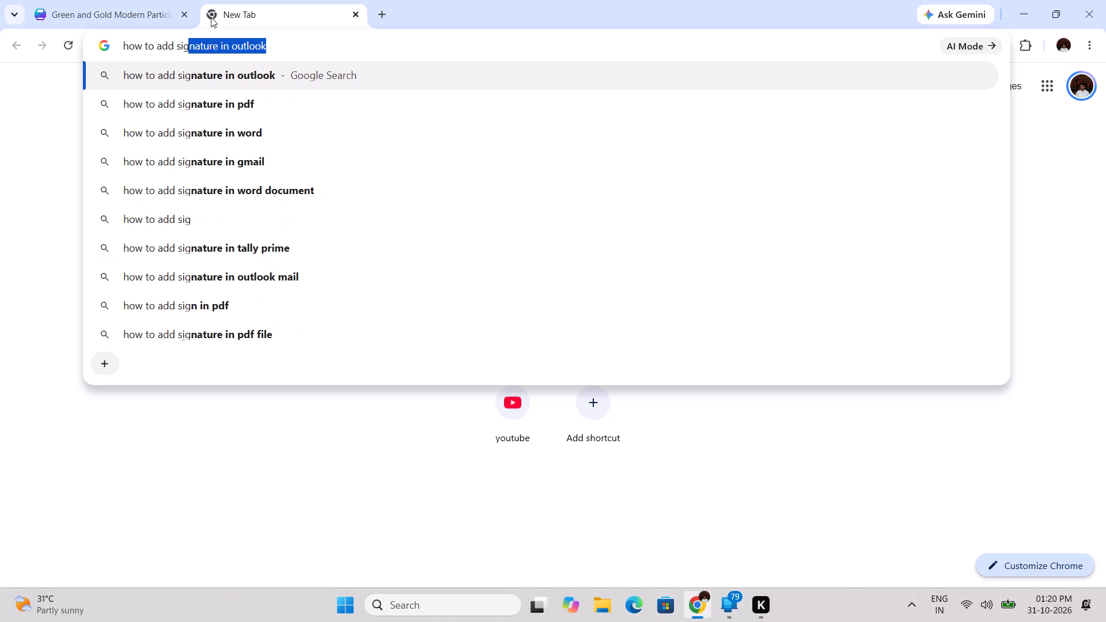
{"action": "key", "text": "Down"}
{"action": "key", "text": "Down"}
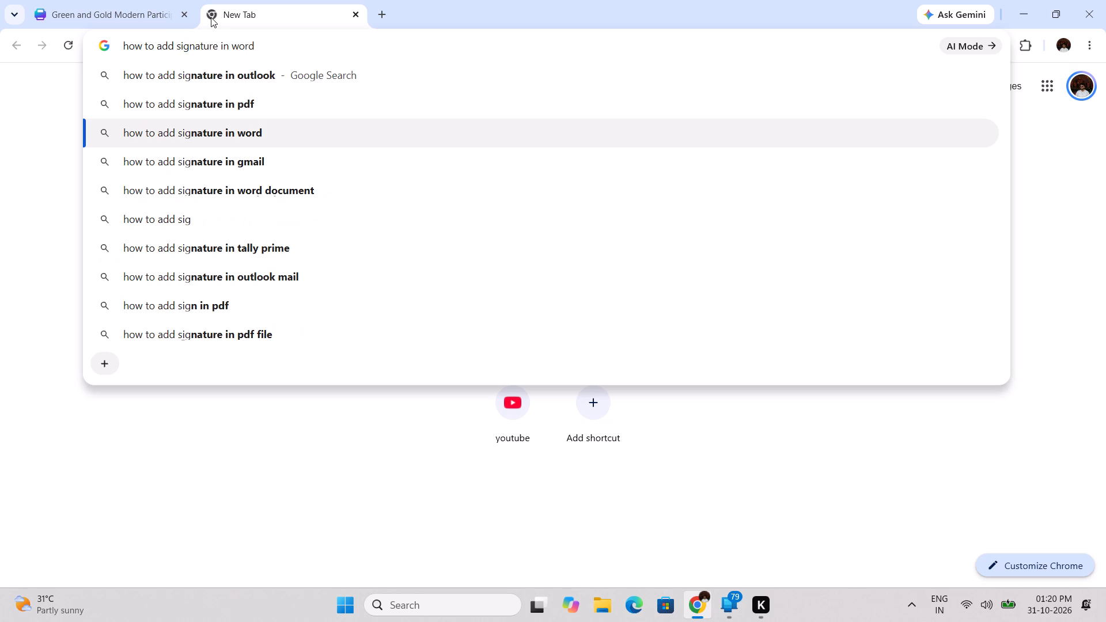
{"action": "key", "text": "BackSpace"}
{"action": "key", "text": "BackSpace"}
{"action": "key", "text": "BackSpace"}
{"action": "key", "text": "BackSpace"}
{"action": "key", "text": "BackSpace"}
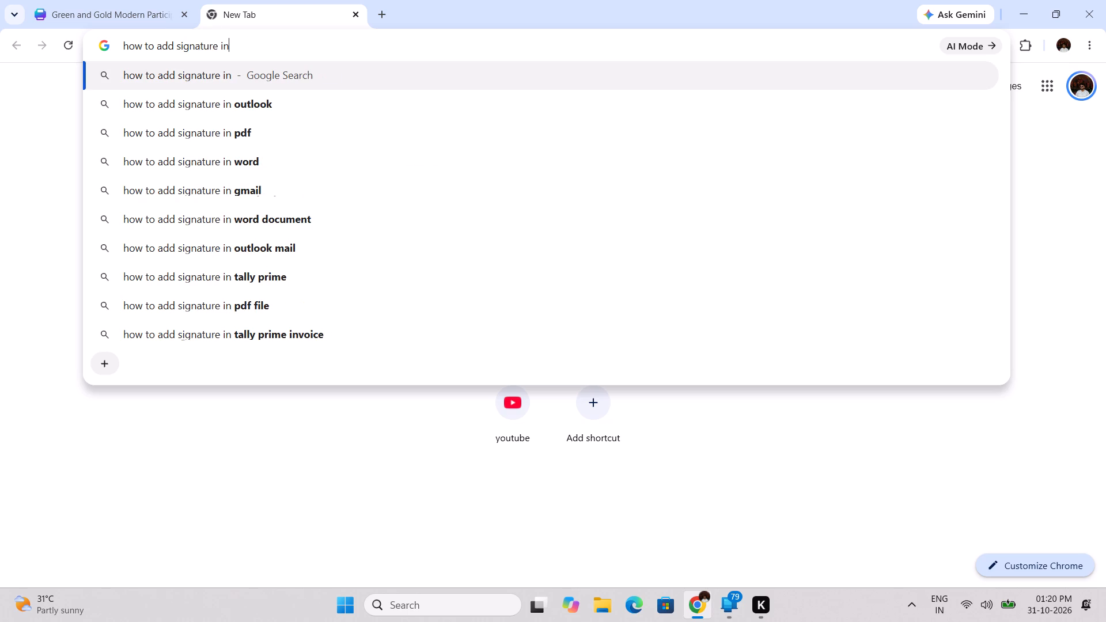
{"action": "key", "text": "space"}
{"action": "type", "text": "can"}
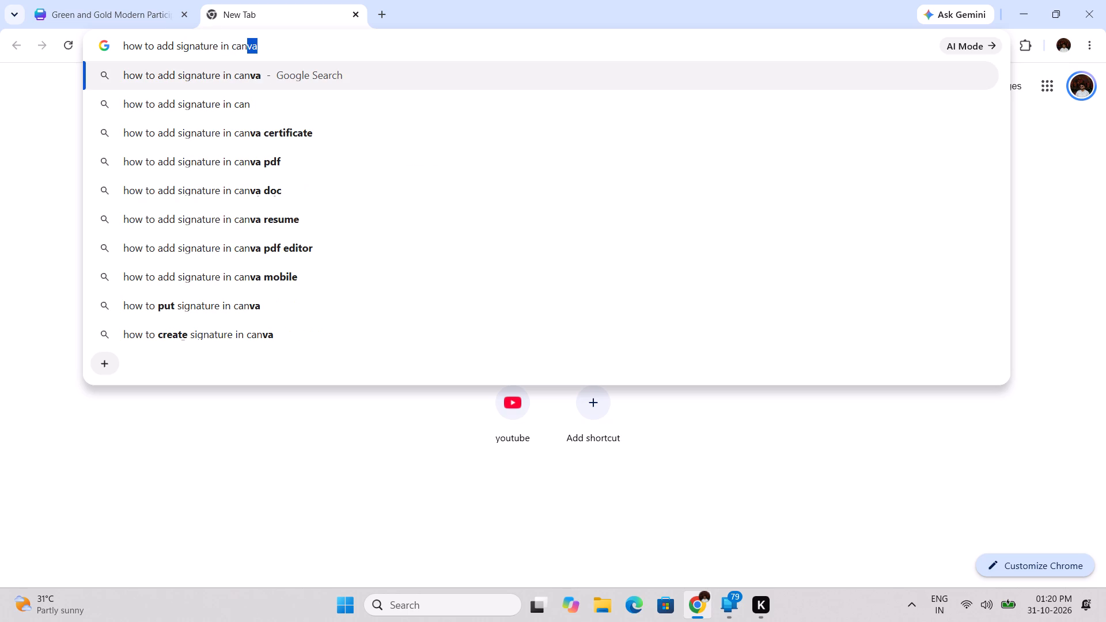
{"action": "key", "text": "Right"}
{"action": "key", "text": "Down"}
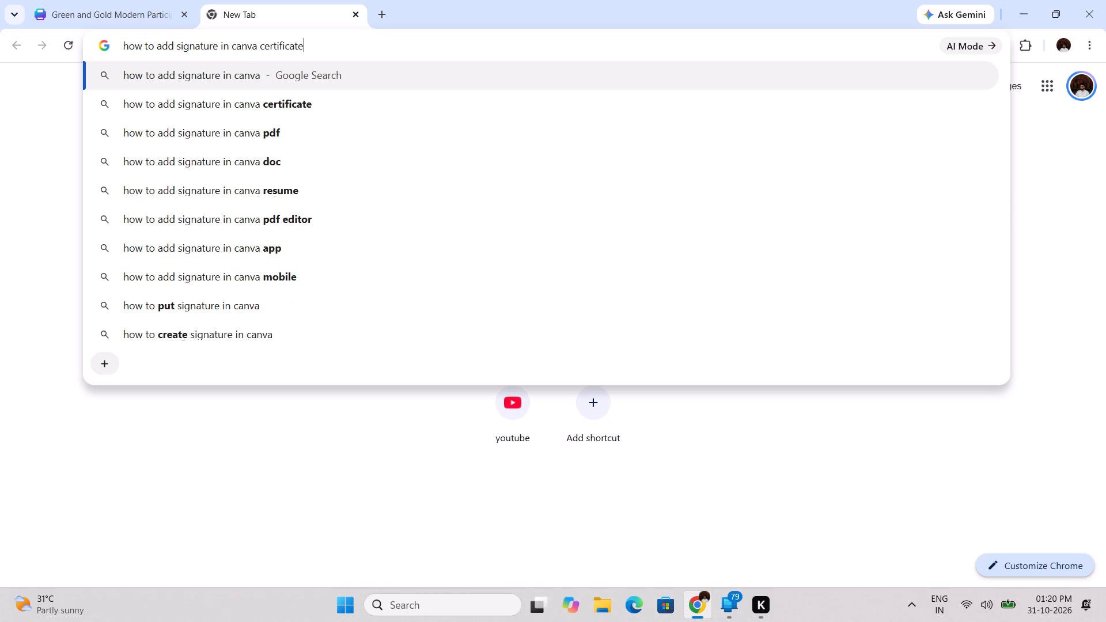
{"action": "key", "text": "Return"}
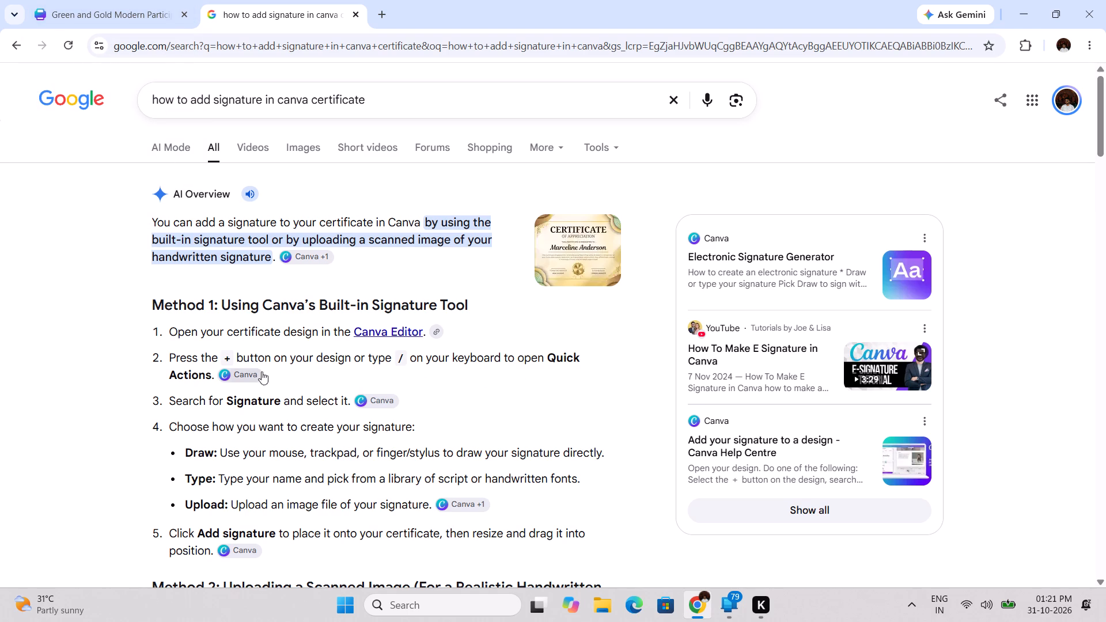
Return to the certificate design and find the signature tool to start creating a text signature.
{"action": "left_click", "coordinate": [42, 1]}
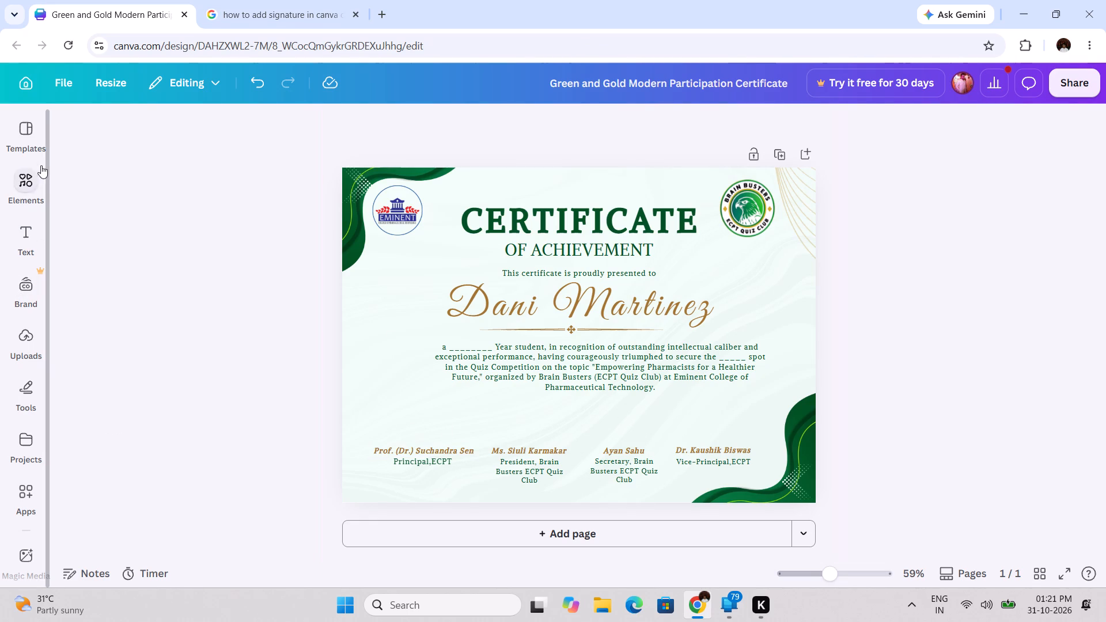
{"action": "left_click", "coordinate": [203, 89]}
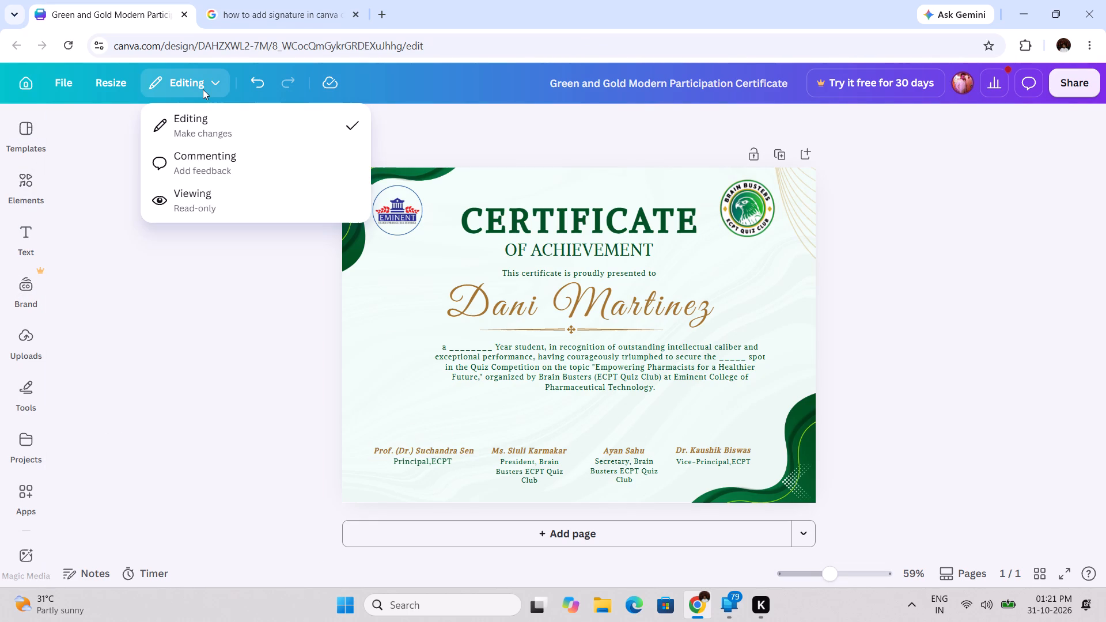
{"action": "left_click", "coordinate": [211, 128]}
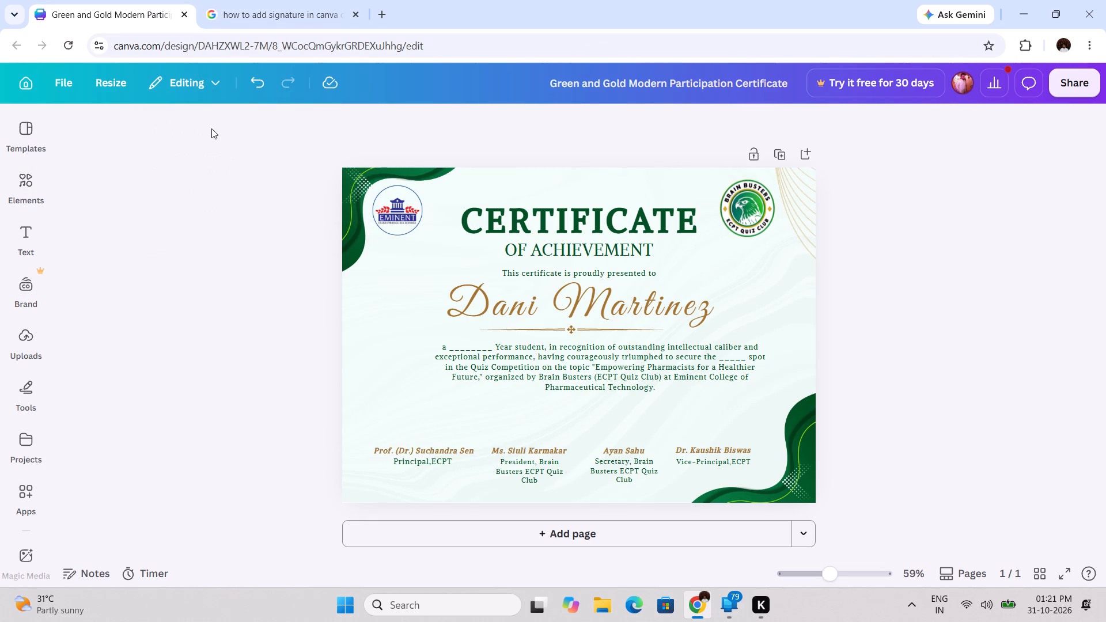
{"action": "left_click", "coordinate": [34, 505]}
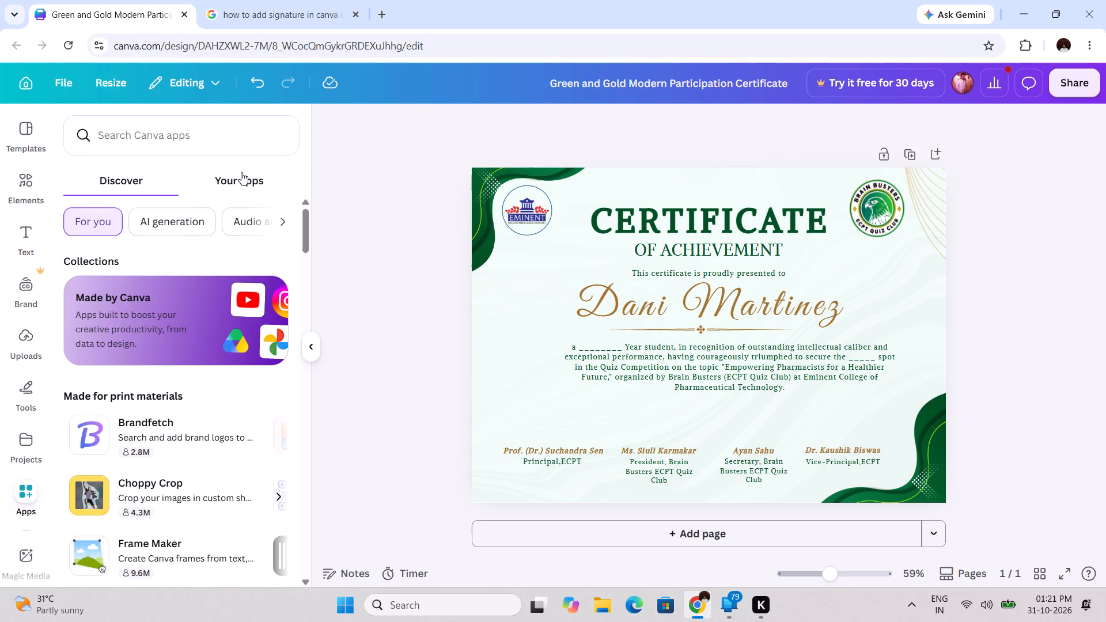
{"action": "left_click", "coordinate": [241, 172]}
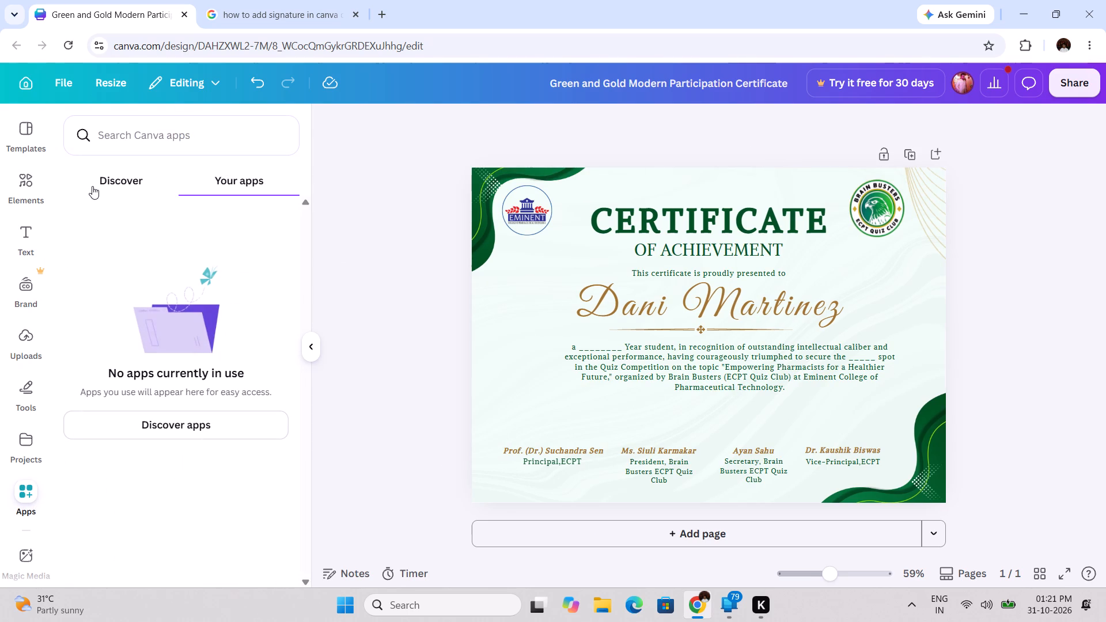
{"action": "left_click", "coordinate": [104, 182]}
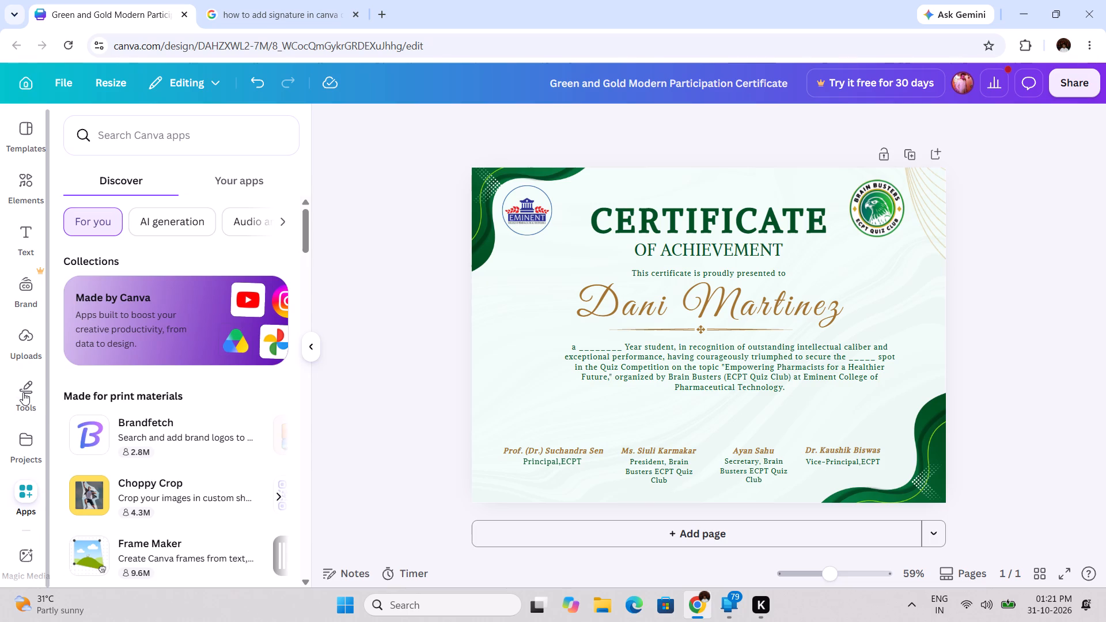
{"action": "left_click", "coordinate": [23, 392]}
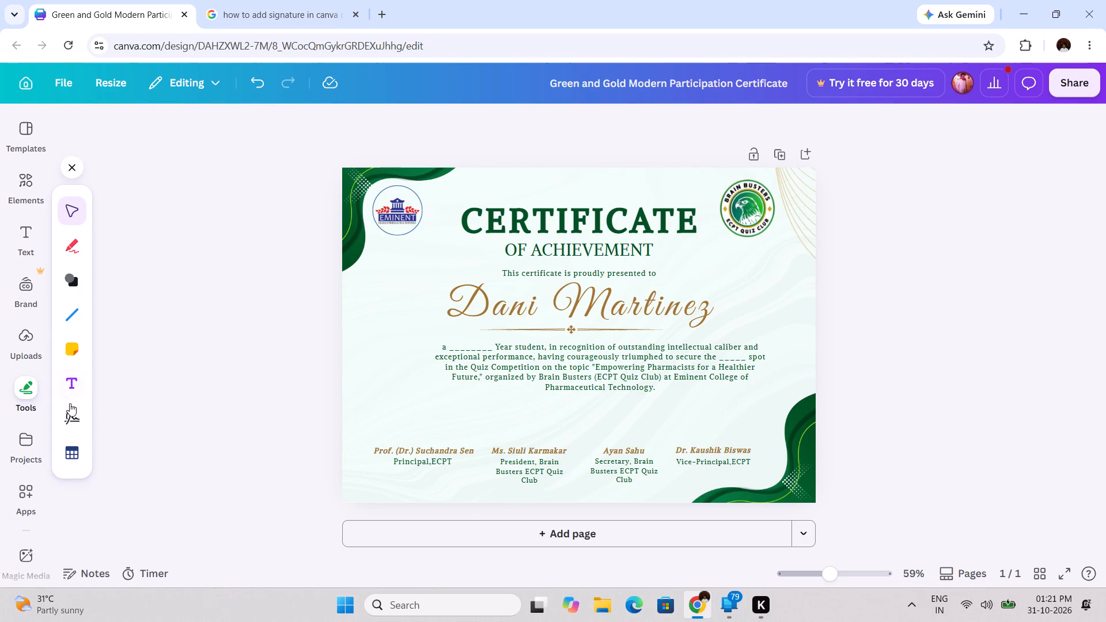
{"action": "left_click", "coordinate": [74, 425]}
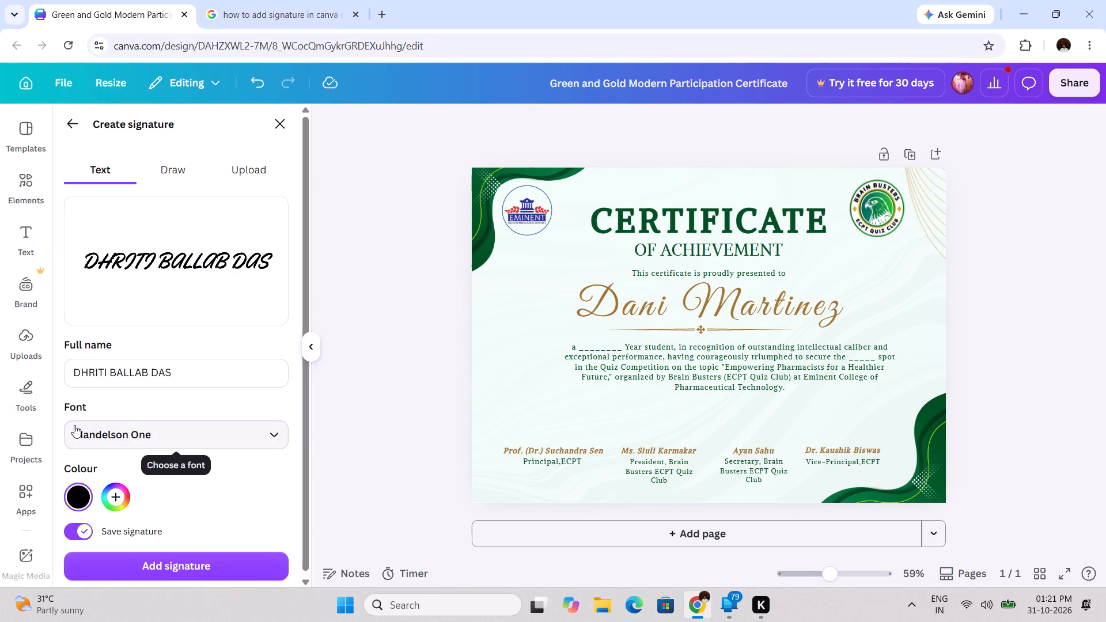
Replace the prefilled signature name with the Brain Busters President's full name, capitalised and without the title.
{"action": "left_click", "coordinate": [276, 264]}
{"action": "left_click_drag", "start_coordinate": [271, 264], "coordinate": [254, 255]}
{"action": "triple_click", "coordinate": [254, 255]}
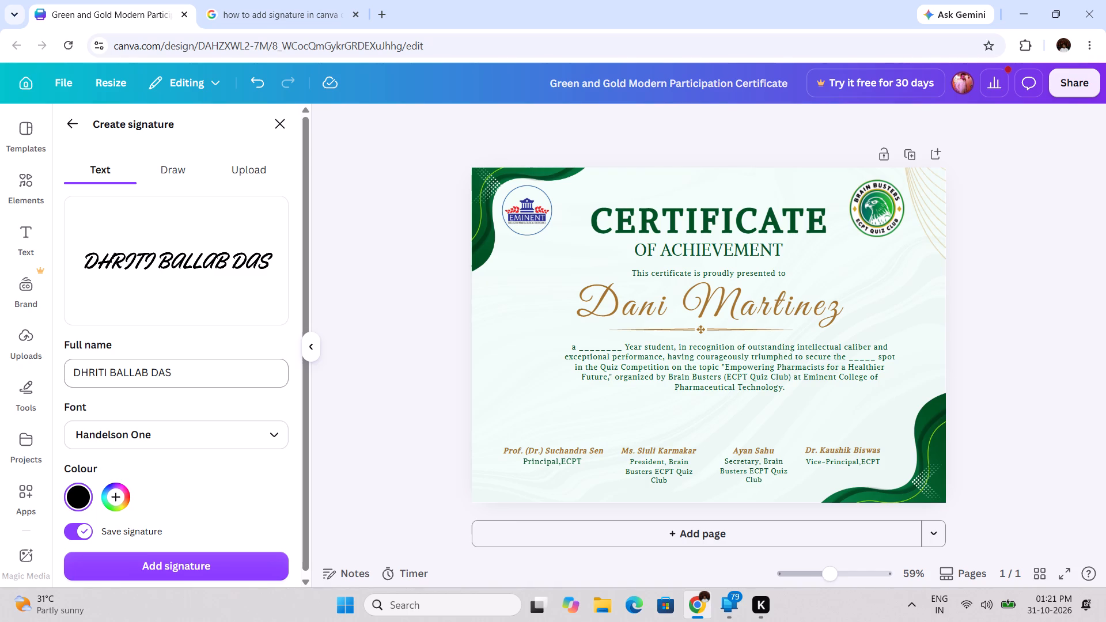
{"action": "left_click", "coordinate": [183, 378]}
{"action": "key", "text": "BackSpace"}
{"action": "key", "text": "BackSpace"}
{"action": "key", "text": "BackSpace"}
{"action": "key", "text": "BackSpace"}
{"action": "key", "text": "BackSpace"}
{"action": "key", "text": "BackSpace"}
{"action": "key", "text": "BackSpace"}
{"action": "key", "text": "BackSpace"}
{"action": "key", "text": "BackSpace"}
{"action": "key", "text": "BackSpace"}
{"action": "key", "text": "BackSpace"}
{"action": "key", "text": "BackSpace"}
{"action": "key", "text": "BackSpace"}
{"action": "key", "text": "BackSpace"}
{"action": "key", "text": "BackSpace"}
{"action": "key", "text": "BackSpace"}
{"action": "key", "text": "BackSpace"}
{"action": "key", "text": "BackSpace"}
{"action": "key", "text": "BackSpace"}
{"action": "key", "text": "BackSpace"}
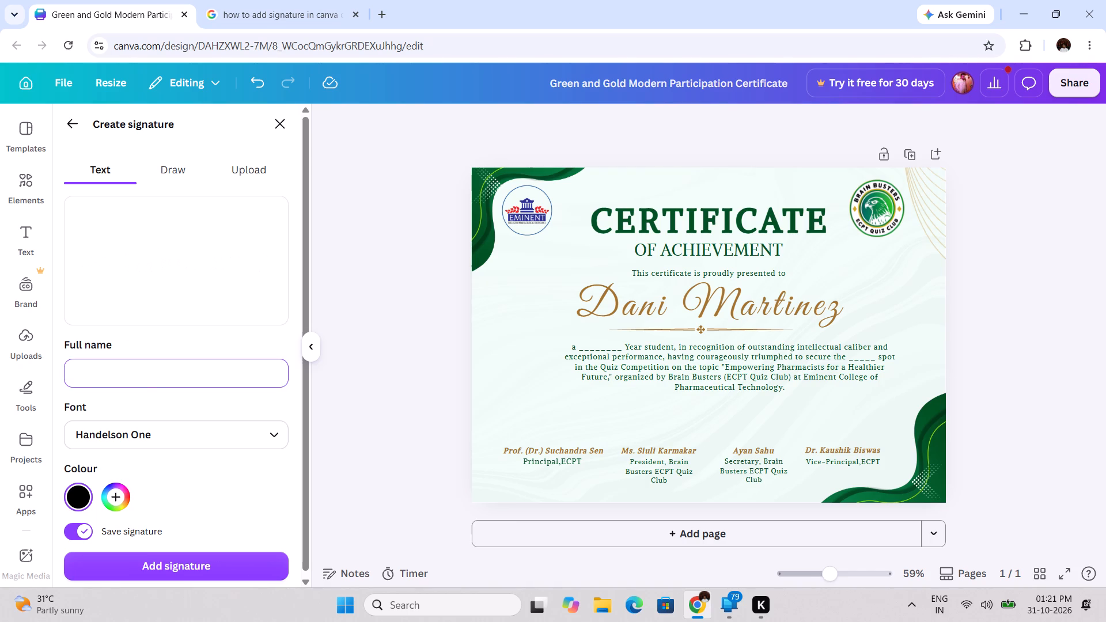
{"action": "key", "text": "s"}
{"action": "left_click", "coordinate": [228, 430]}
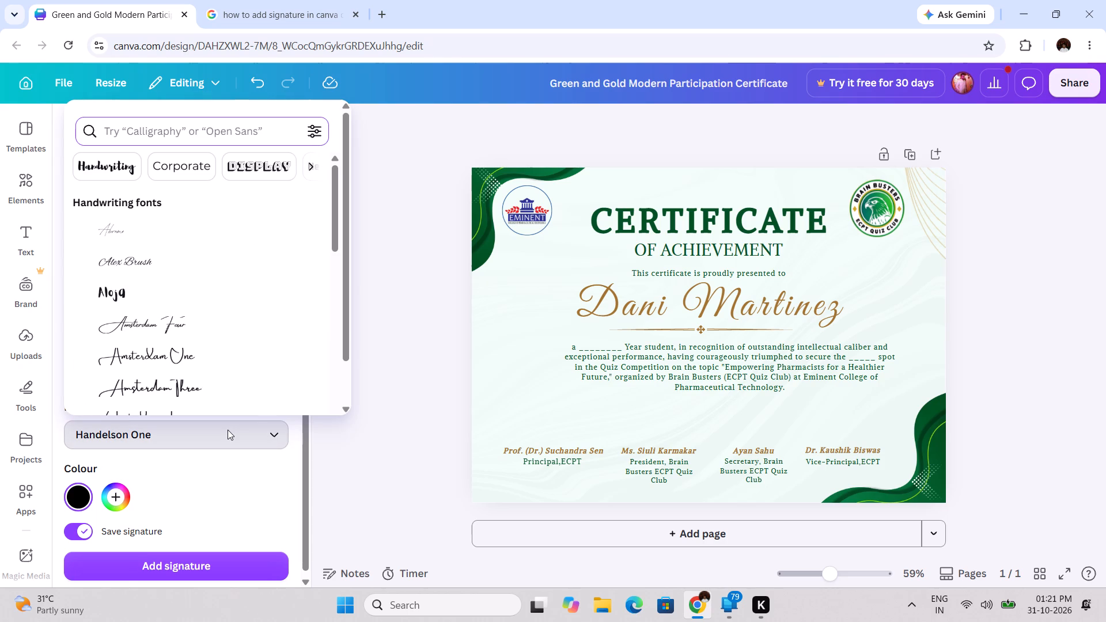
{"action": "left_click", "coordinate": [220, 469]}
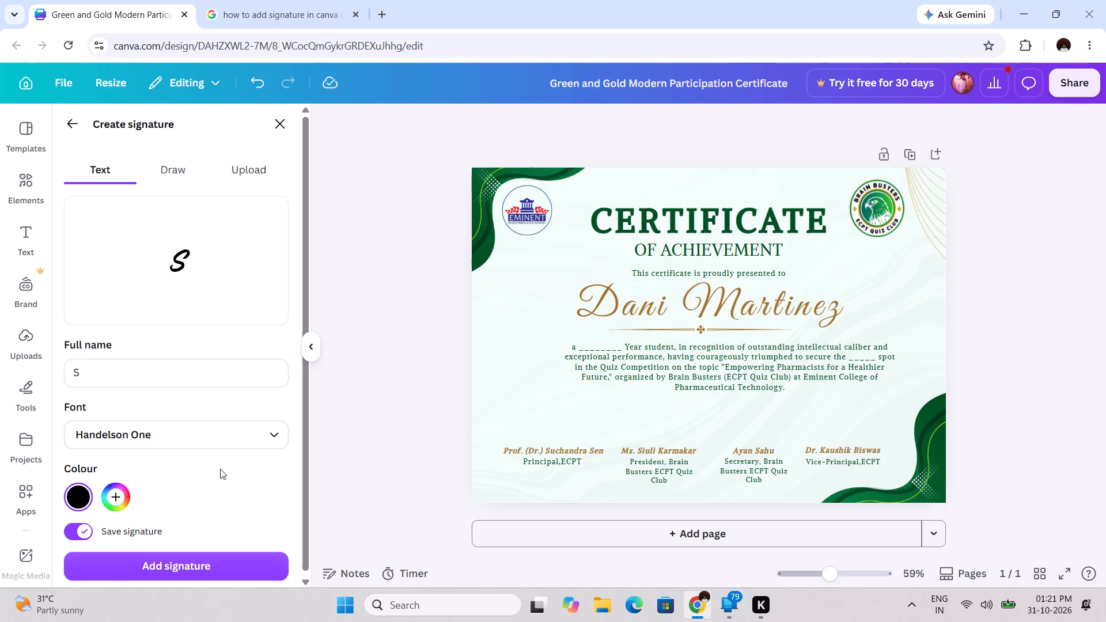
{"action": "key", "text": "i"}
{"action": "left_click", "coordinate": [180, 372]}
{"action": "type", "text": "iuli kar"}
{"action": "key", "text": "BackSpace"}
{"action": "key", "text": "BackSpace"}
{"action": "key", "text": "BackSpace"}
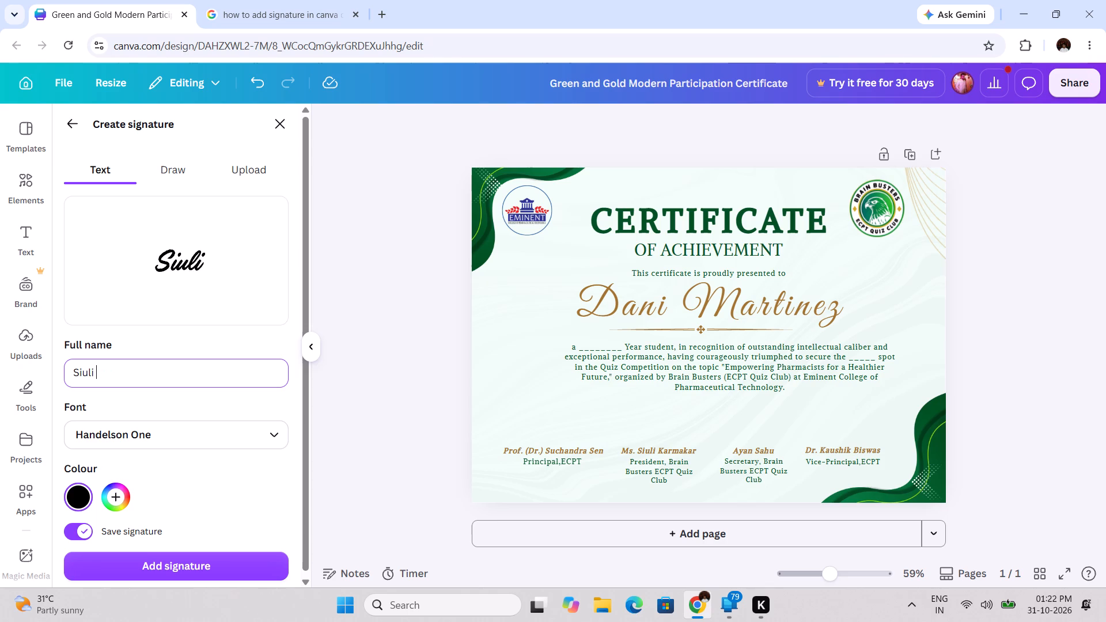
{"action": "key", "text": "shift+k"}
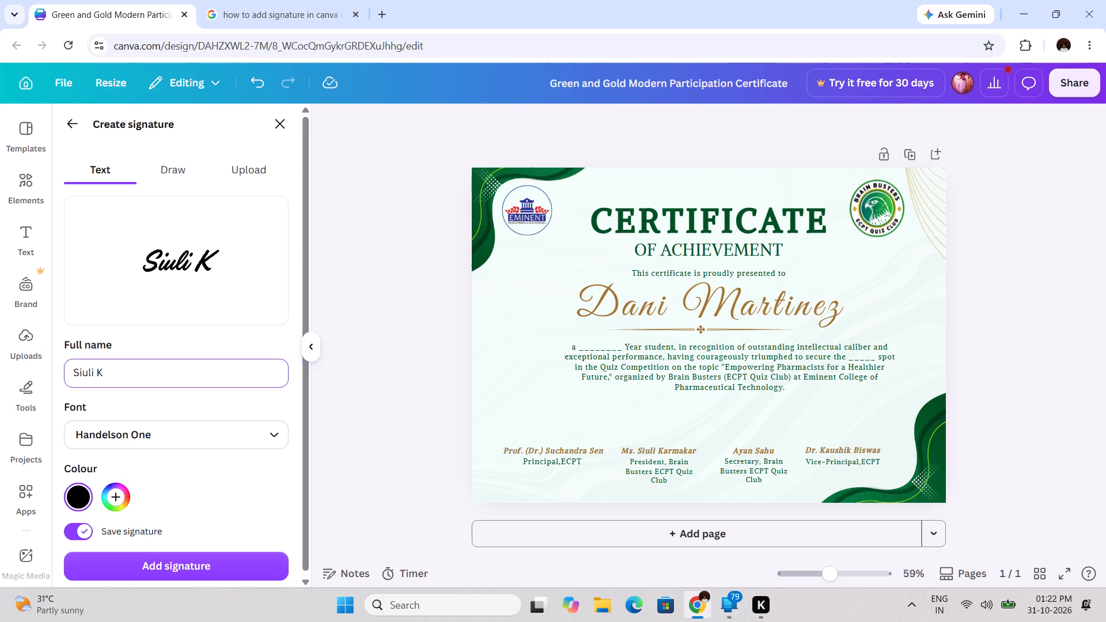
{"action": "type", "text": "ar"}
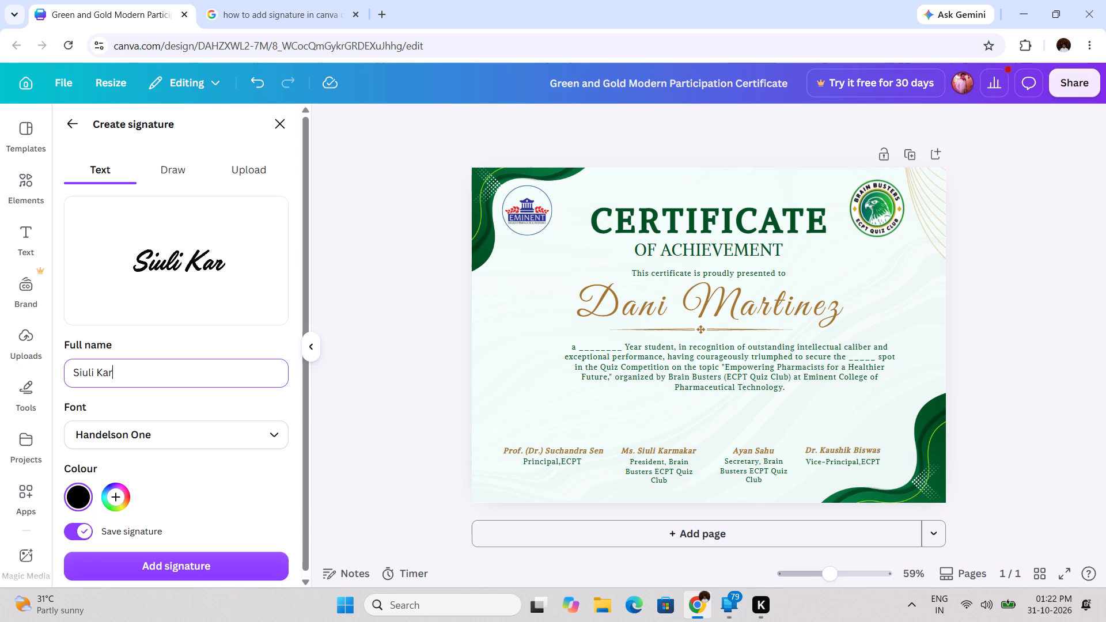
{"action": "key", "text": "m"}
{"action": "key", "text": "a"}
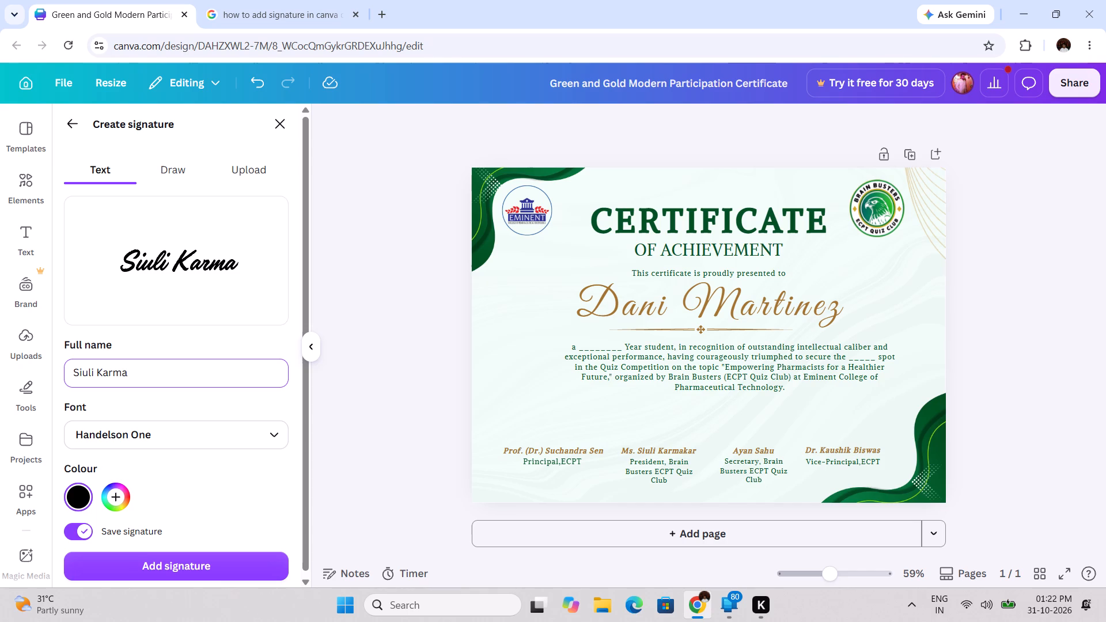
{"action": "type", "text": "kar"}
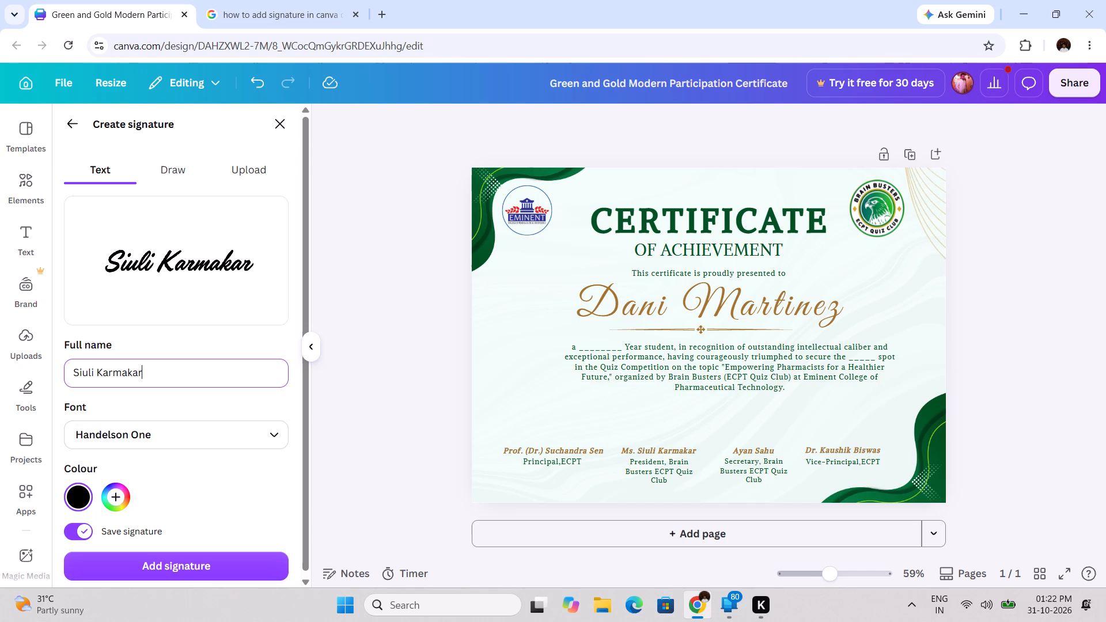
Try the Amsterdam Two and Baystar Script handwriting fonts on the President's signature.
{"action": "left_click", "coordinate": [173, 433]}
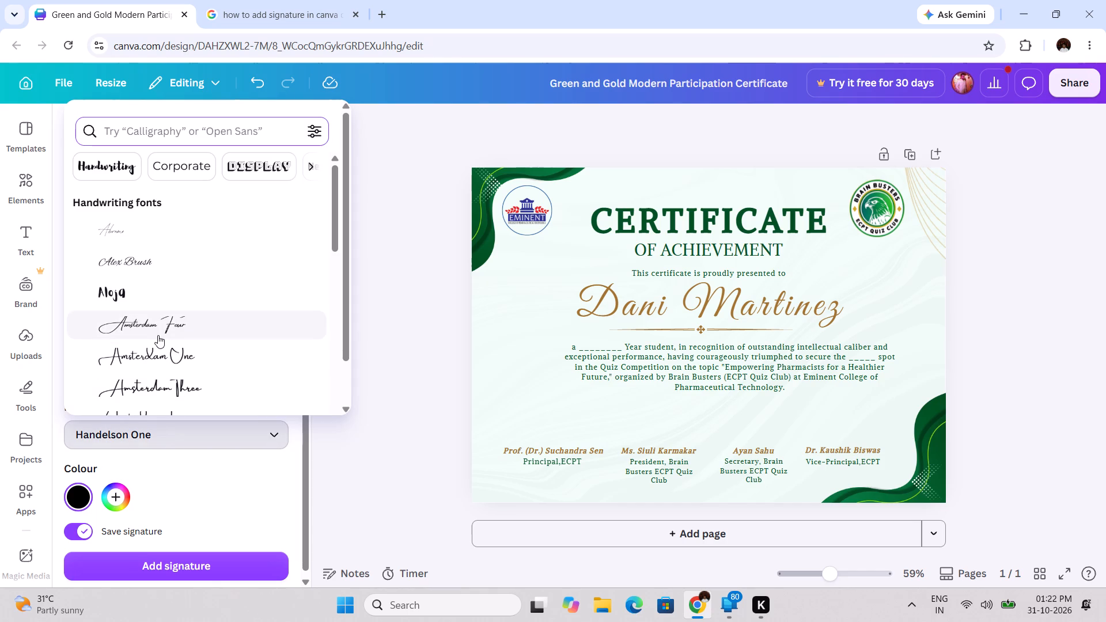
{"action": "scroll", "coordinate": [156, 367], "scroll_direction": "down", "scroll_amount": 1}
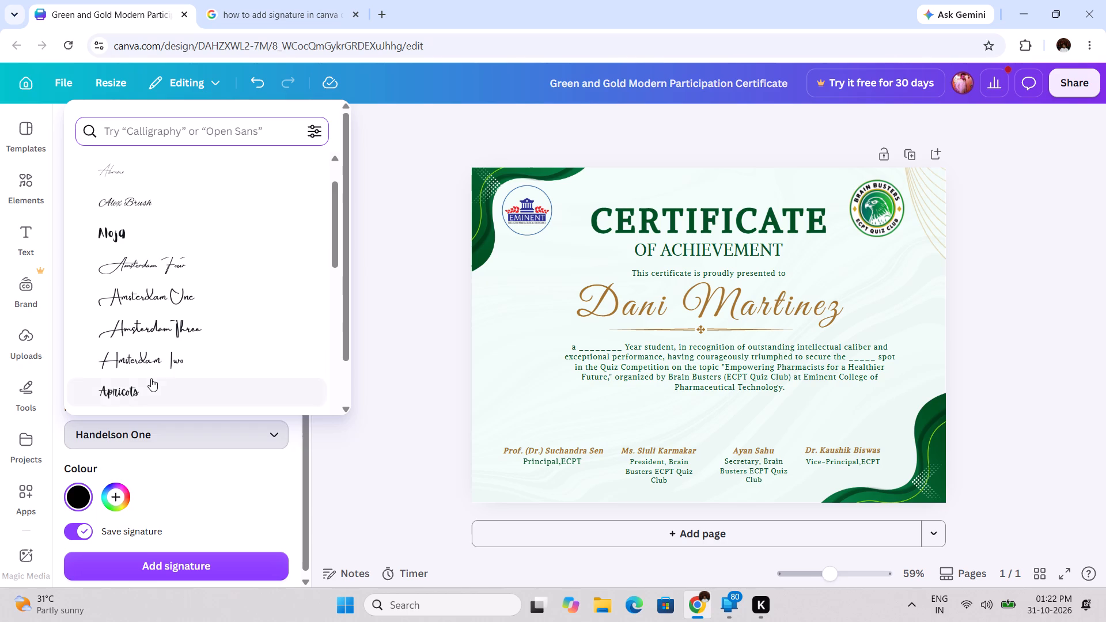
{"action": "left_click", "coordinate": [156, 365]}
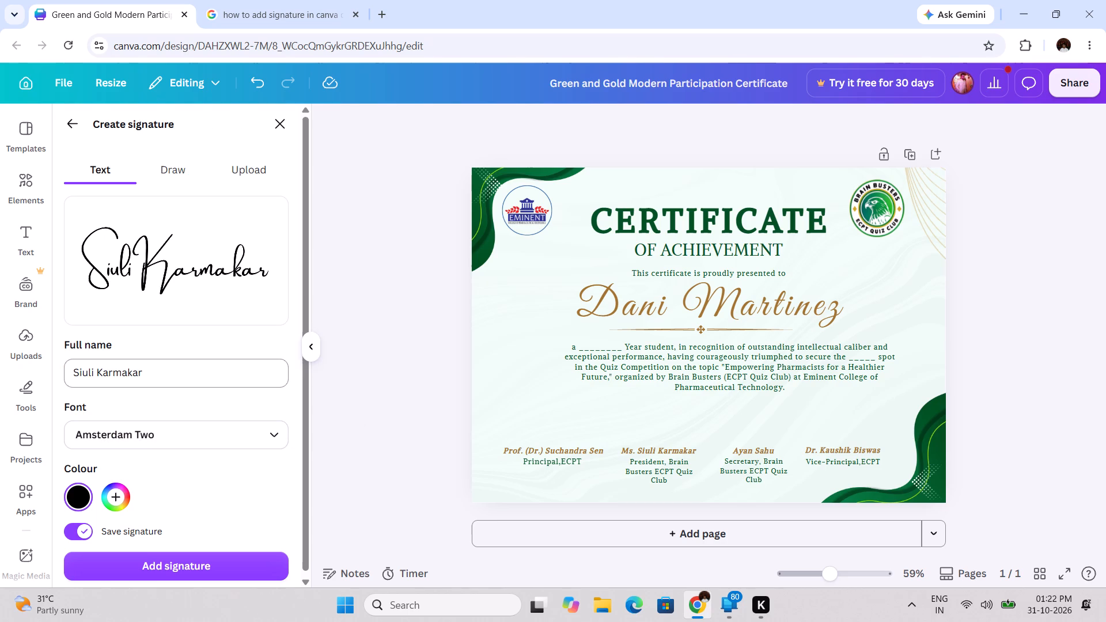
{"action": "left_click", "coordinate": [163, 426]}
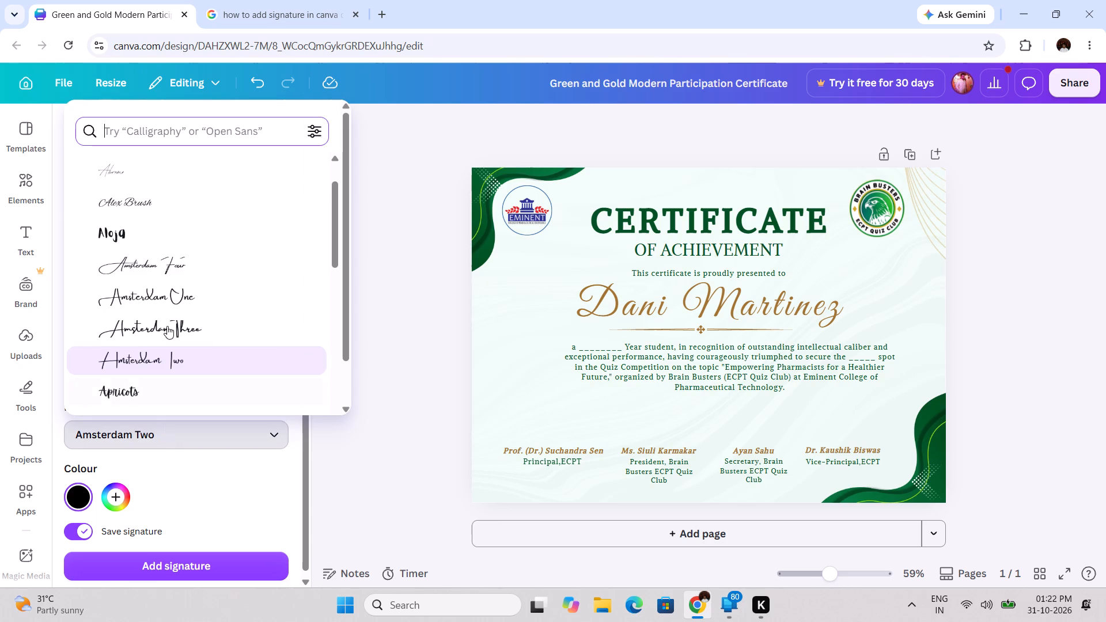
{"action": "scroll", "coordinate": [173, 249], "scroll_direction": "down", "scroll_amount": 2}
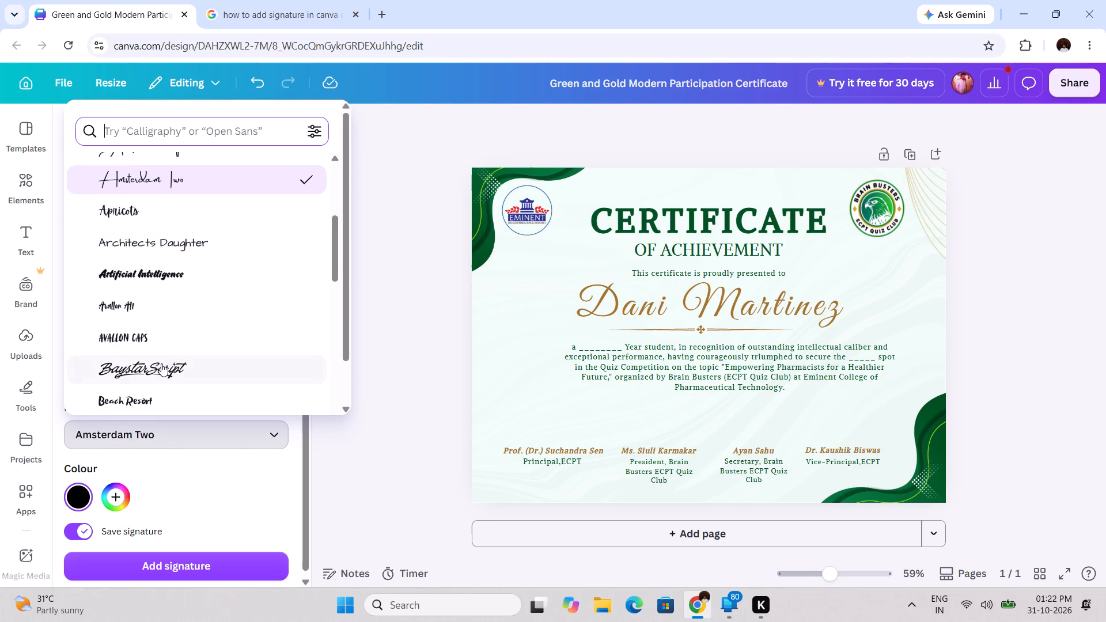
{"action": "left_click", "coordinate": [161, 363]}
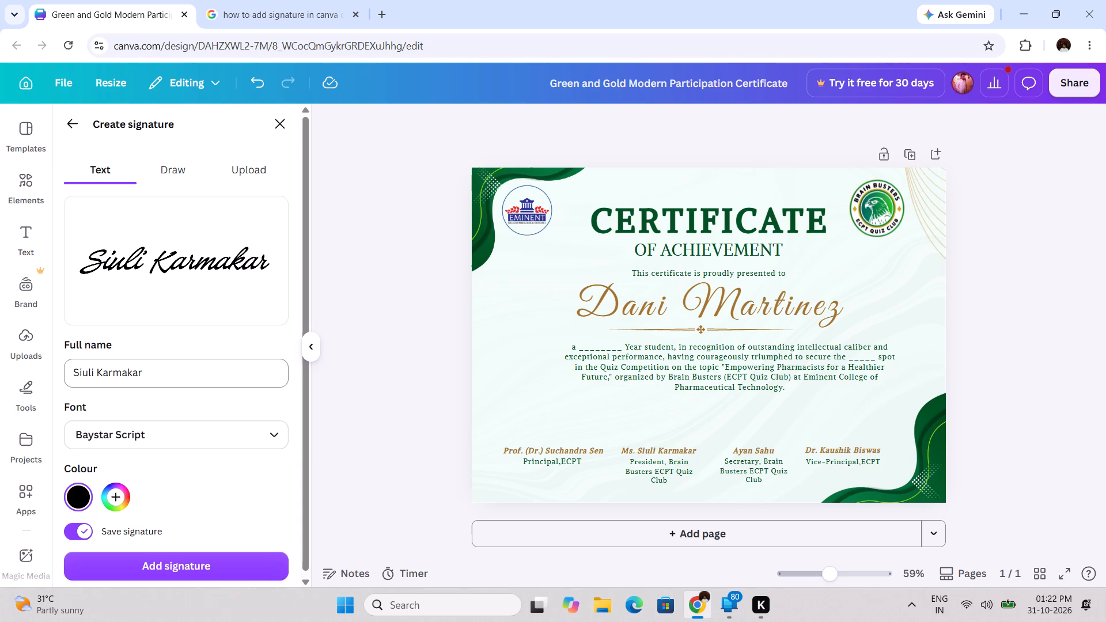
Set the President's signature font to Architects Daughter.
{"action": "left_click", "coordinate": [166, 439]}
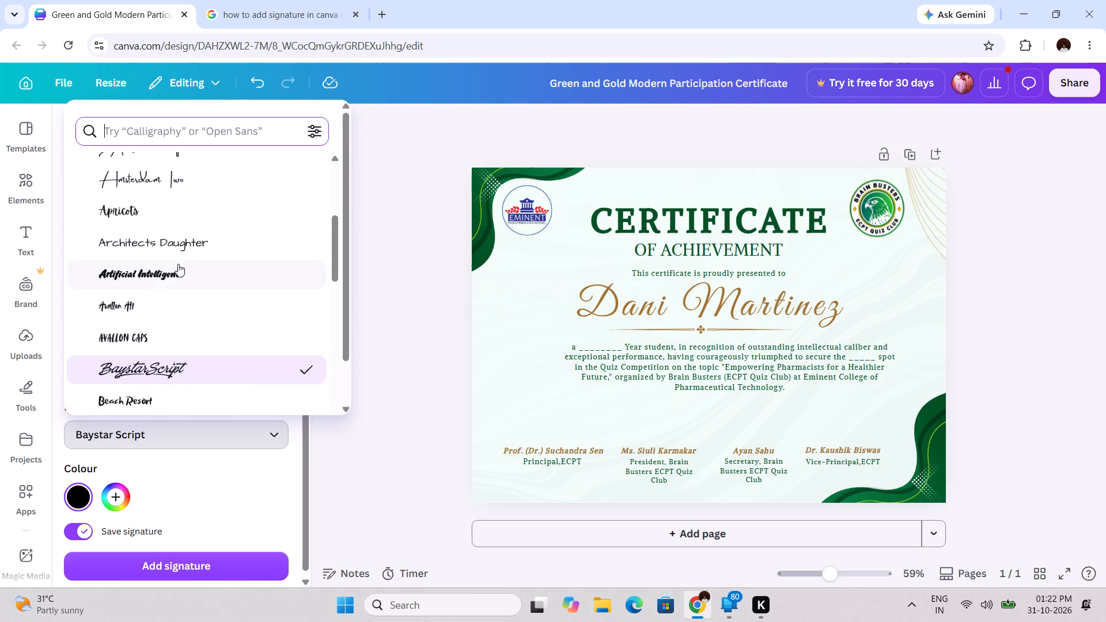
{"action": "left_click", "coordinate": [173, 238]}
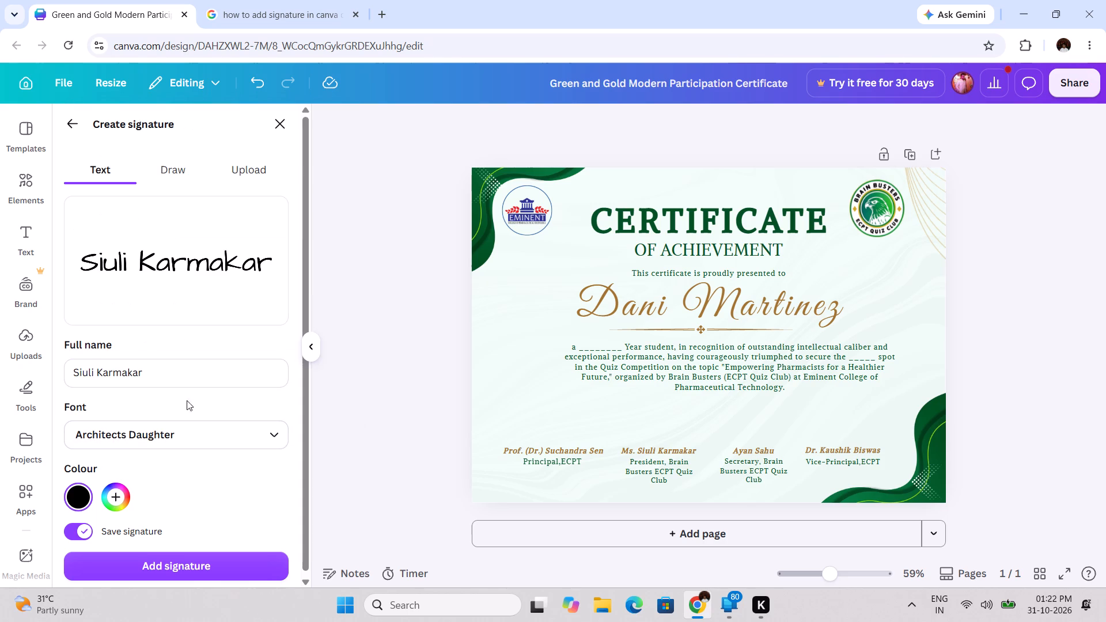
Change the President's signature font to Brittany.
{"action": "left_click", "coordinate": [191, 439]}
{"action": "scroll", "coordinate": [199, 360], "scroll_direction": "down", "scroll_amount": 4}
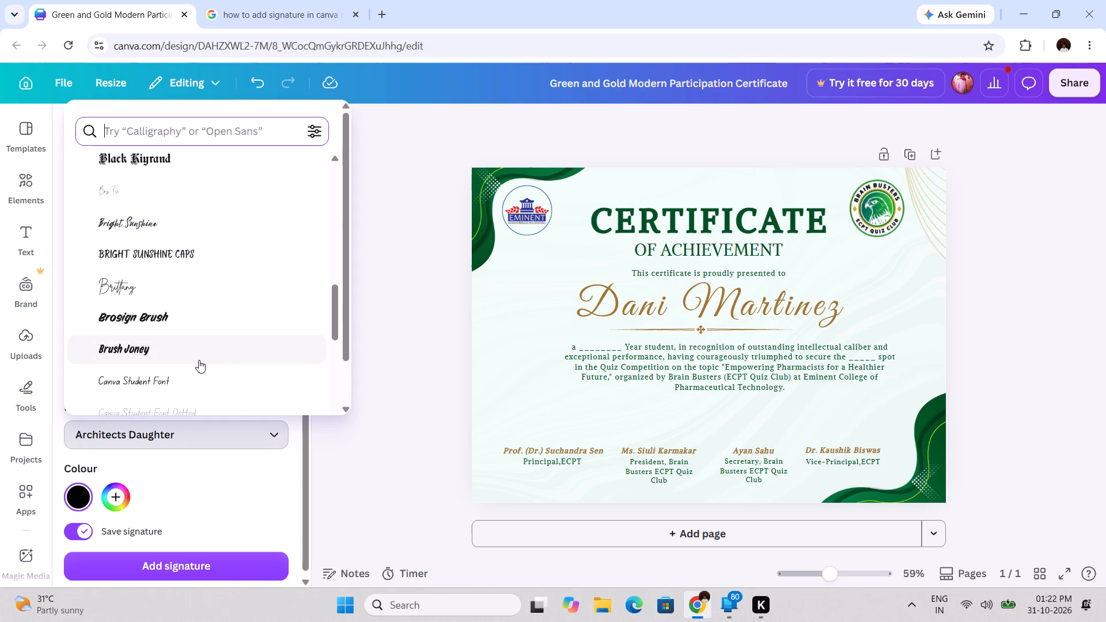
{"action": "left_click", "coordinate": [181, 270]}
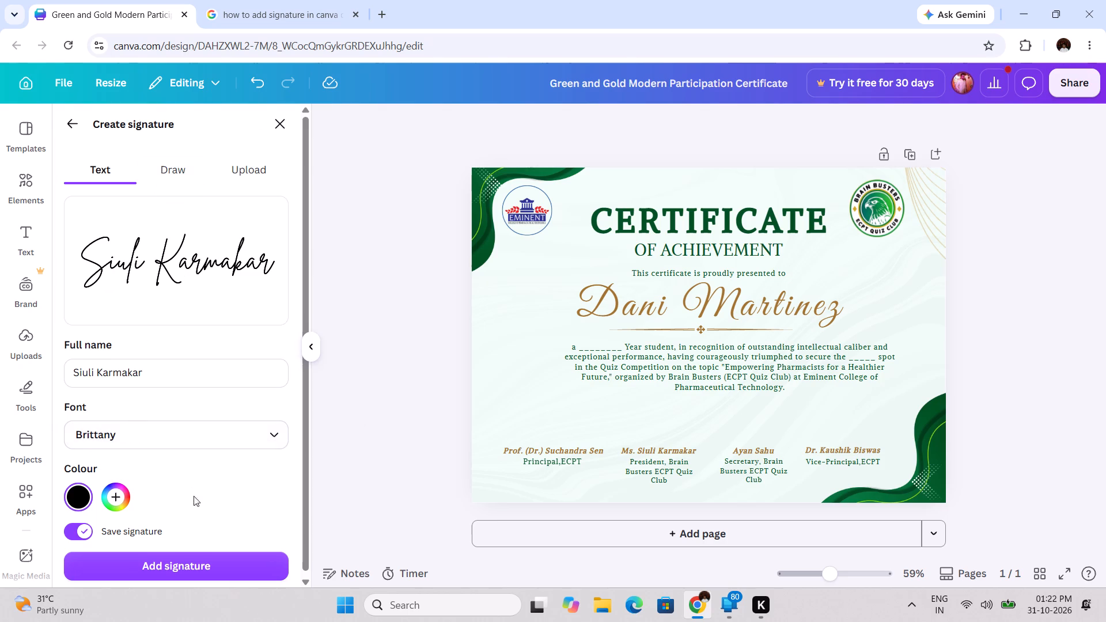
{"action": "scroll", "coordinate": [197, 517], "scroll_direction": "down", "scroll_amount": 2}
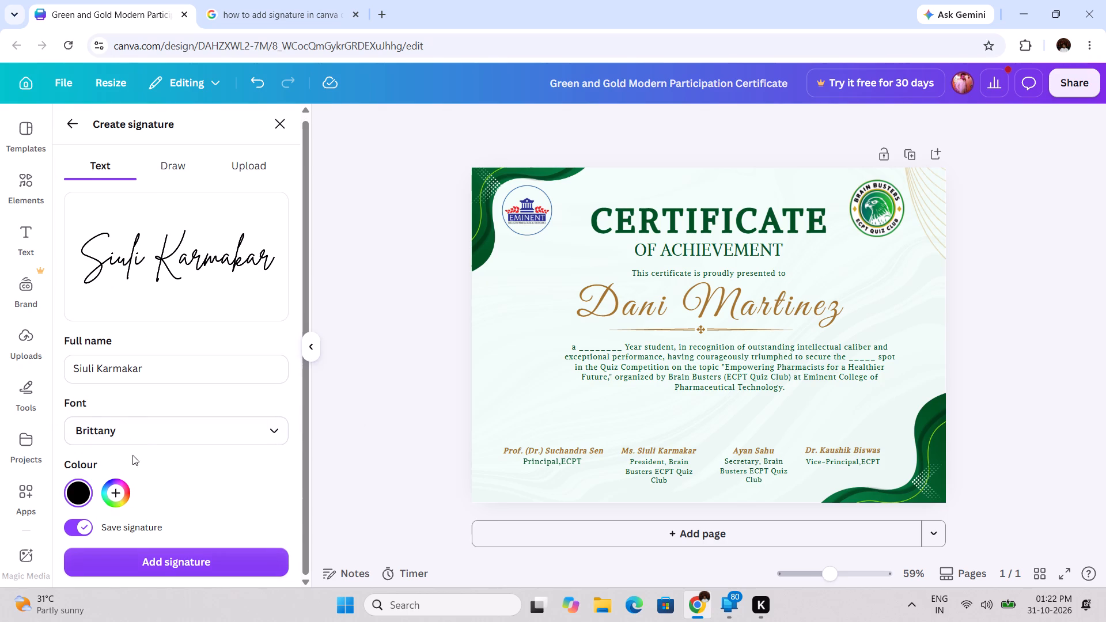
{"action": "left_click", "coordinate": [141, 432]}
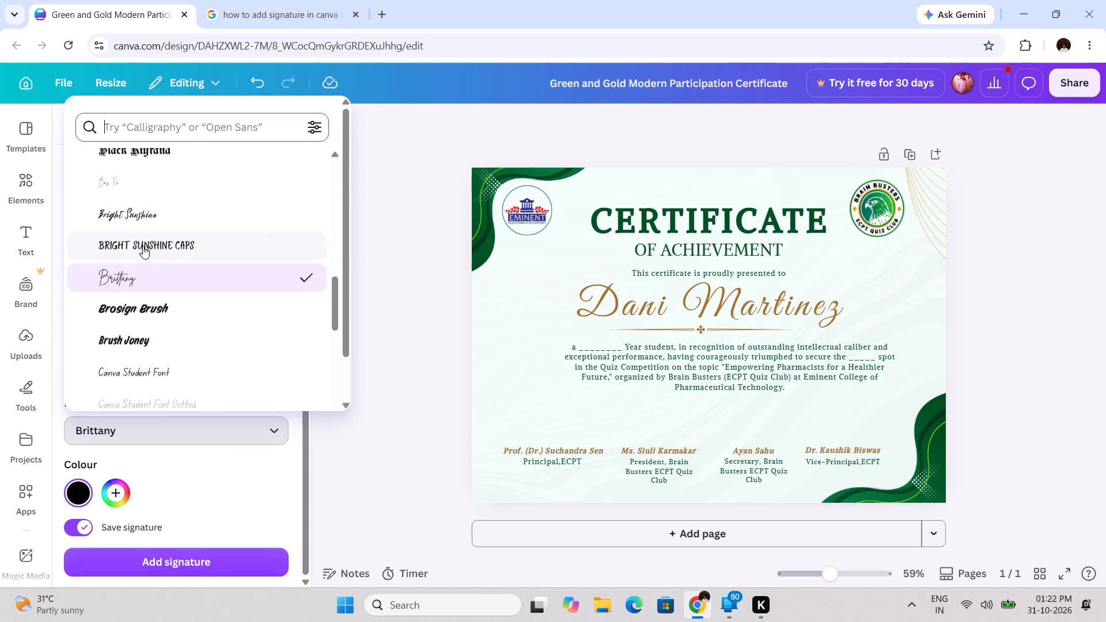
{"action": "left_click", "coordinate": [221, 487]}
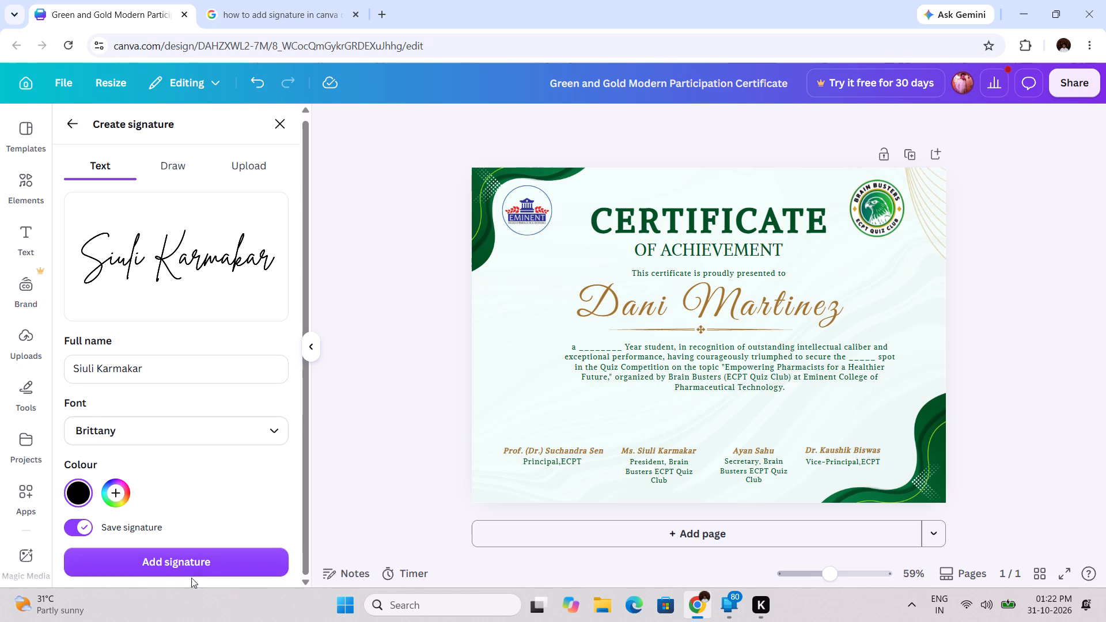
{"action": "scroll", "coordinate": [199, 526], "scroll_direction": "down", "scroll_amount": 1}
Add the President's signature to the certificate, shrink it to about 35.3 by 10.5, and place it centred just above the President's printed name.
{"action": "left_click", "coordinate": [169, 565]}
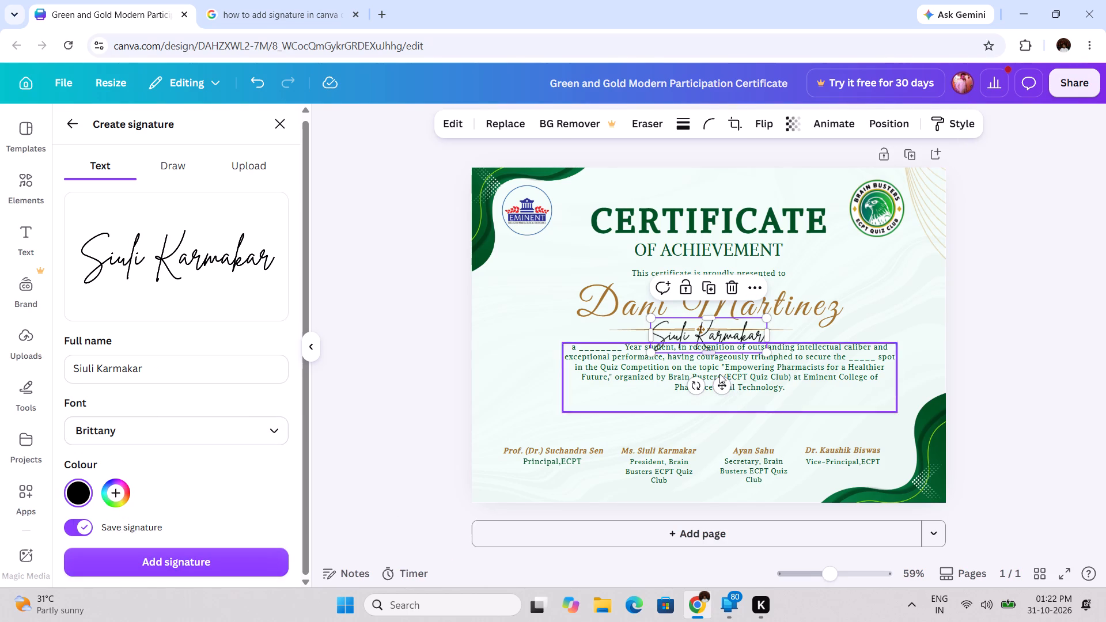
{"action": "left_click_drag", "start_coordinate": [725, 381], "coordinate": [700, 426]}
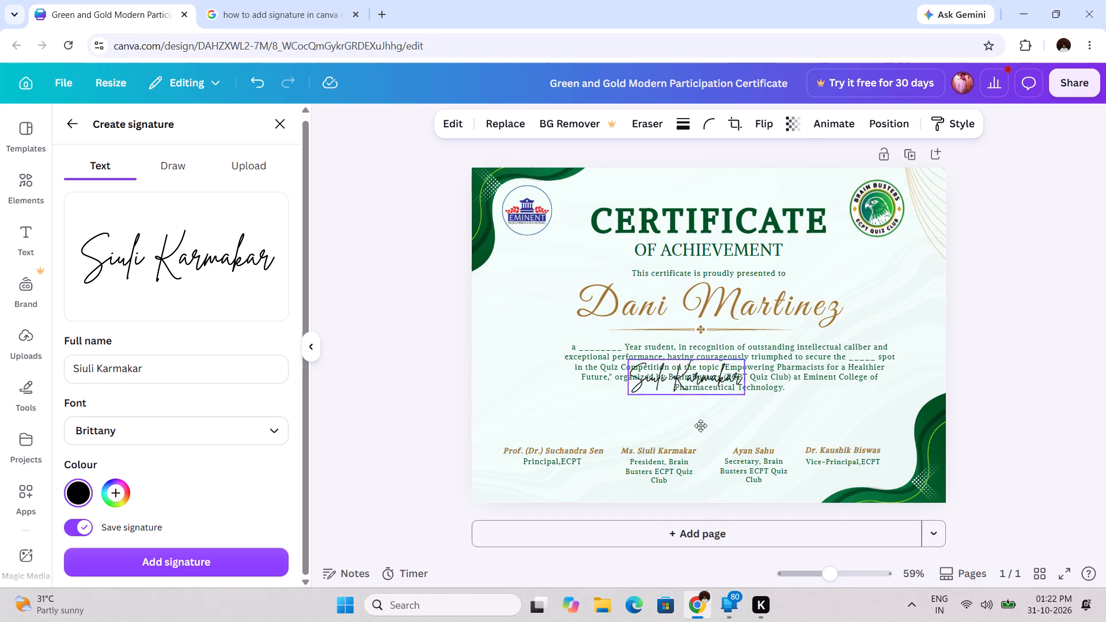
{"action": "left_click_drag", "start_coordinate": [700, 426], "coordinate": [676, 468]}
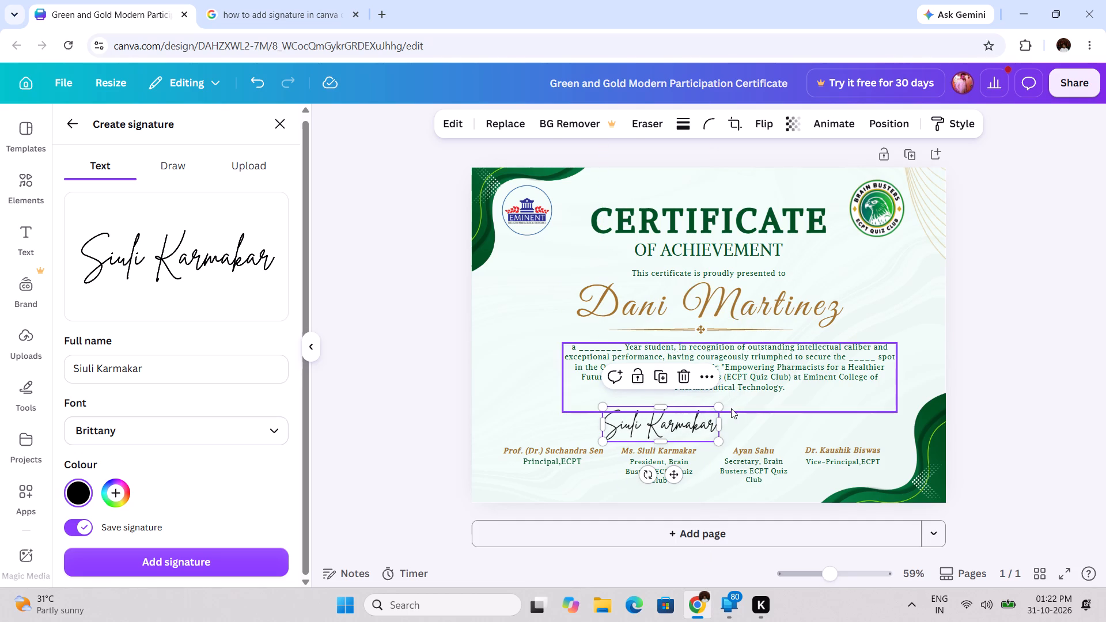
{"action": "left_click_drag", "start_coordinate": [719, 405], "coordinate": [658, 428]}
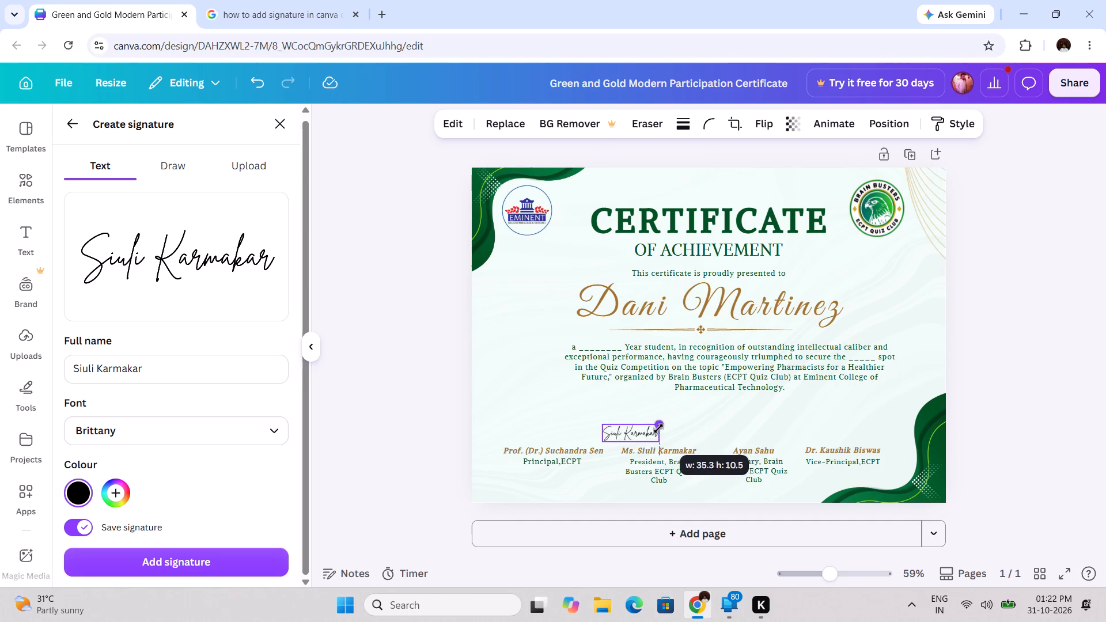
{"action": "left_click_drag", "start_coordinate": [658, 428], "coordinate": [660, 430]}
{"action": "left_click_drag", "start_coordinate": [643, 473], "coordinate": [686, 470]}
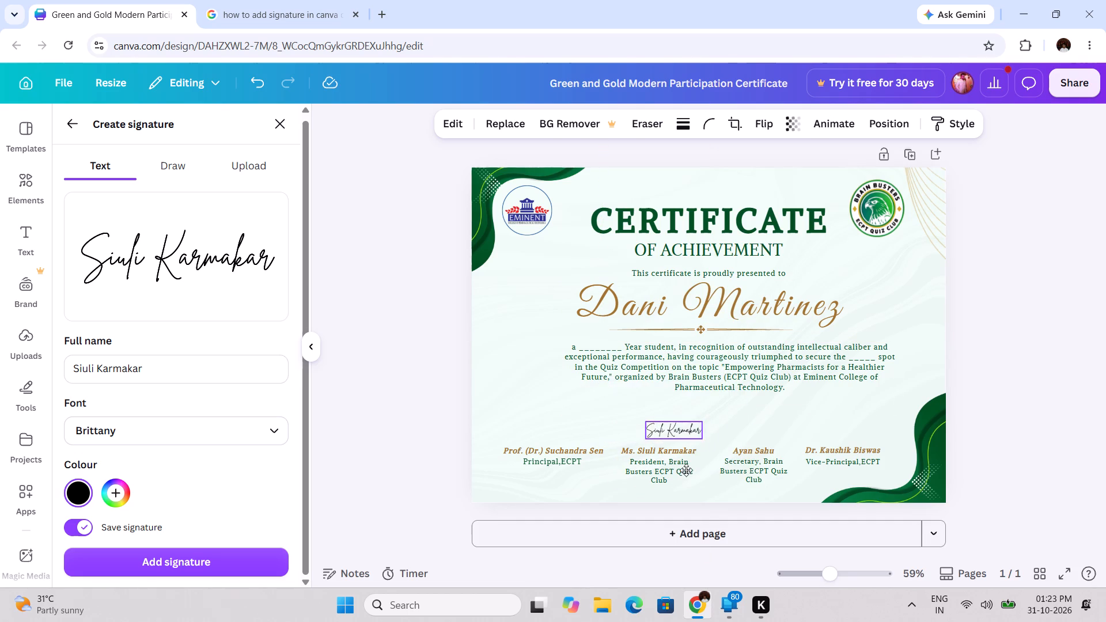
{"action": "left_click_drag", "start_coordinate": [686, 470], "coordinate": [667, 474]}
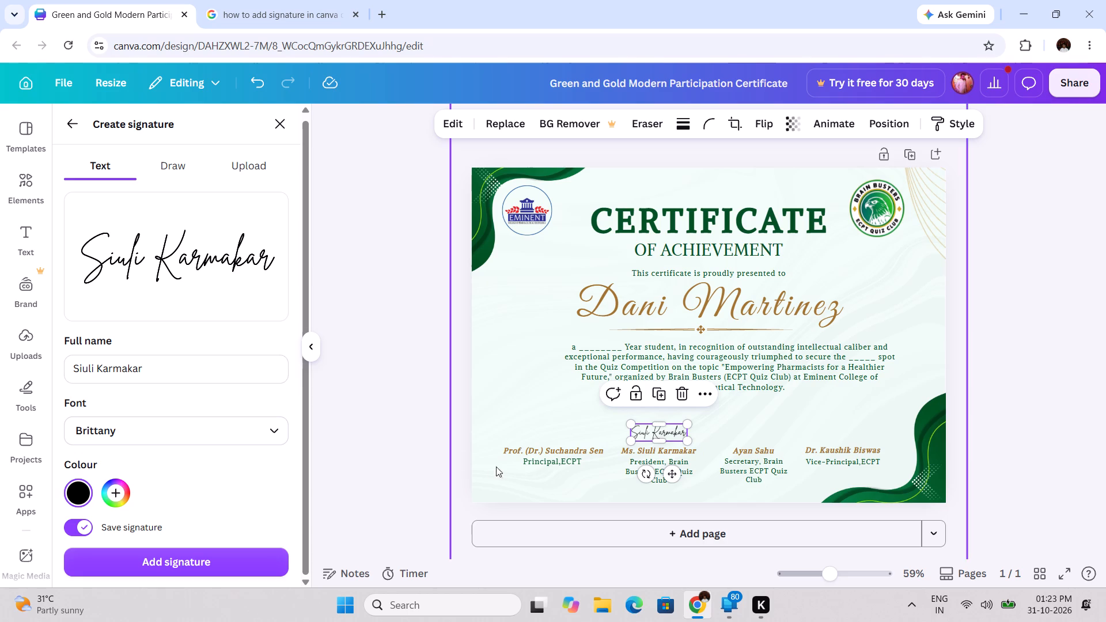
{"action": "left_click", "coordinate": [425, 443]}
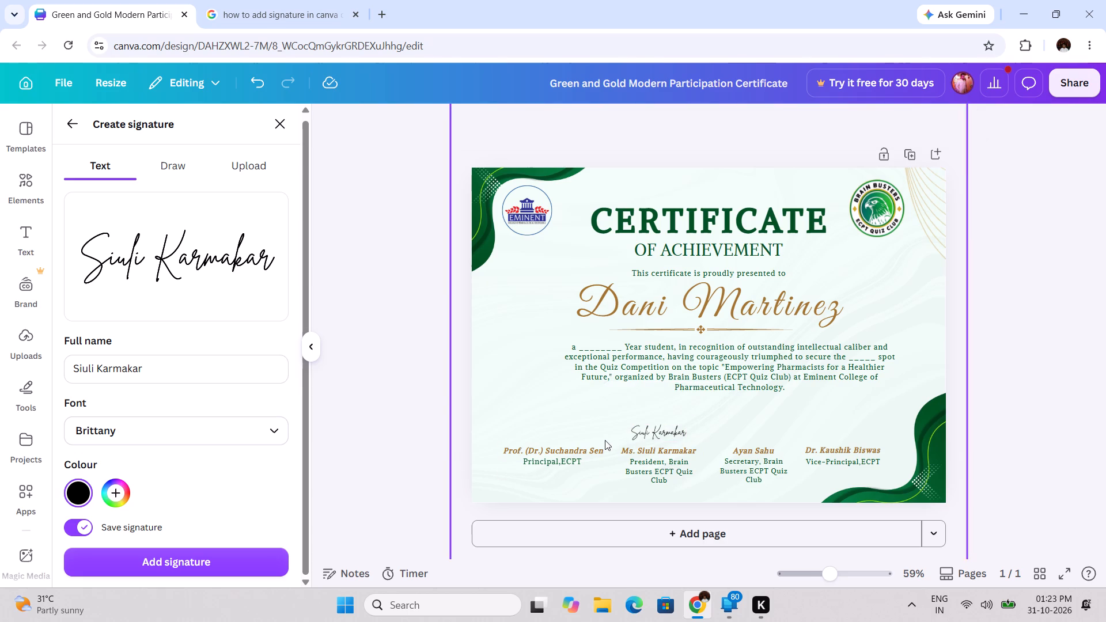
{"action": "left_click", "coordinate": [656, 433]}
{"action": "left_click", "coordinate": [672, 472]}
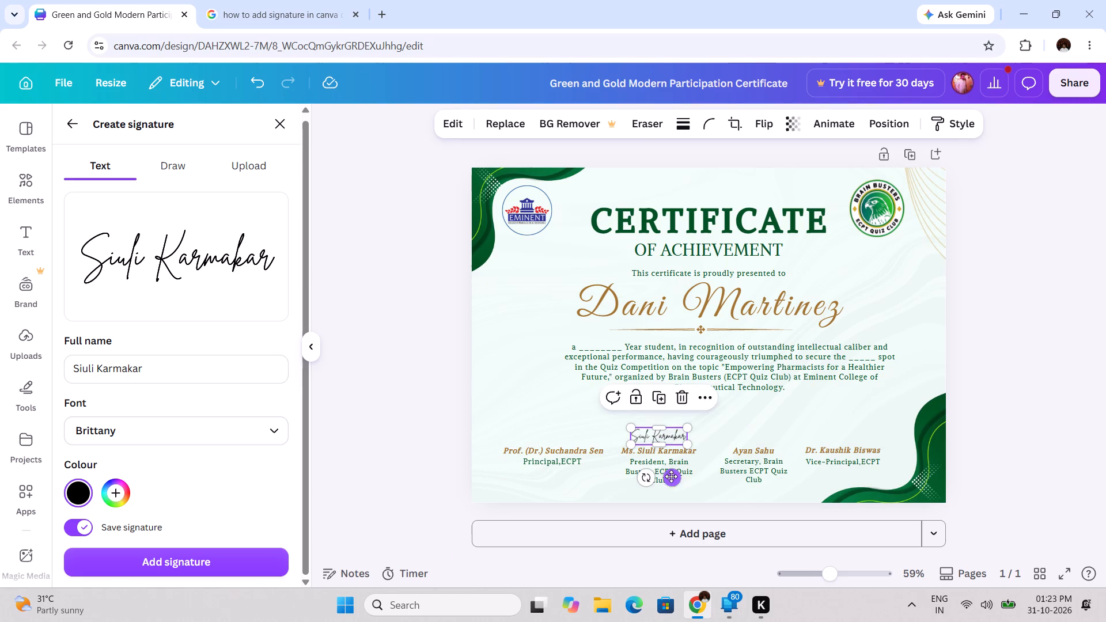
{"action": "left_click", "coordinate": [419, 439]}
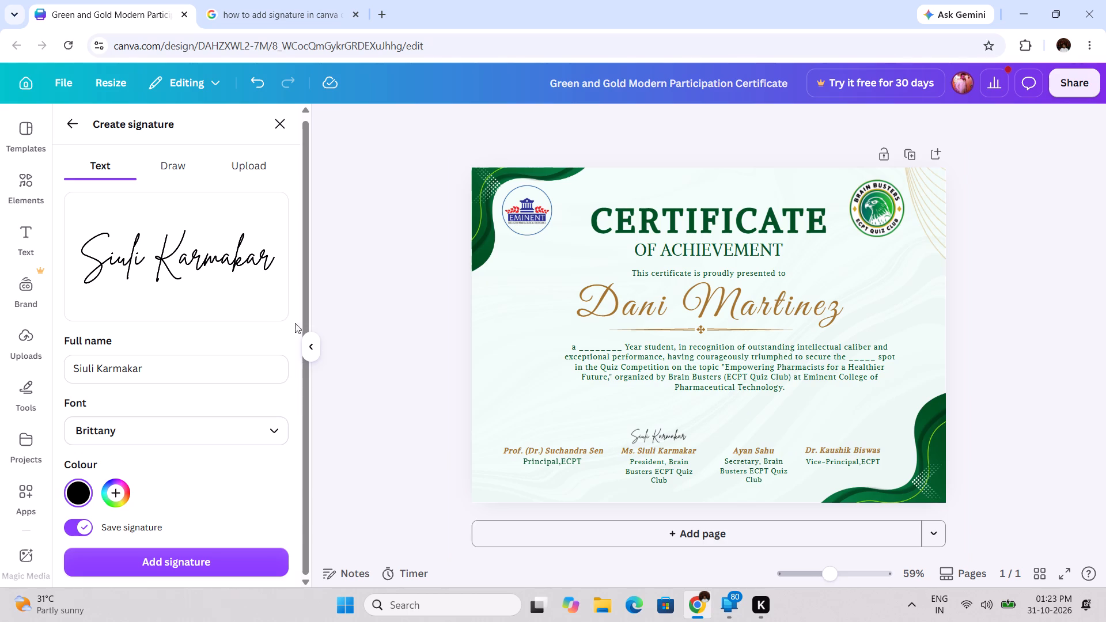
Replace the signature text with the Brain Busters Secretary's full name, capitalised as printed on the certificate.
{"action": "left_click", "coordinate": [211, 373]}
{"action": "key", "text": "BackSpace"}
{"action": "key", "text": "BackSpace"}
{"action": "key", "text": "BackSpace"}
{"action": "key", "text": "BackSpace"}
{"action": "key", "text": "BackSpace"}
{"action": "key", "text": "BackSpace"}
{"action": "key", "text": "BackSpace"}
{"action": "key", "text": "BackSpace"}
{"action": "key", "text": "BackSpace"}
{"action": "key", "text": "BackSpace"}
{"action": "key", "text": "BackSpace"}
{"action": "key", "text": "BackSpace"}
{"action": "key", "text": "BackSpace"}
{"action": "key", "text": "BackSpace"}
{"action": "key", "text": "BackSpace"}
{"action": "key", "text": "BackSpace"}
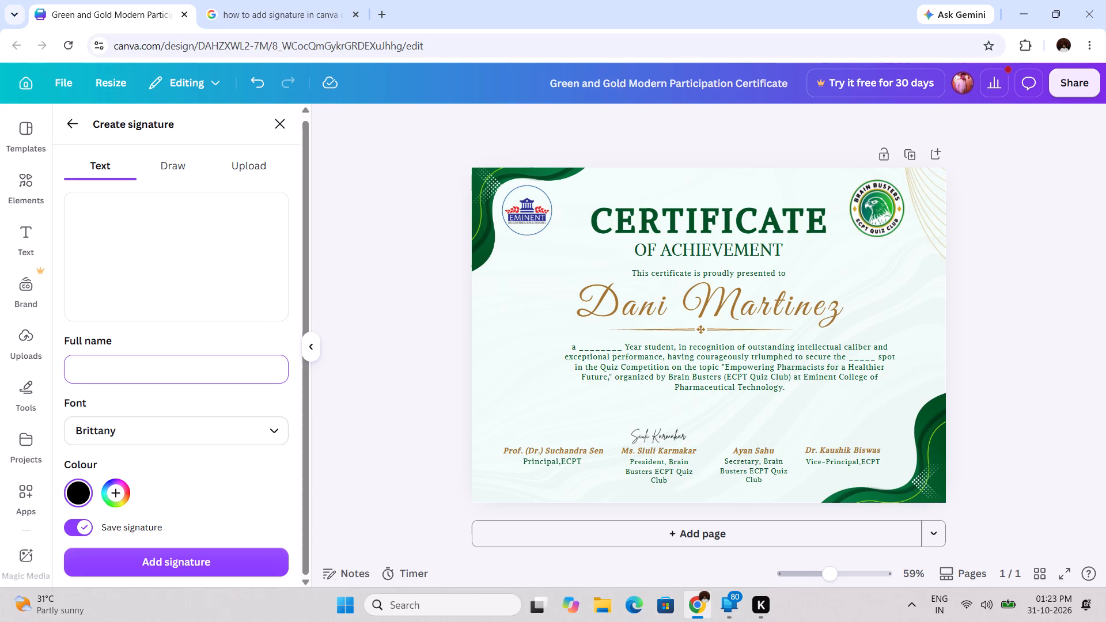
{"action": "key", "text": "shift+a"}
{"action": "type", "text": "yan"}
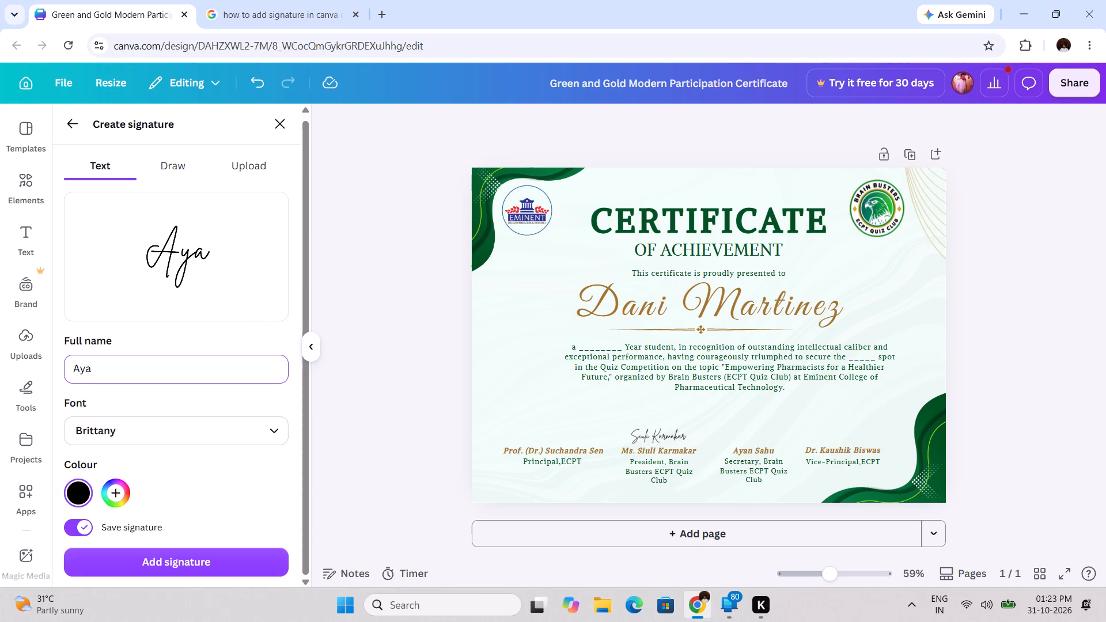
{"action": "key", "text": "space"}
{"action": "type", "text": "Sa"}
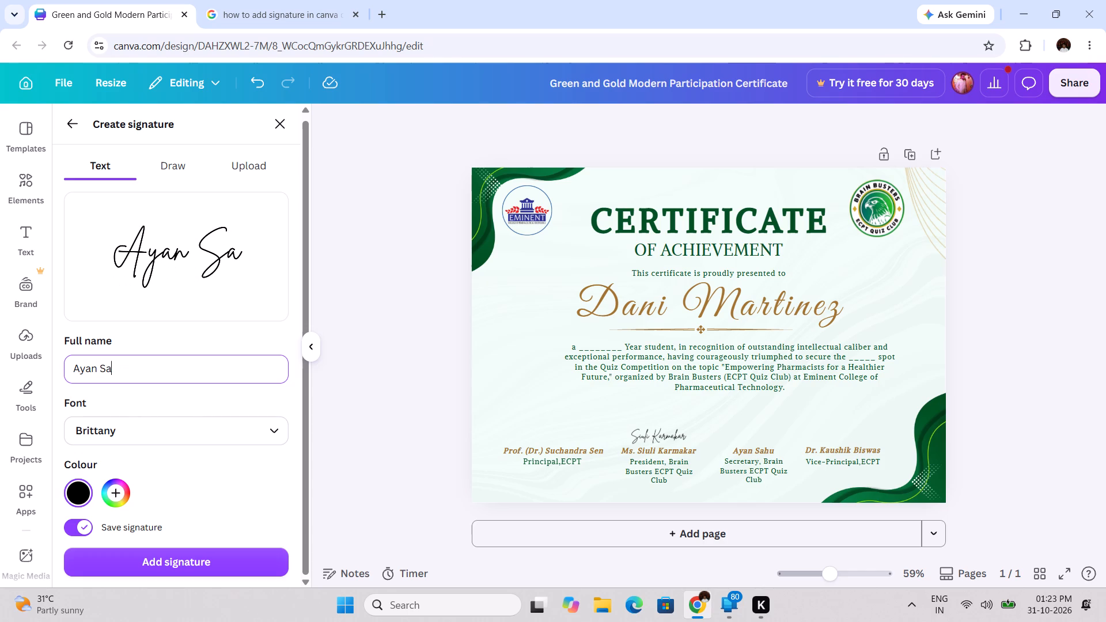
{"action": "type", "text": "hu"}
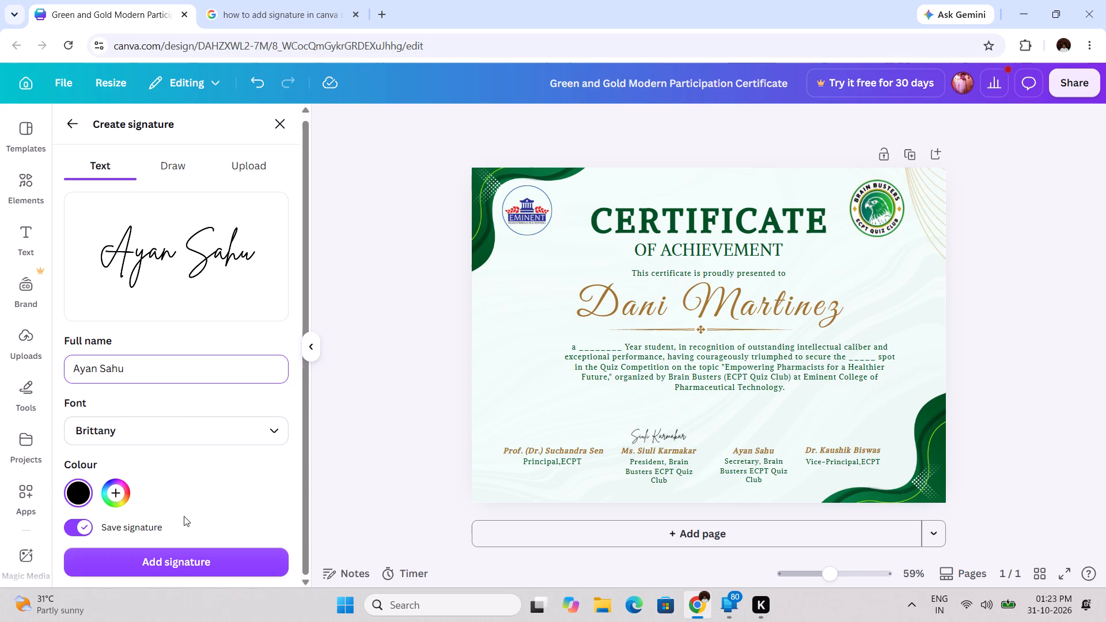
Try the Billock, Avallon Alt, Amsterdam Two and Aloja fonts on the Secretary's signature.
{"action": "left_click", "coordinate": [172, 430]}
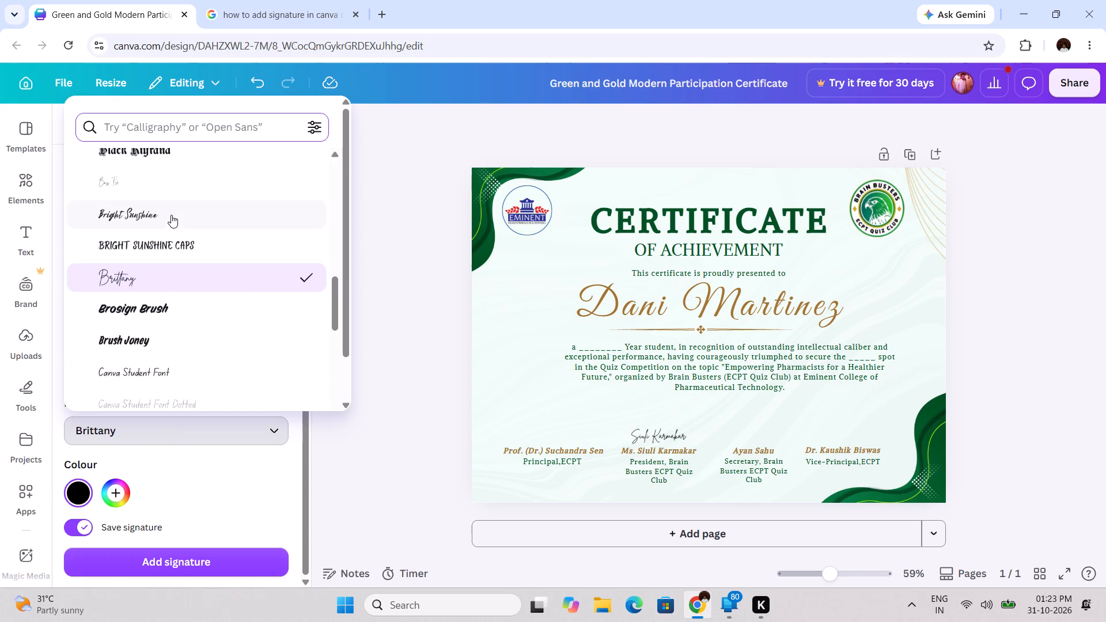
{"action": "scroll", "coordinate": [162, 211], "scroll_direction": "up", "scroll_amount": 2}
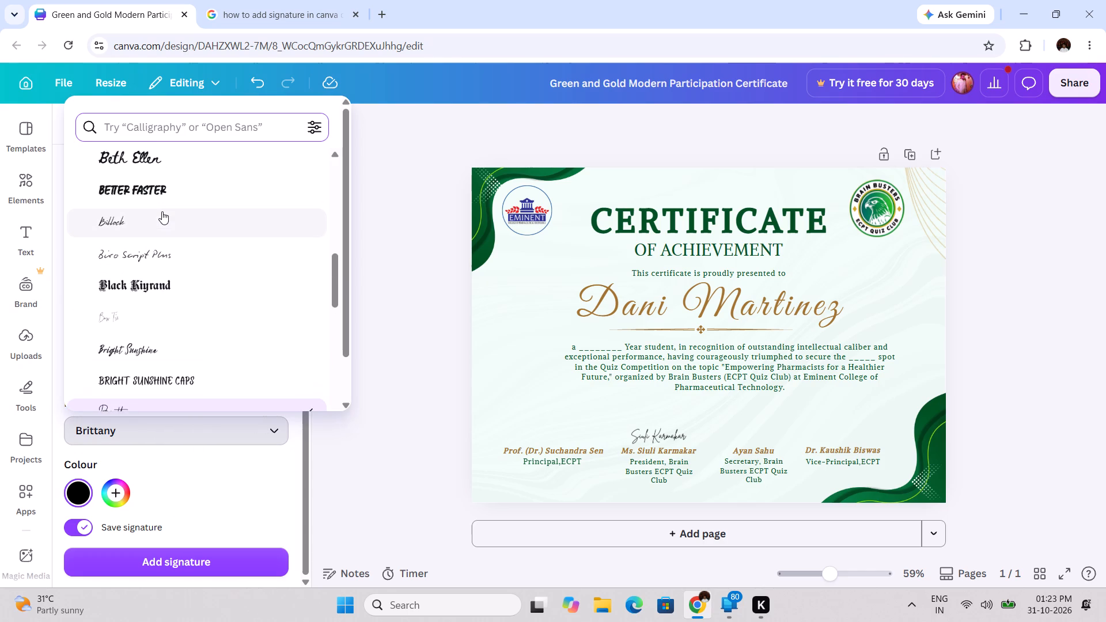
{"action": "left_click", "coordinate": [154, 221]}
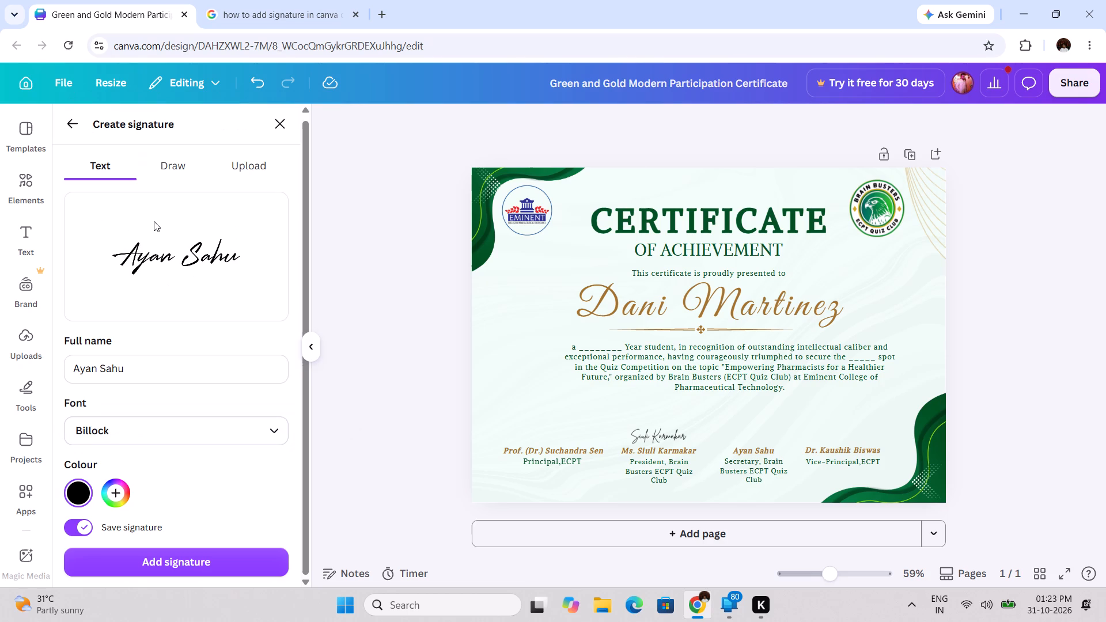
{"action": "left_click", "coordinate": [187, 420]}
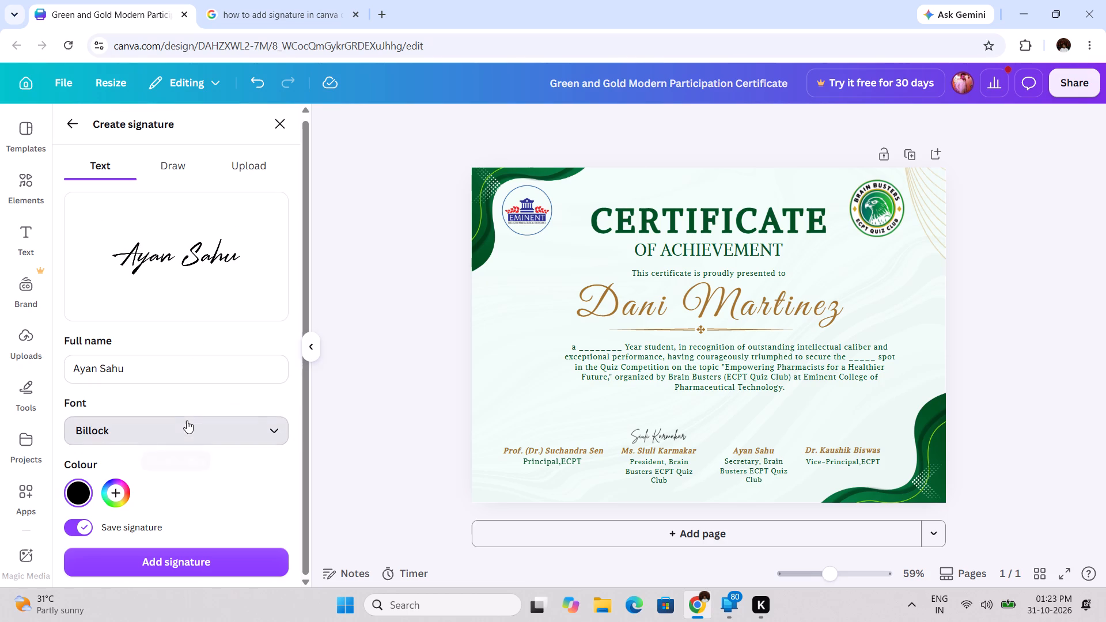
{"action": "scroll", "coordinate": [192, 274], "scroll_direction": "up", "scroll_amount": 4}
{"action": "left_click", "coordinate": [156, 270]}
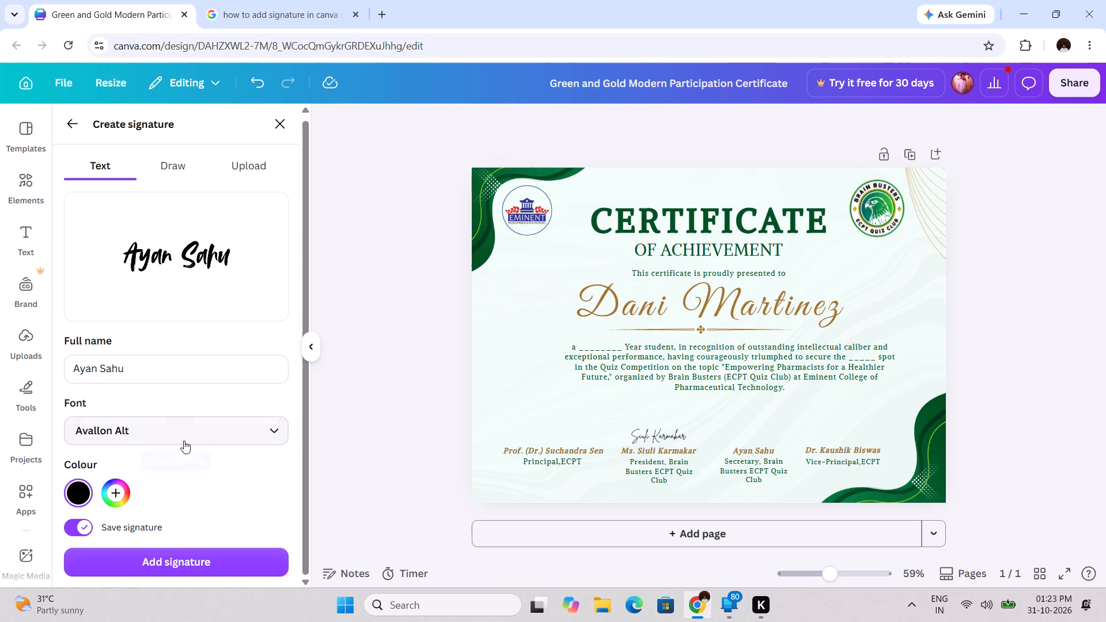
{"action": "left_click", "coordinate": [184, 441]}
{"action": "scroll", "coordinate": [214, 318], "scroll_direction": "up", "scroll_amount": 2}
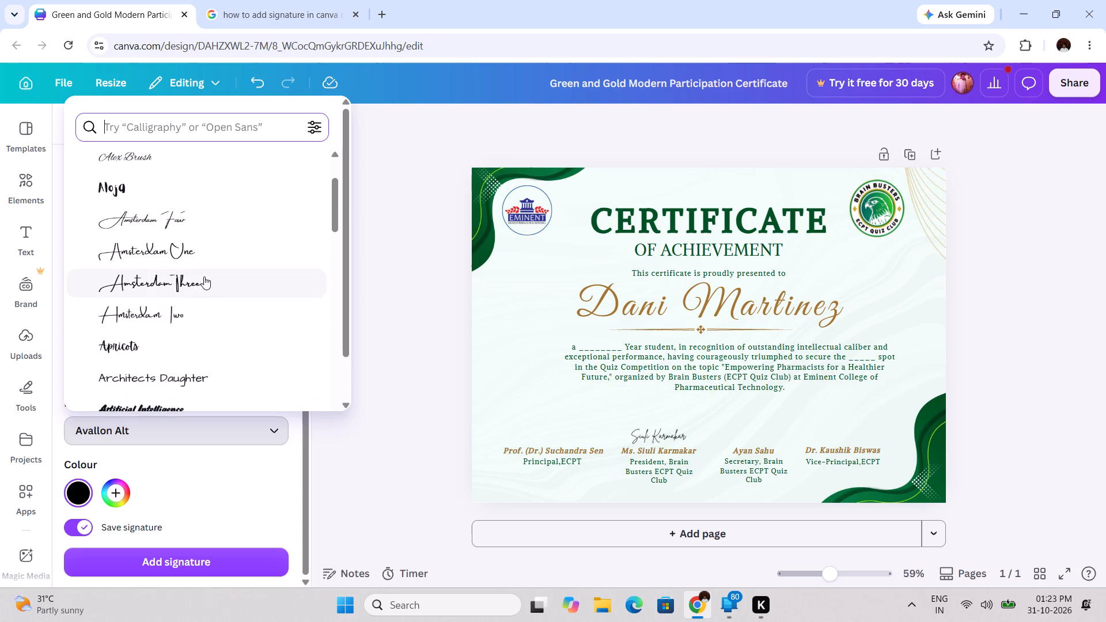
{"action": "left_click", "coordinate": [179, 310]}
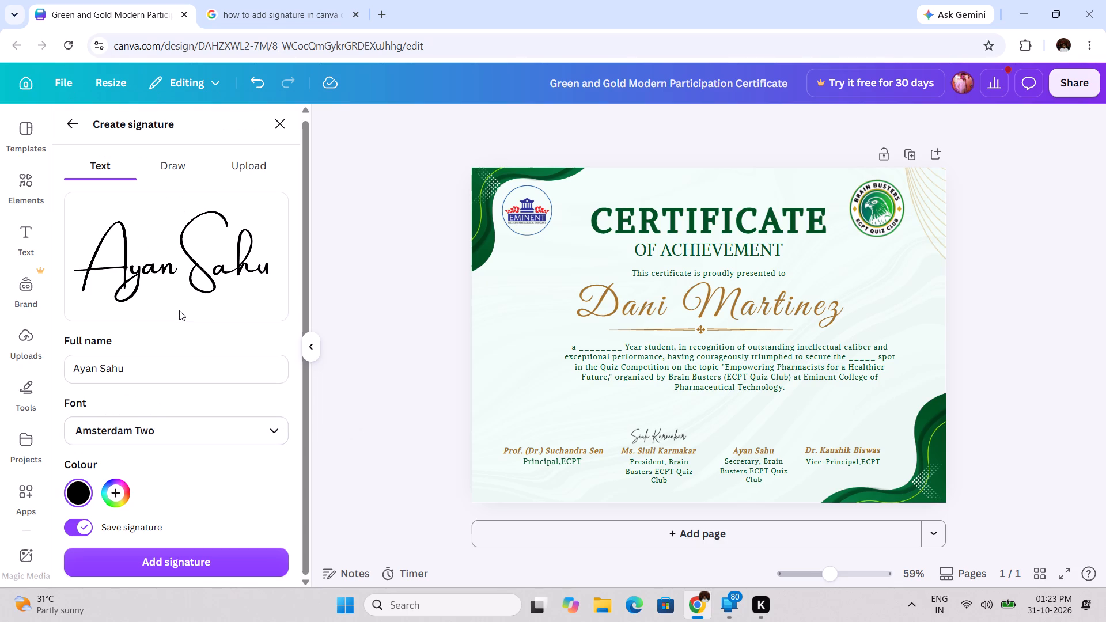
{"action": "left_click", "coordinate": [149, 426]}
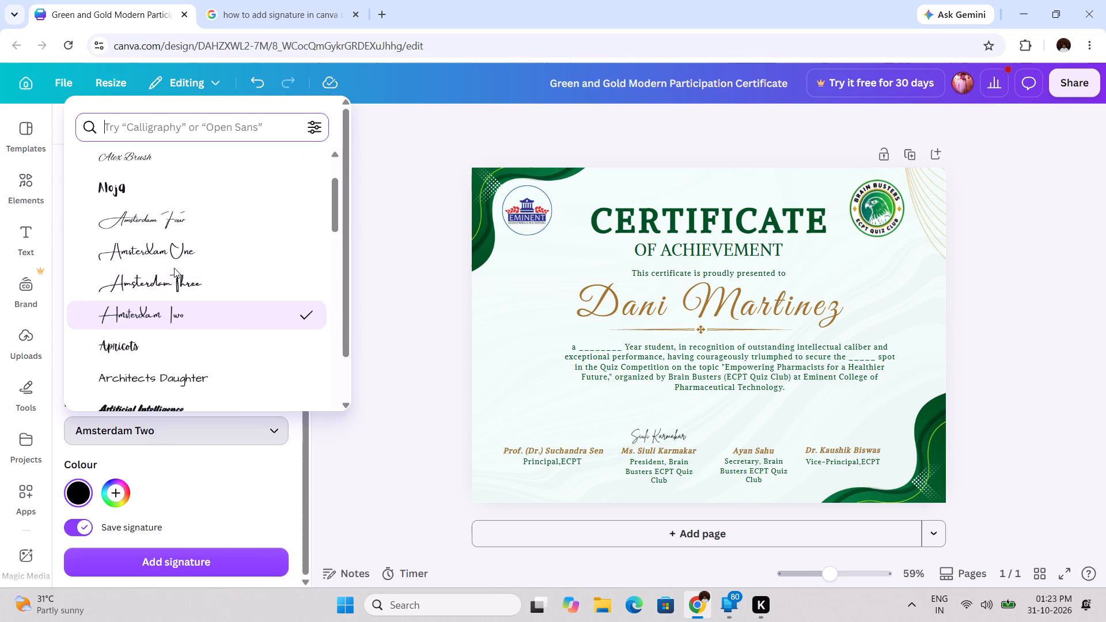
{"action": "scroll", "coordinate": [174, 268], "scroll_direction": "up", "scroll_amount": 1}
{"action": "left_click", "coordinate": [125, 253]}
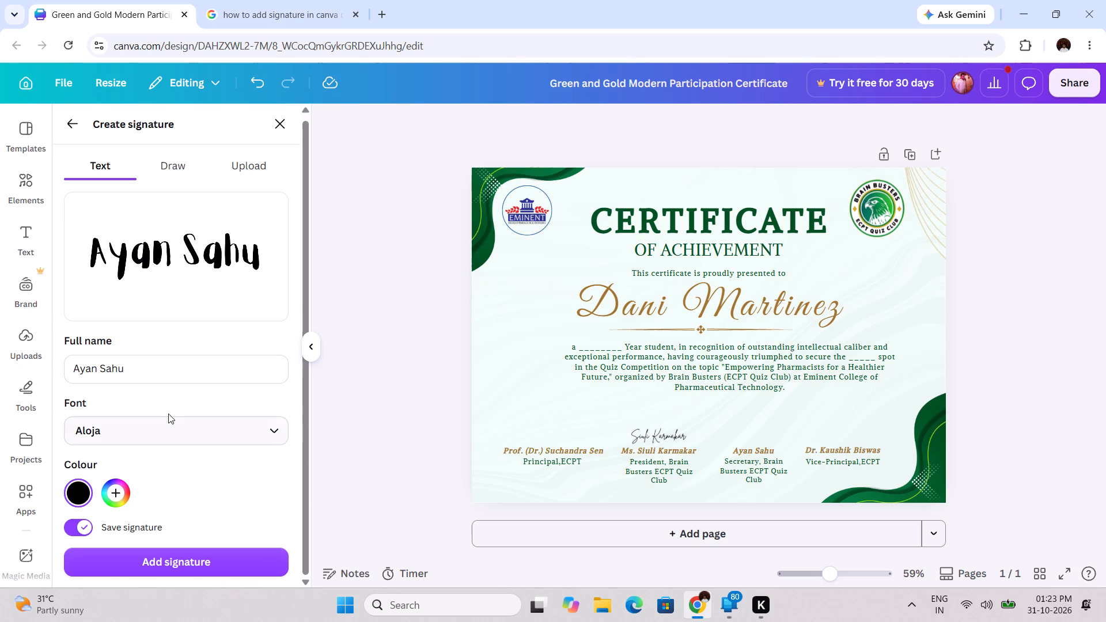
Set the Secretary's signature font to Alex Brush.
{"action": "left_click", "coordinate": [168, 416]}
{"action": "left_click", "coordinate": [158, 226]}
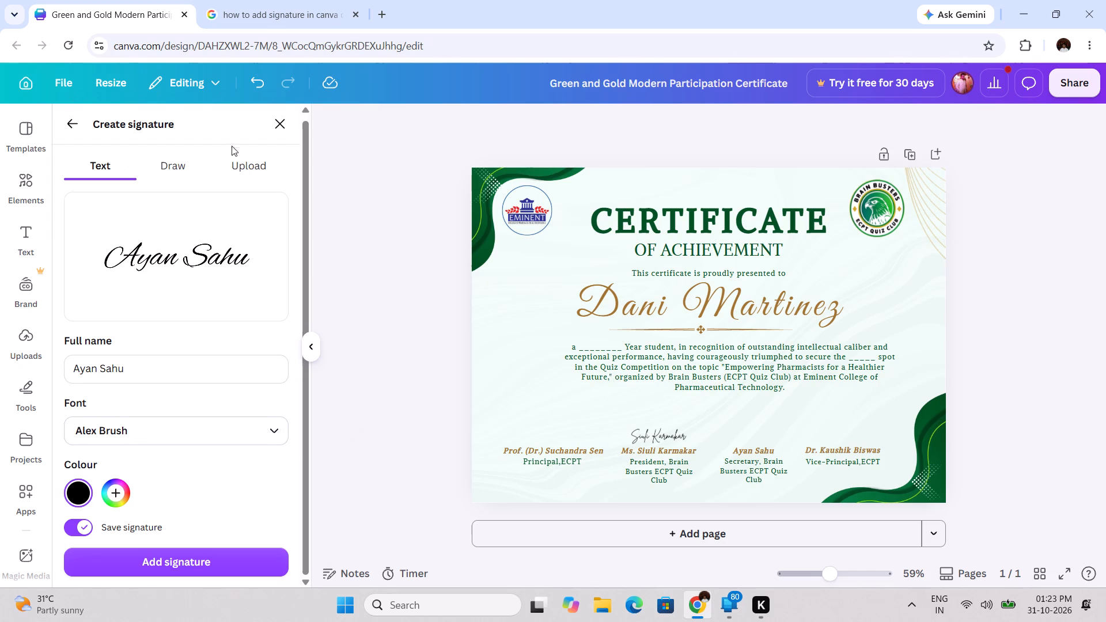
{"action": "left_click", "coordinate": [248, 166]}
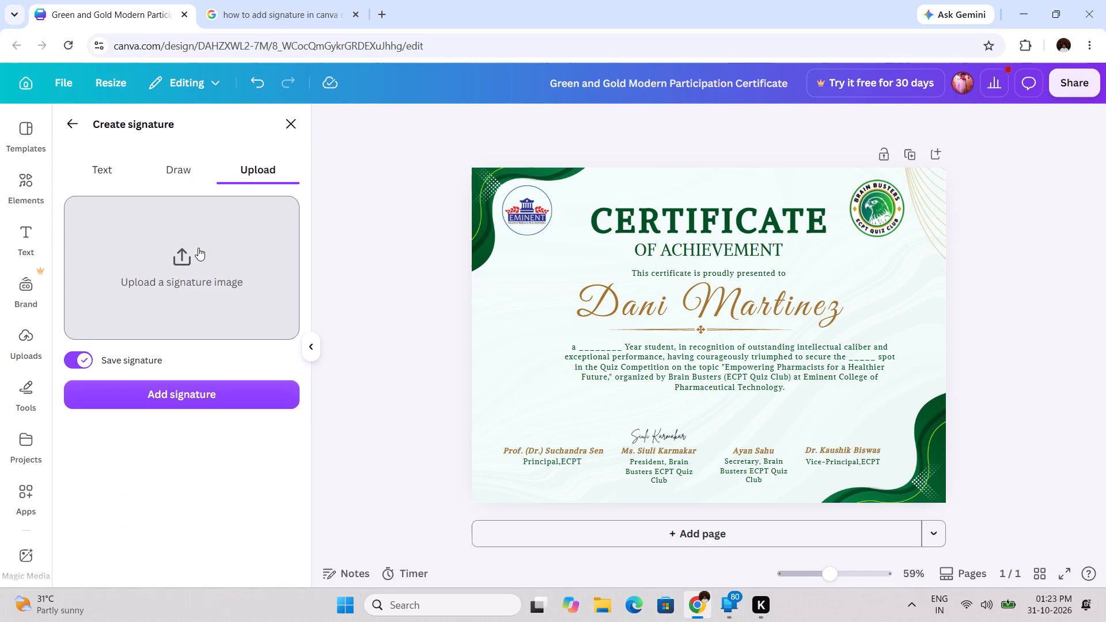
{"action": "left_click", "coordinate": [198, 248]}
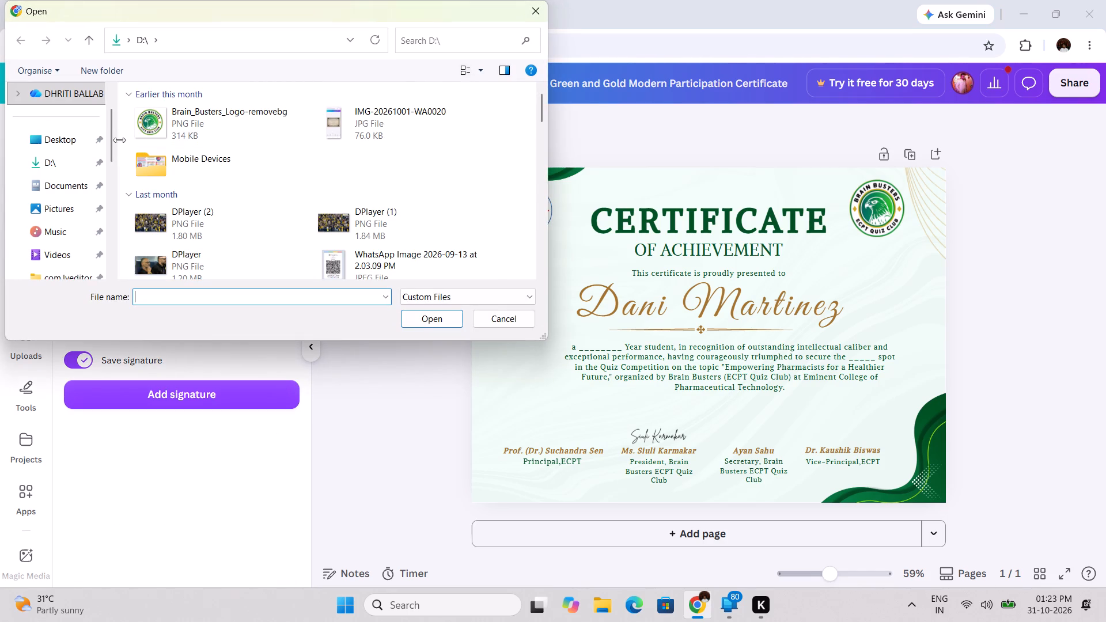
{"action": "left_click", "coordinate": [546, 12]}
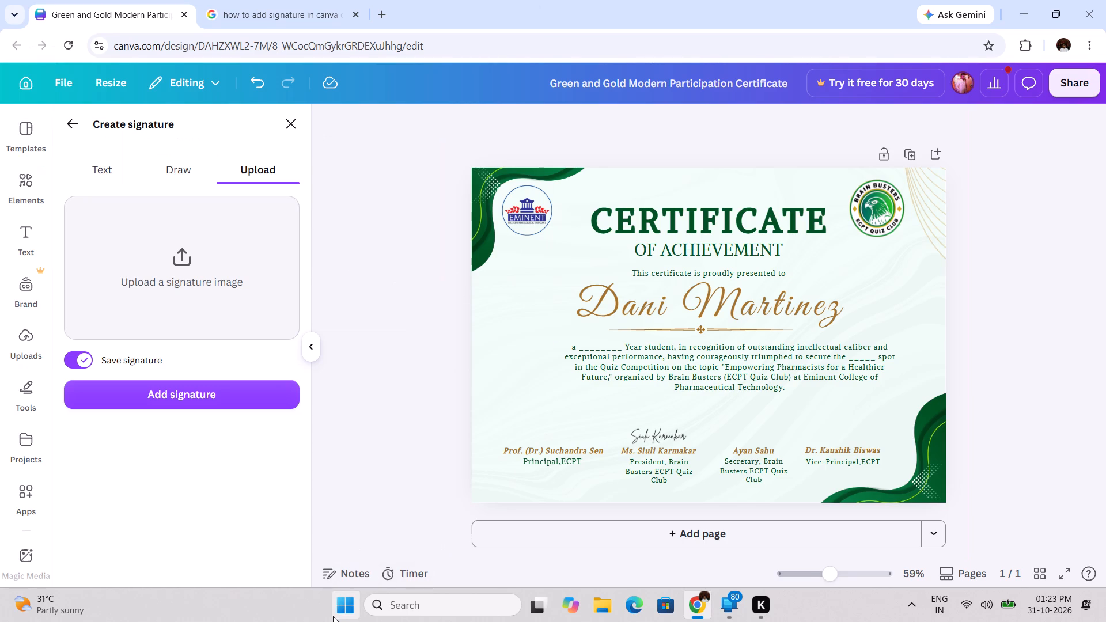
Bring up the computer's installed apps to switch away from the certificate design.
{"action": "left_click", "coordinate": [335, 616]}
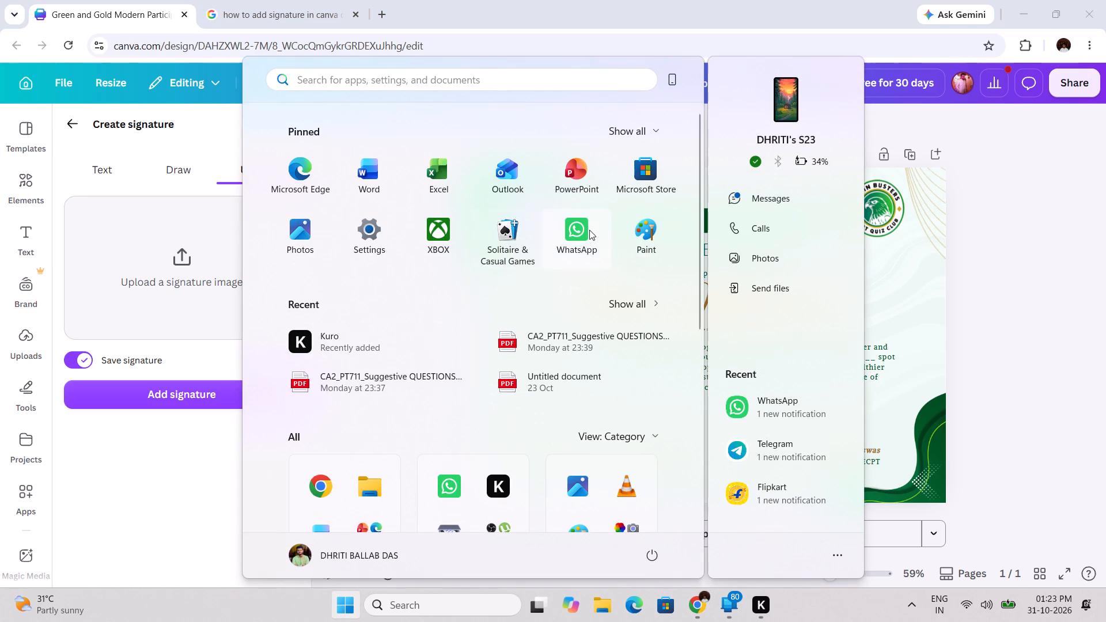
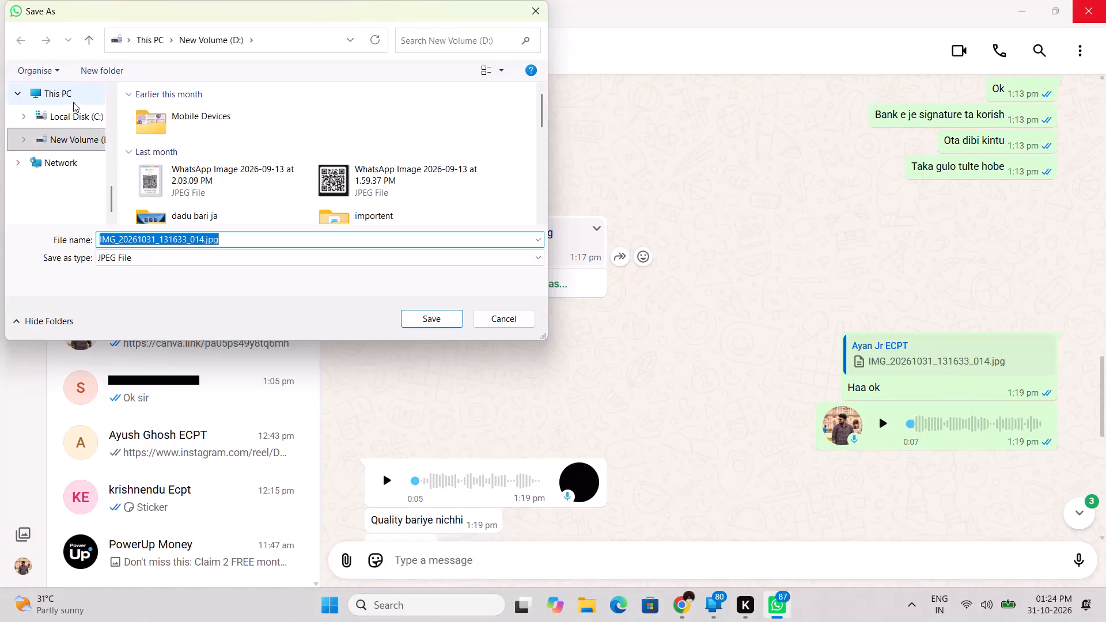
Choose New Volume (D:) as the save location for the received image IMG_20261031_131633_014.jpg.
{"action": "scroll", "coordinate": [71, 108], "scroll_direction": "up", "scroll_amount": 2}
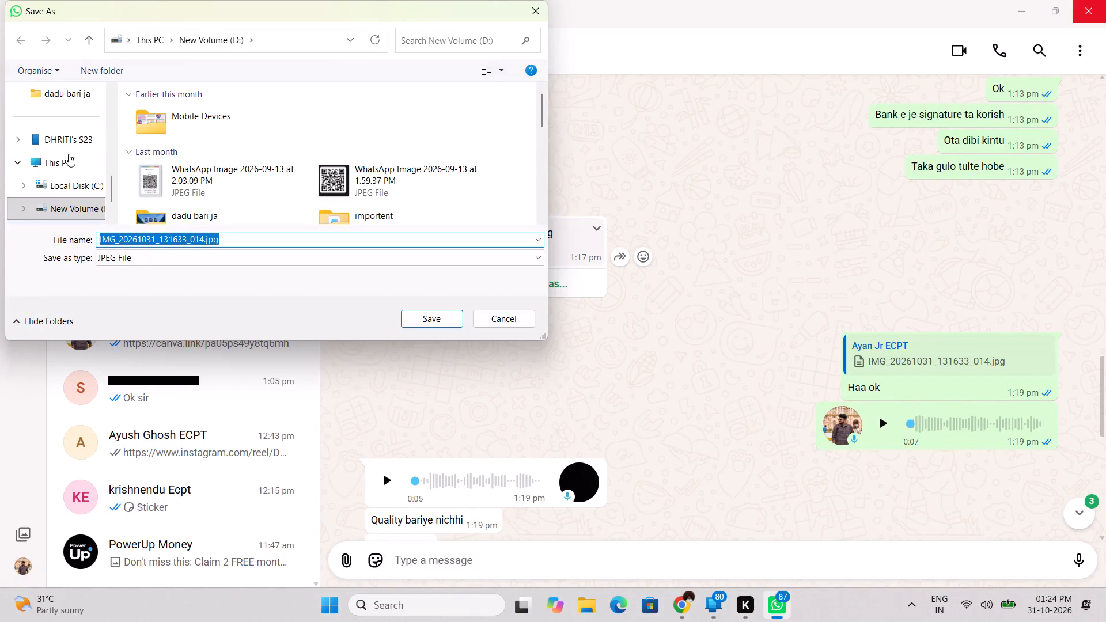
{"action": "scroll", "coordinate": [69, 154], "scroll_direction": "up", "scroll_amount": 1}
{"action": "left_click", "coordinate": [74, 211]}
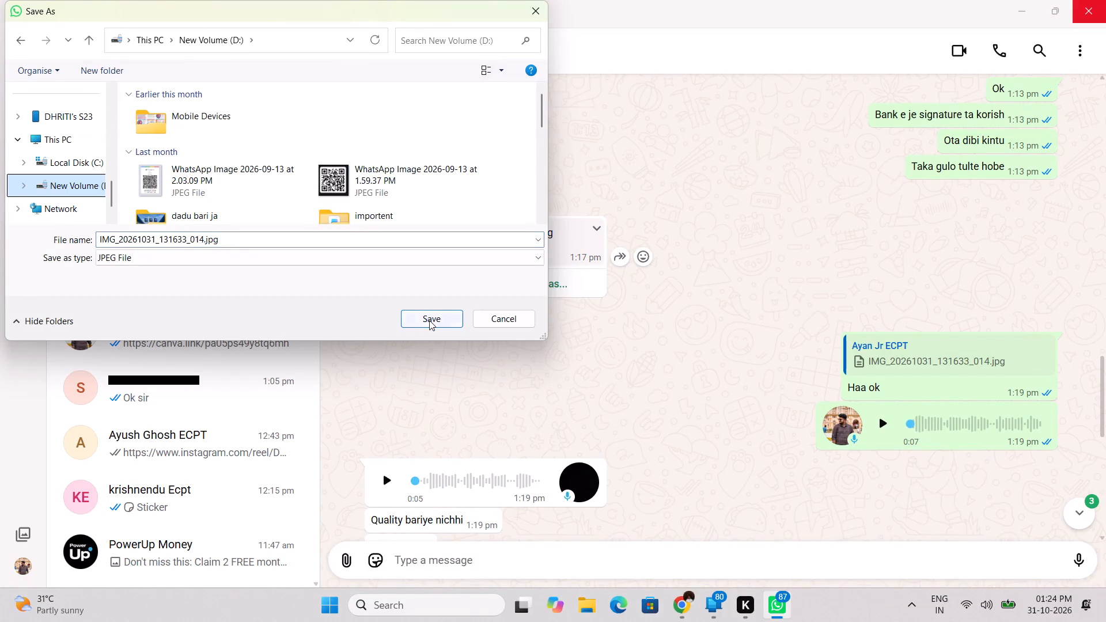
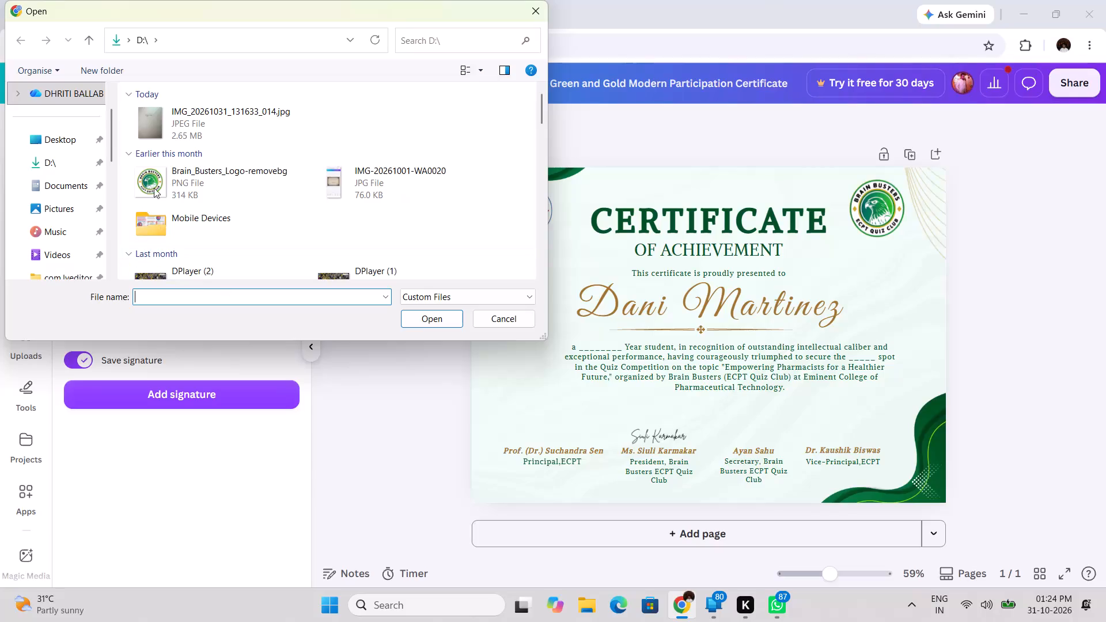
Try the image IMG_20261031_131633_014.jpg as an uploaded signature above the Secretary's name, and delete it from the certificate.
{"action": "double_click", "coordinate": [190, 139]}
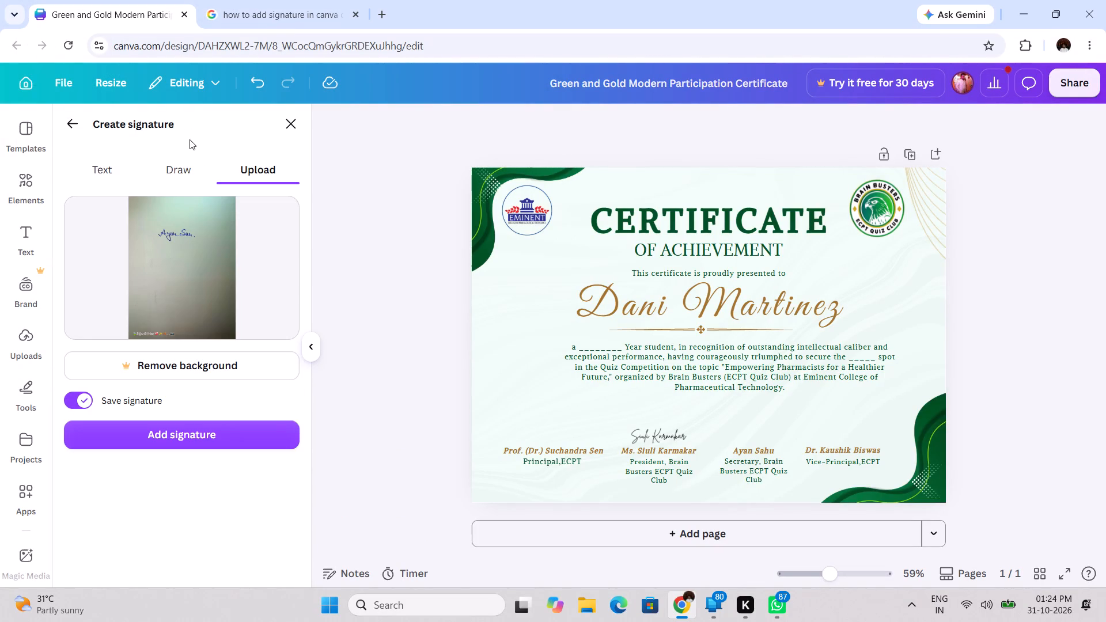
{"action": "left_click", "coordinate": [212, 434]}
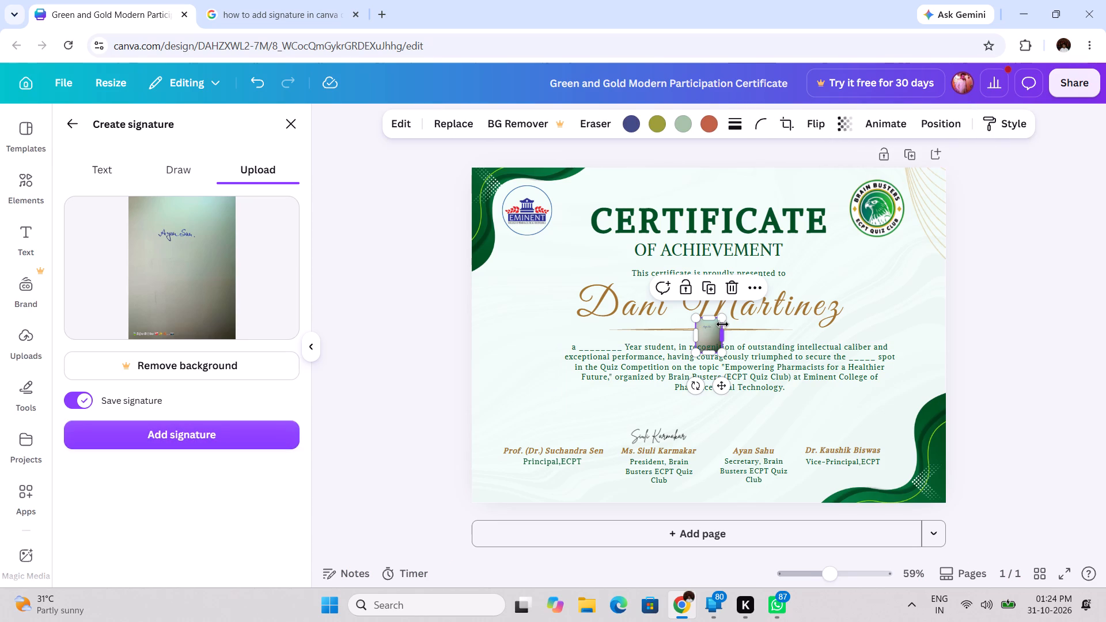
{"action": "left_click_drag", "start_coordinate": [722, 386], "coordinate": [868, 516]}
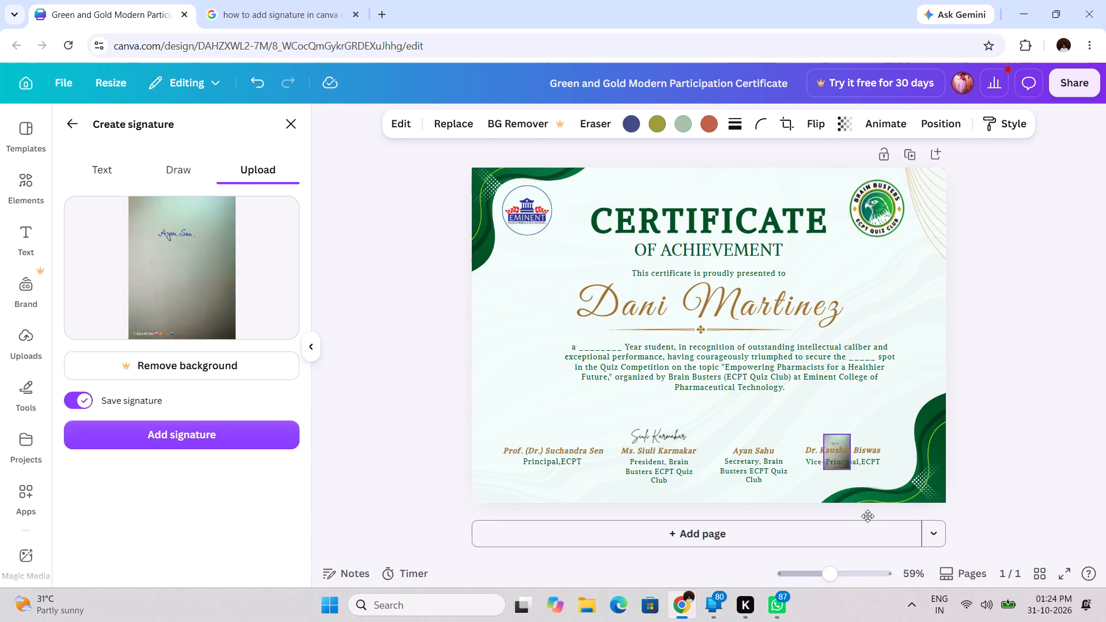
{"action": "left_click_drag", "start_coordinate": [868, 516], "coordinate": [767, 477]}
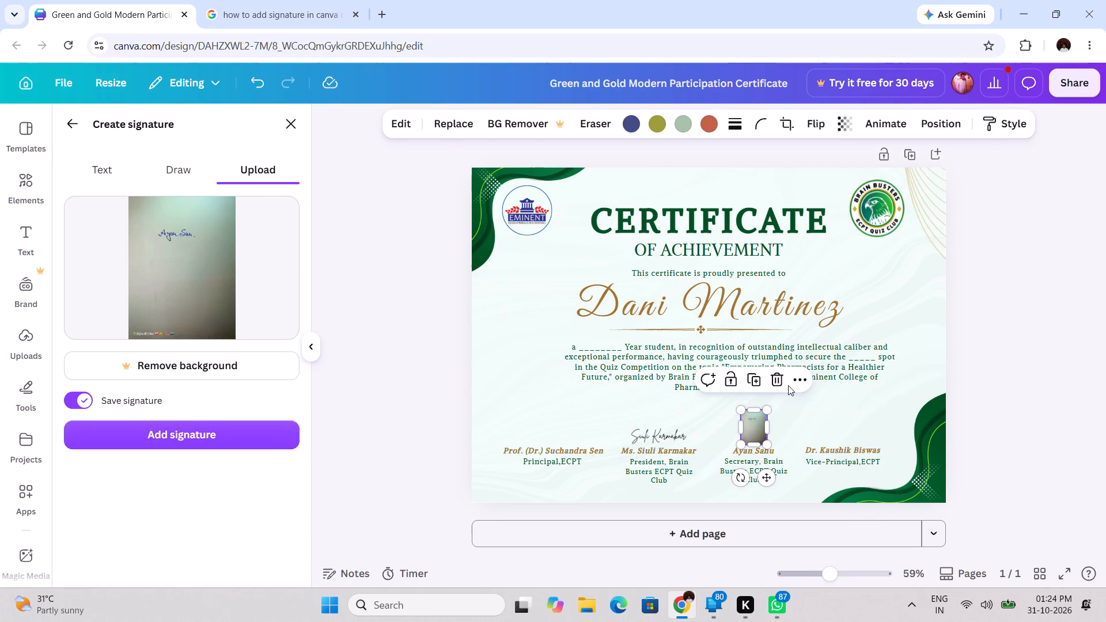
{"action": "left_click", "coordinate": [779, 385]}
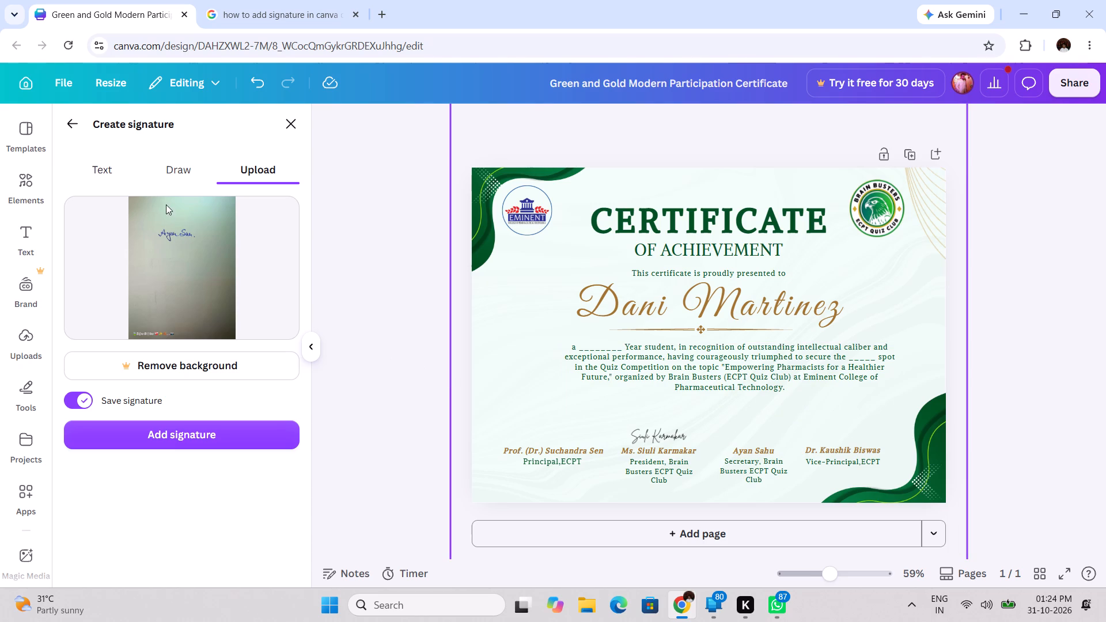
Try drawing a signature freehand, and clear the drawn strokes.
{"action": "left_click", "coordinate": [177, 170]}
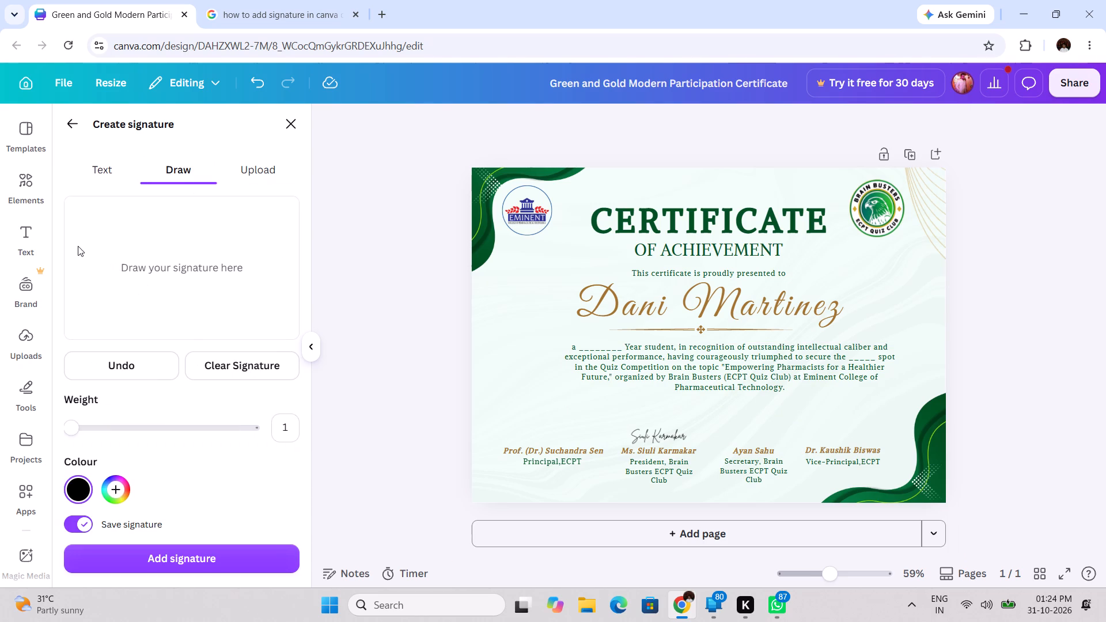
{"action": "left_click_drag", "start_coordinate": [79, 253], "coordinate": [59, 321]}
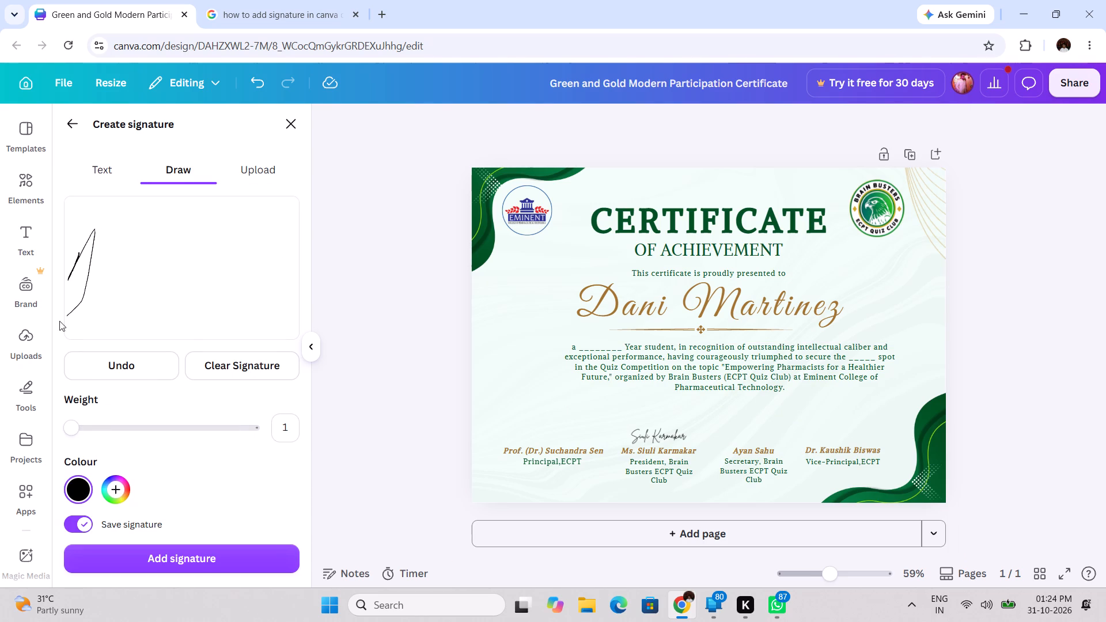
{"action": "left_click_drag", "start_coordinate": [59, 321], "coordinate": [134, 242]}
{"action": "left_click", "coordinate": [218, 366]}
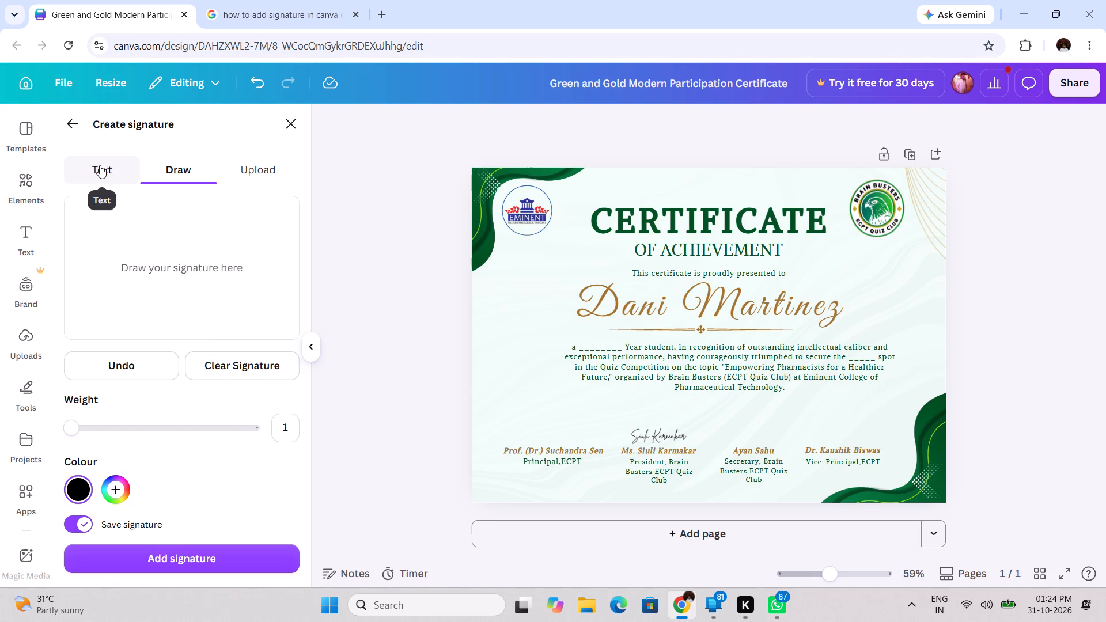
Set the Secretary's text signature to the Abramo font and add it to the certificate.
{"action": "left_click", "coordinate": [100, 165]}
{"action": "left_click", "coordinate": [160, 438]}
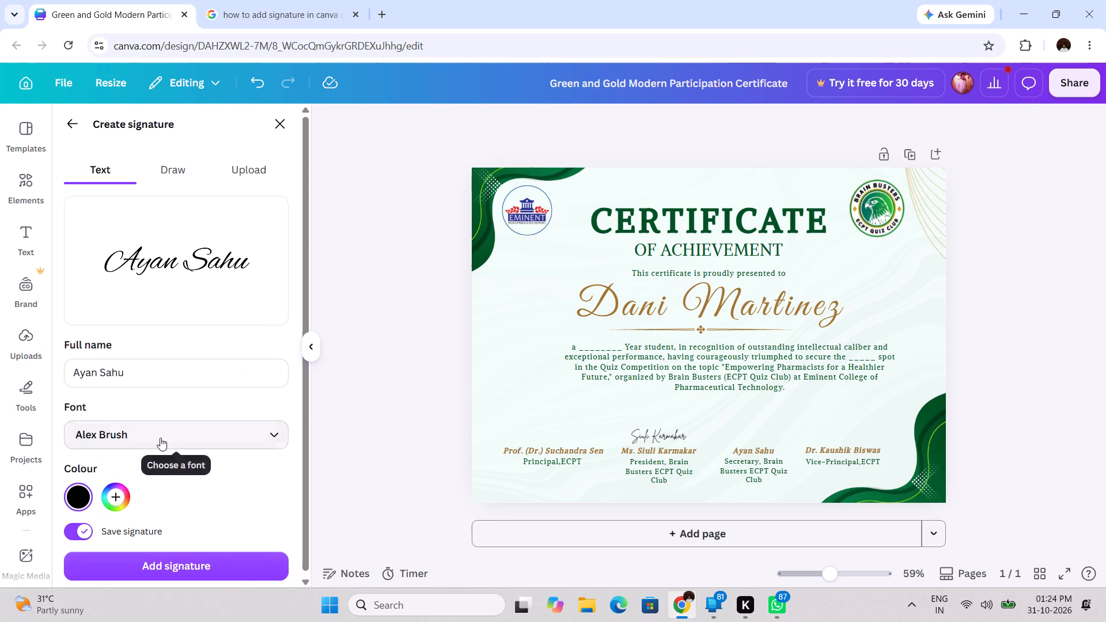
{"action": "left_click", "coordinate": [142, 199]}
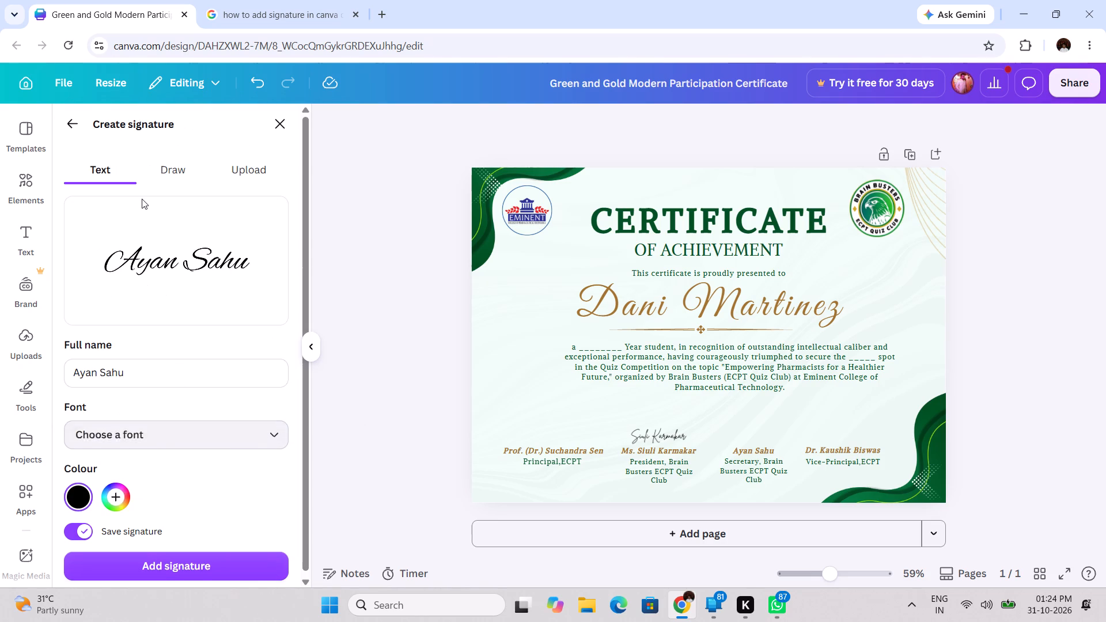
{"action": "left_click", "coordinate": [185, 574]}
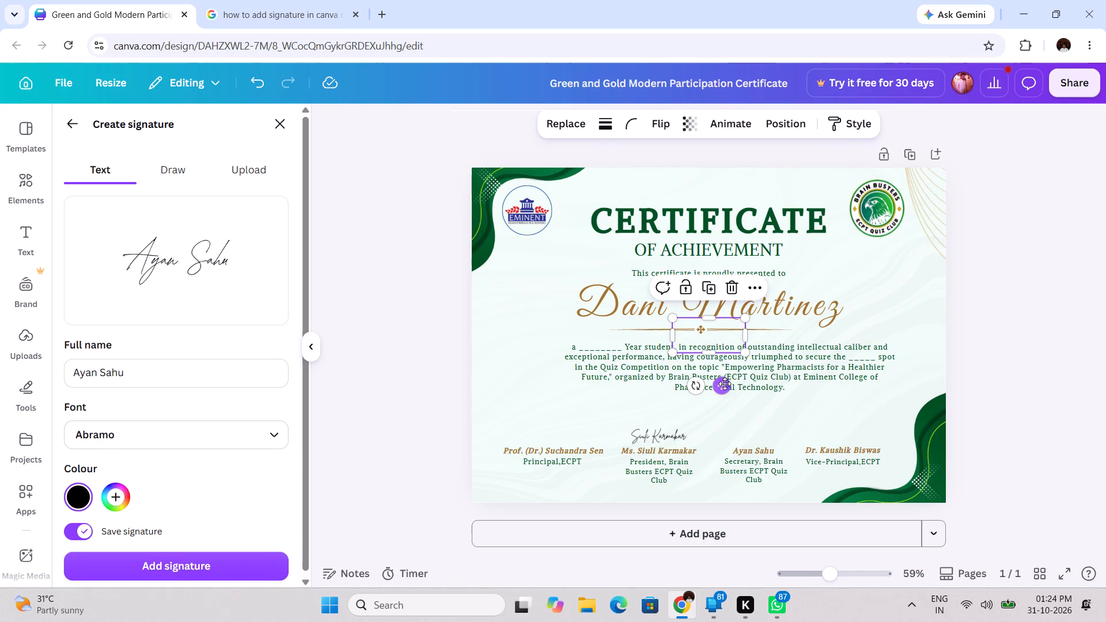
Move the new signature above the Secretary's name, shrink it to fit, and centre it over the name.
{"action": "left_click_drag", "start_coordinate": [723, 388], "coordinate": [799, 445]}
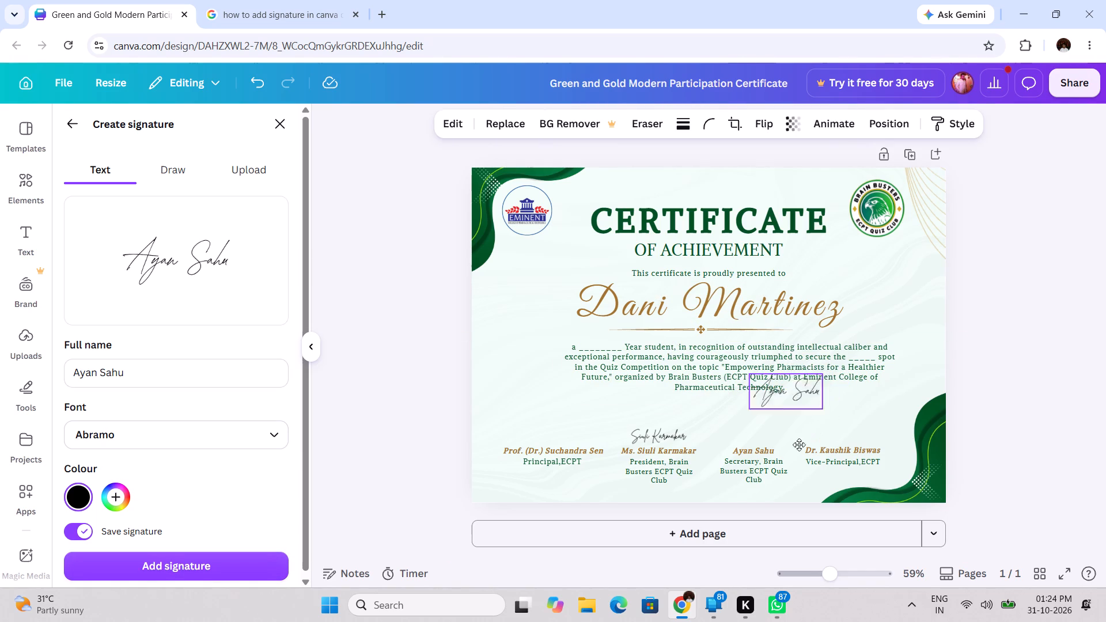
{"action": "left_click_drag", "start_coordinate": [799, 445], "coordinate": [772, 481]}
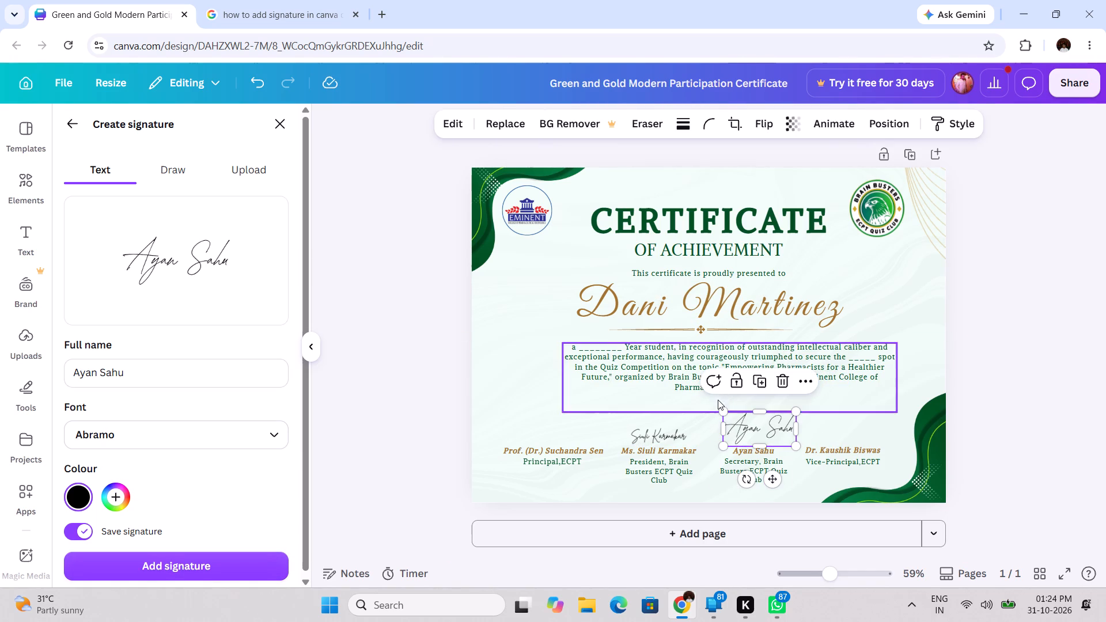
{"action": "left_click_drag", "start_coordinate": [722, 409], "coordinate": [738, 430]}
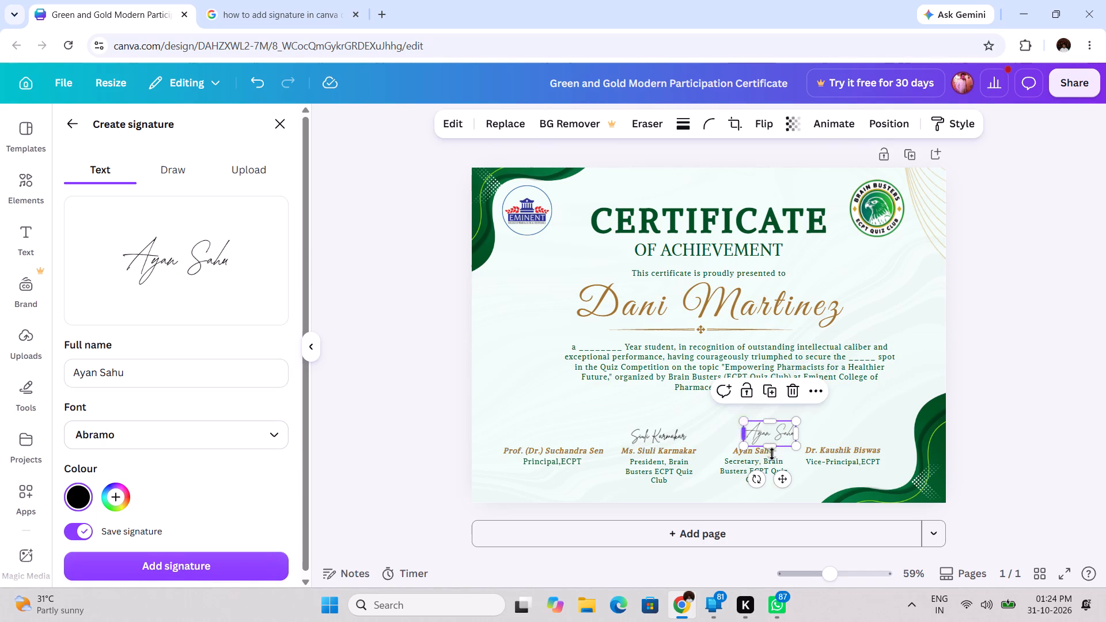
{"action": "left_click_drag", "start_coordinate": [780, 475], "coordinate": [763, 475]}
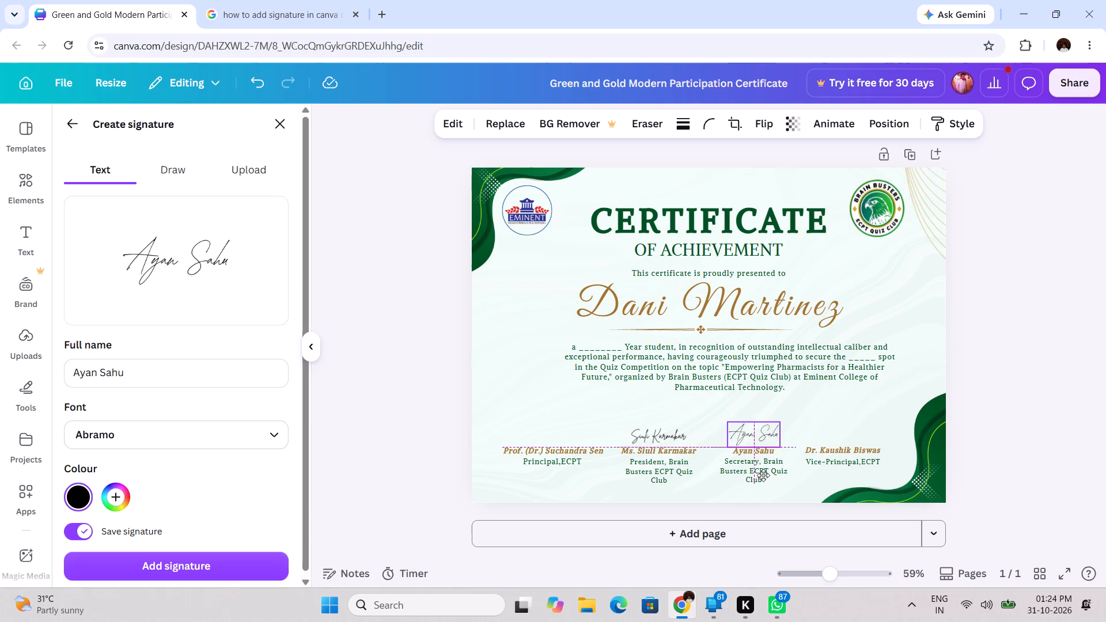
{"action": "left_click_drag", "start_coordinate": [763, 475], "coordinate": [765, 476]}
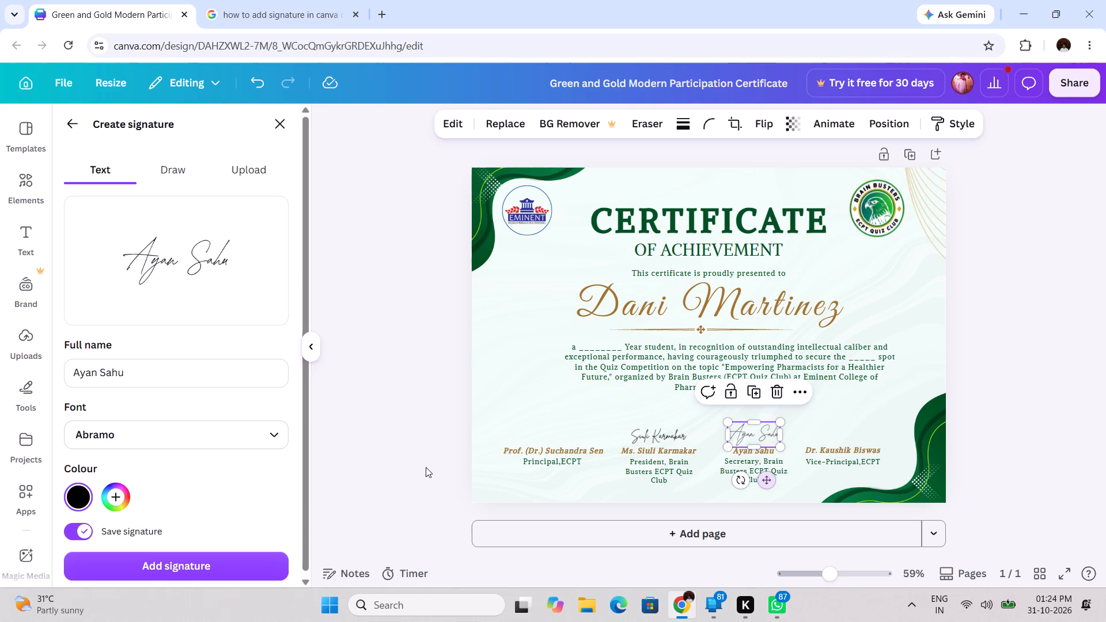
{"action": "left_click", "coordinate": [426, 467]}
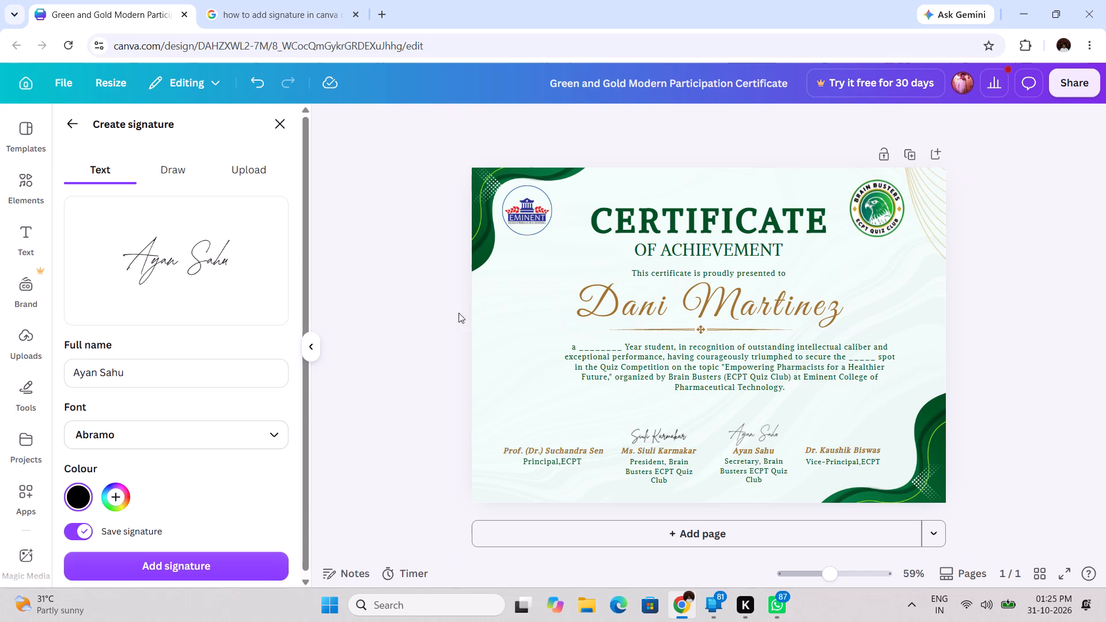
{"action": "left_click", "coordinate": [406, 316]}
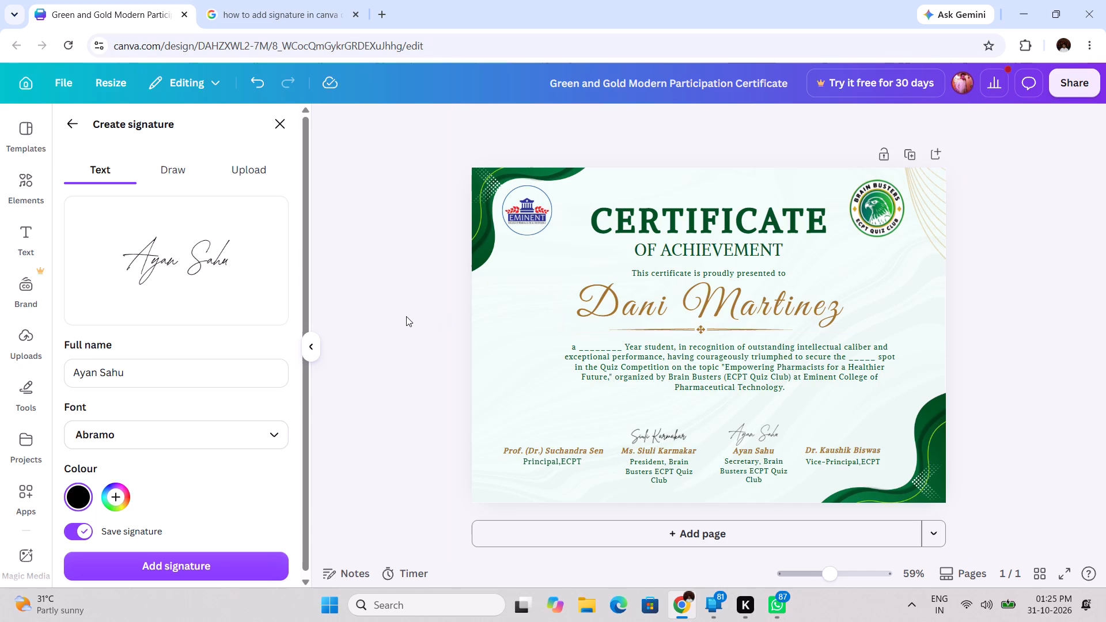
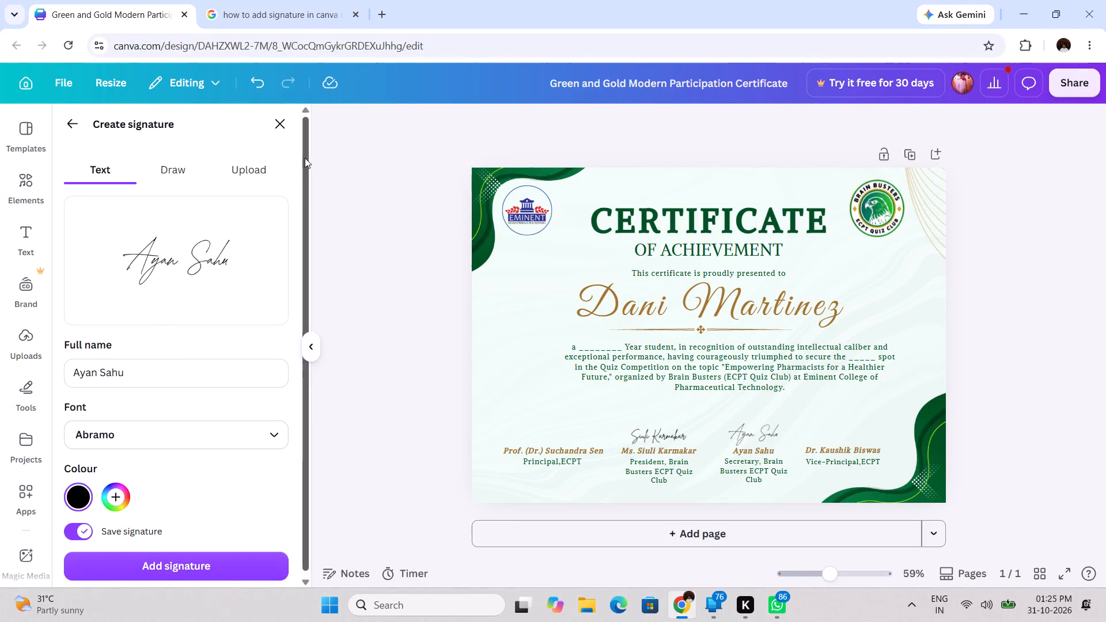
Collapse the signature side panel and clear the placeholder recipient name below "This certificate is proudly presented to", keeping its text box.
{"action": "left_click", "coordinate": [368, 338]}
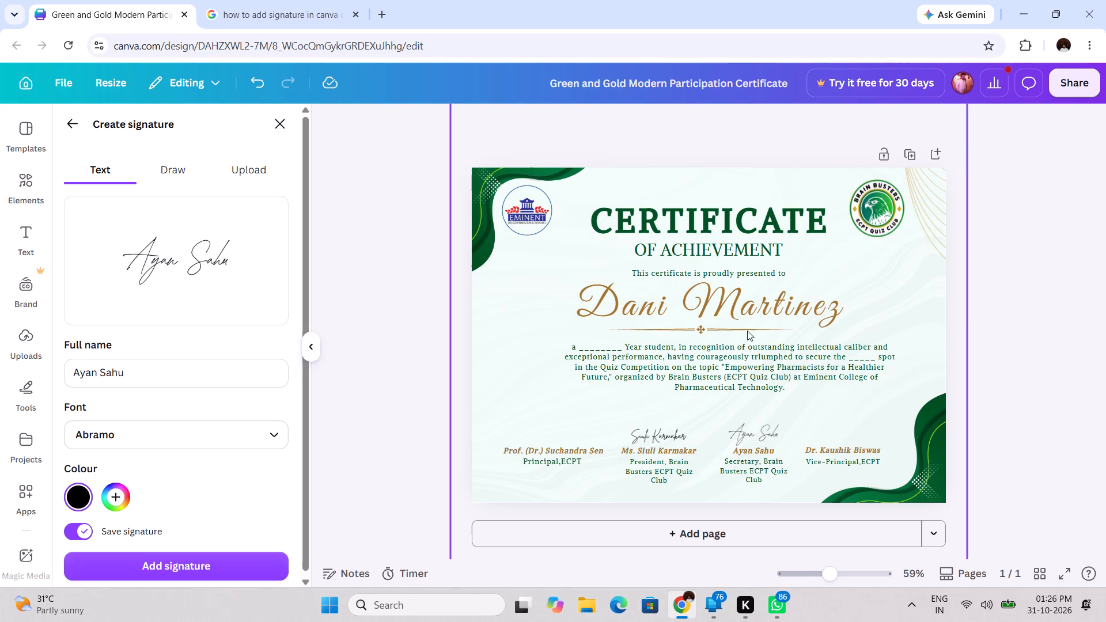
{"action": "left_click", "coordinate": [313, 346]}
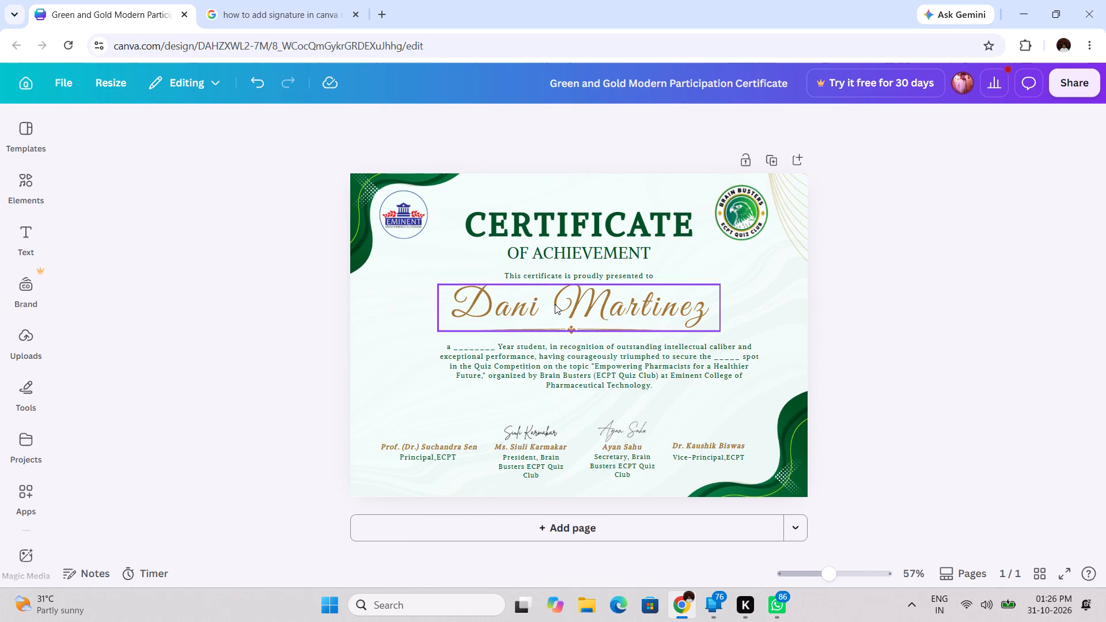
{"action": "left_click", "coordinate": [584, 306]}
{"action": "double_click", "coordinate": [584, 306]}
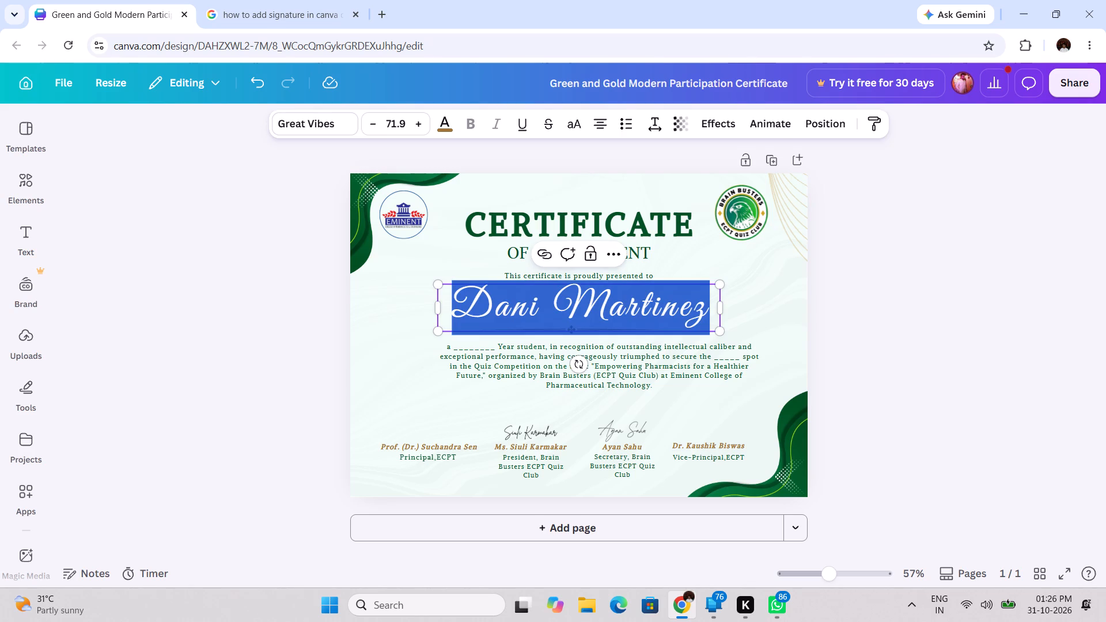
{"action": "left_click", "coordinate": [584, 306]}
{"action": "left_click", "coordinate": [533, 297]}
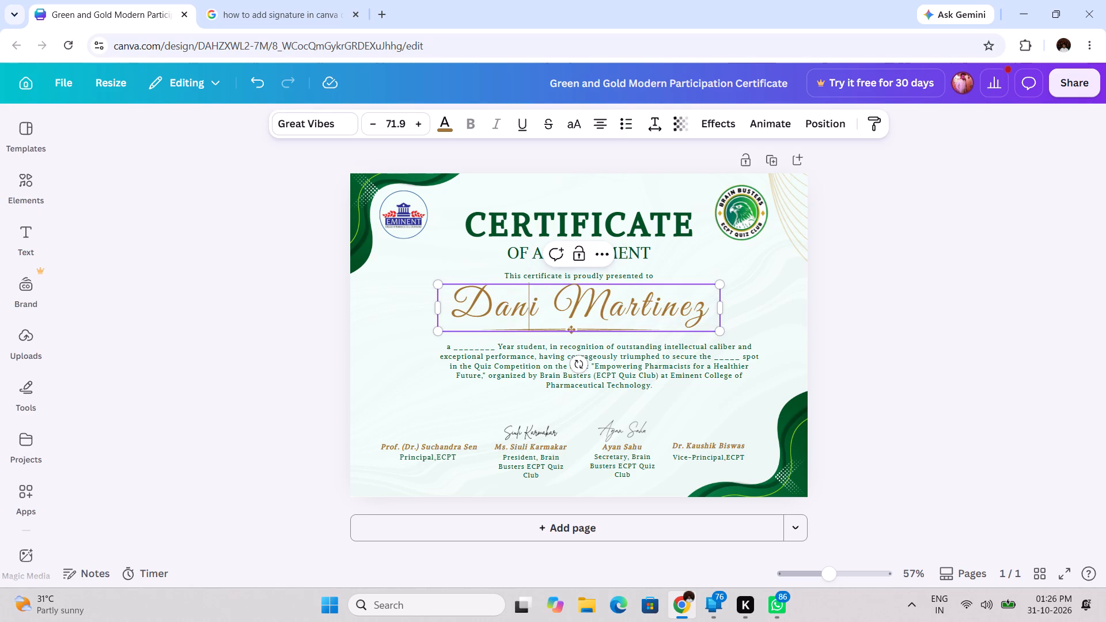
{"action": "left_click", "coordinate": [707, 312]}
{"action": "key", "text": "BackSpace"}
{"action": "key", "text": "BackSpace"}
{"action": "key", "text": "BackSpace"}
{"action": "key", "text": "BackSpace"}
{"action": "key", "text": "BackSpace"}
{"action": "key", "text": "BackSpace"}
{"action": "key", "text": "BackSpace"}
{"action": "key", "text": "BackSpace"}
{"action": "key", "text": "BackSpace"}
{"action": "key", "text": "BackSpace"}
{"action": "key", "text": "BackSpace"}
{"action": "key", "text": "BackSpace"}
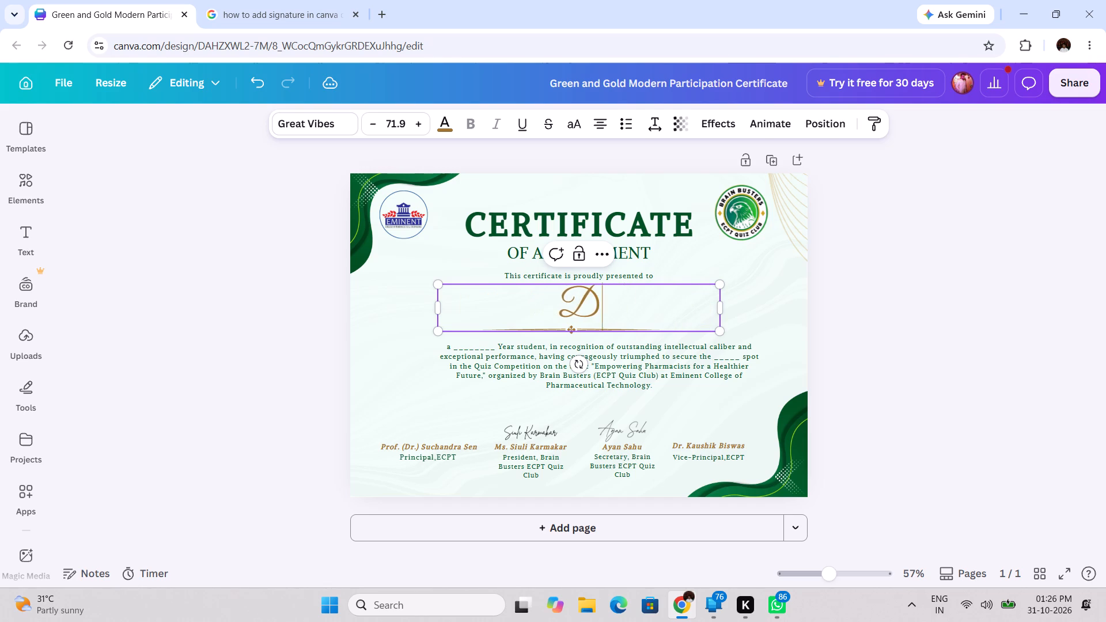
{"action": "key", "text": "BackSpace"}
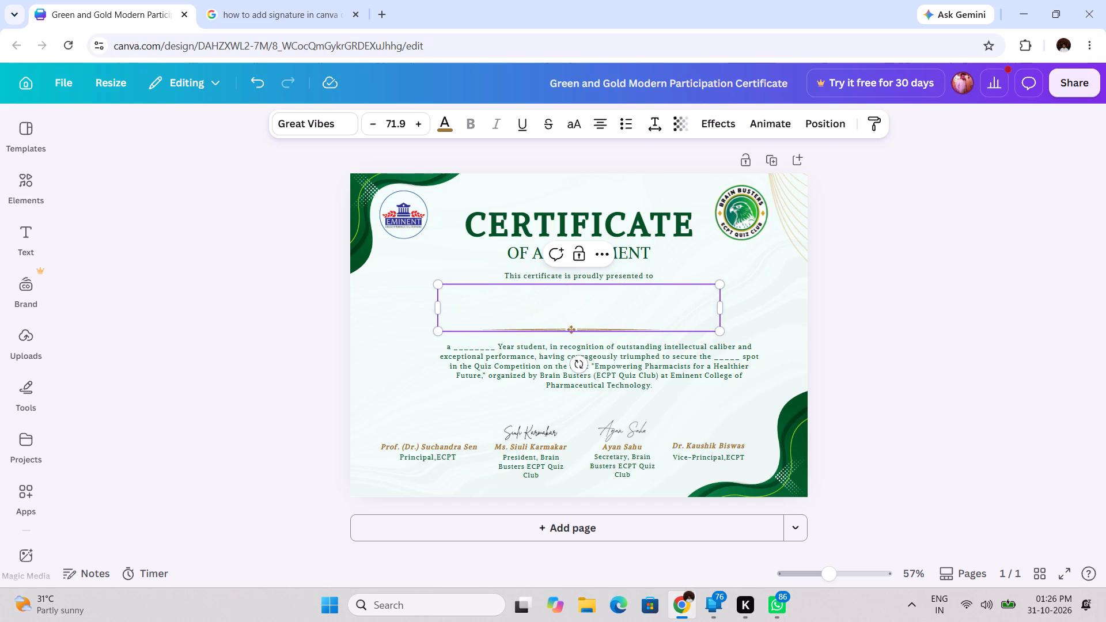
{"action": "left_click", "coordinate": [391, 7]}
{"action": "key", "text": "g"}
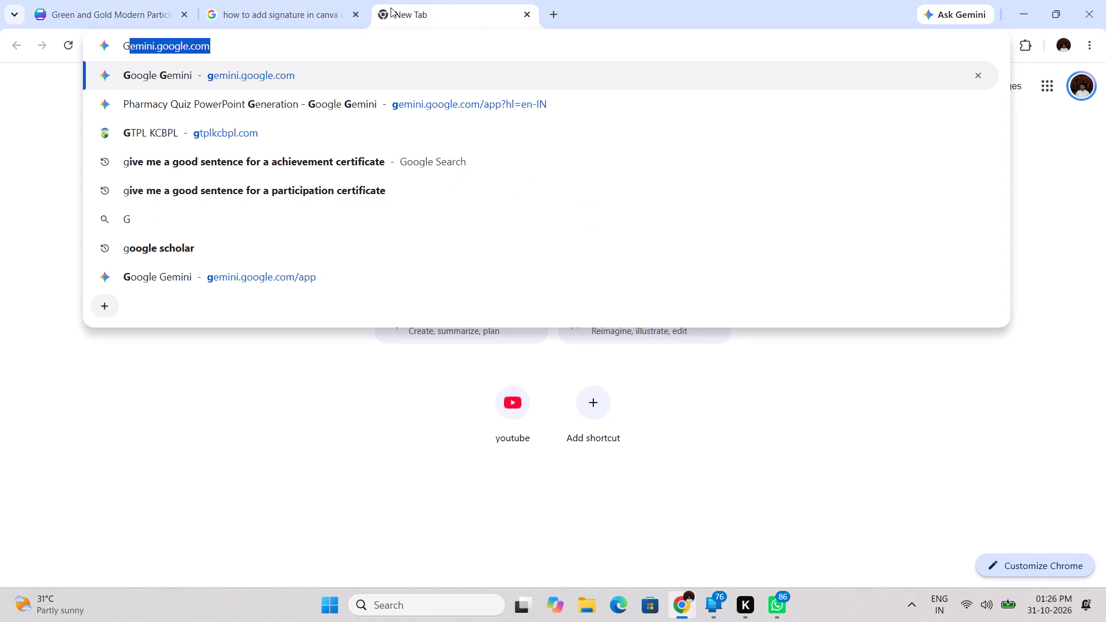
{"action": "key", "text": "BackSpace"}
{"action": "key", "text": "BackSpace"}
{"action": "type", "text": "FOR"}
{"action": "key", "text": "Return"}
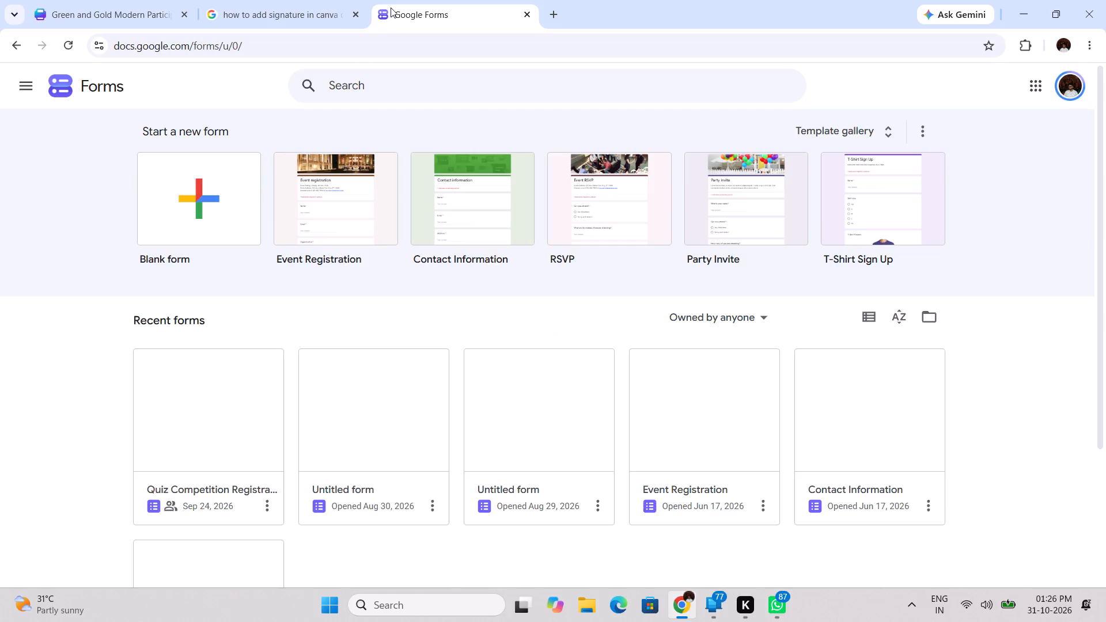
{"action": "left_click", "coordinate": [199, 413]}
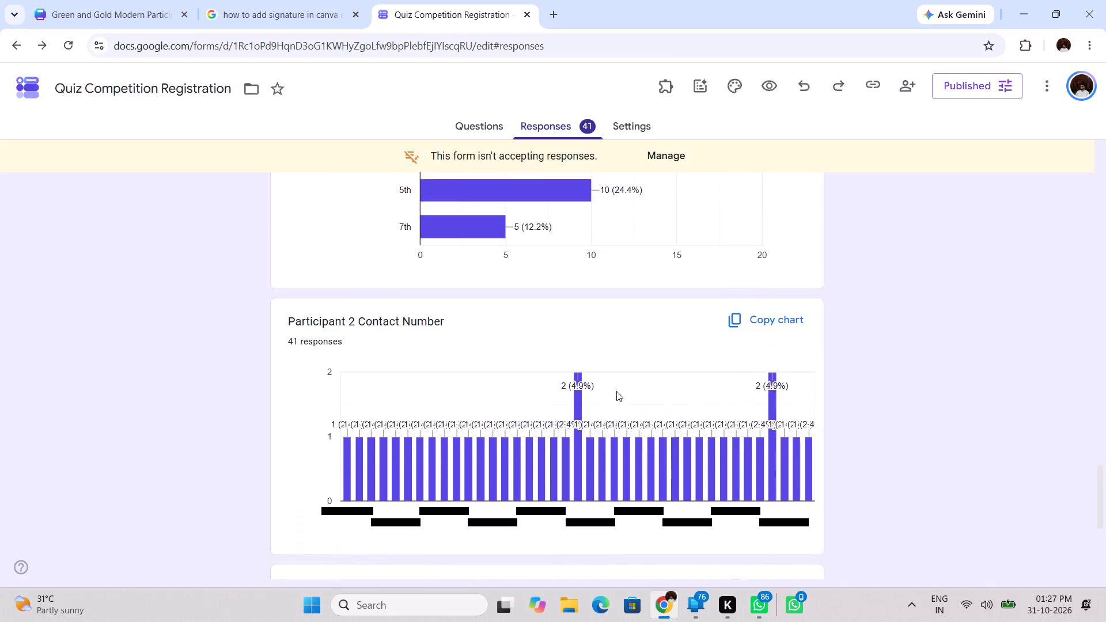
{"action": "scroll", "coordinate": [616, 391], "scroll_direction": "up", "scroll_amount": 15}
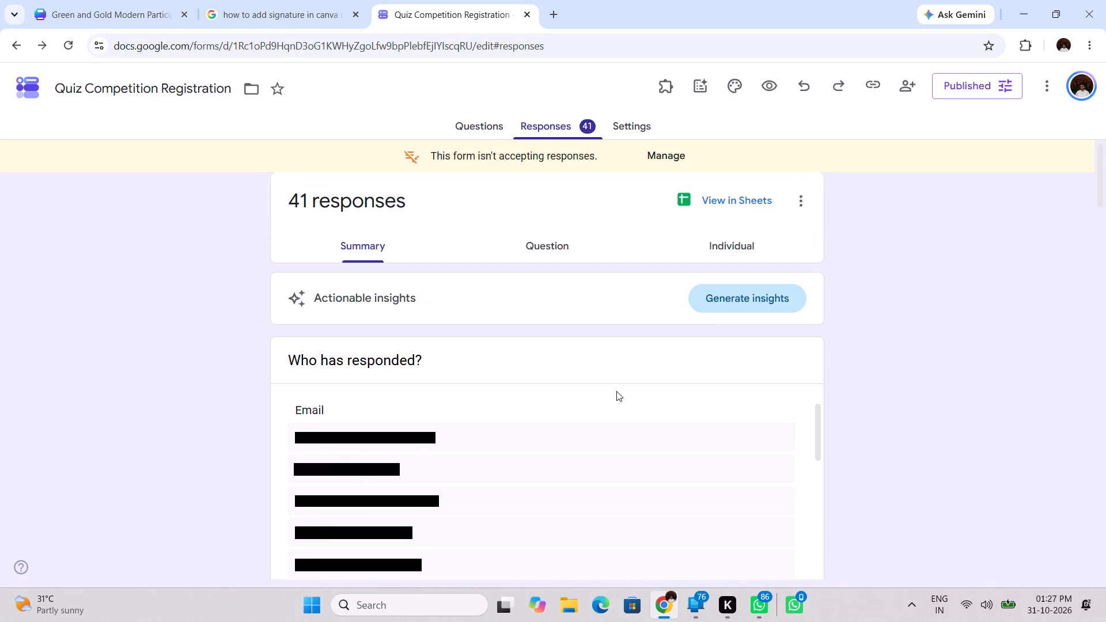
{"action": "scroll", "coordinate": [616, 391], "scroll_direction": "up", "scroll_amount": 2}
{"action": "left_click", "coordinate": [552, 254]}
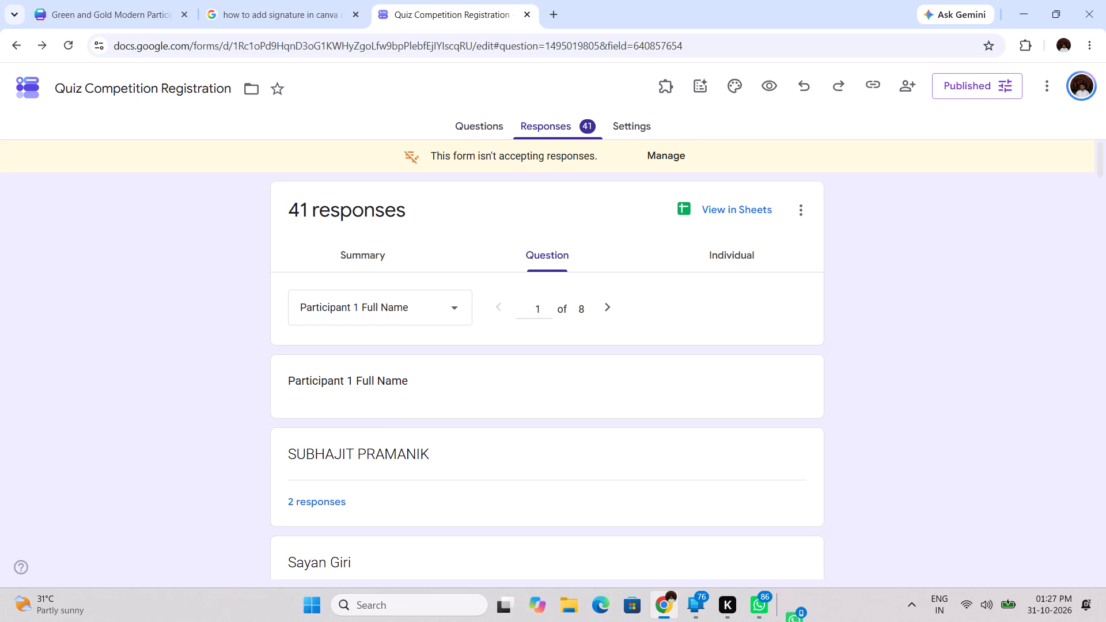
{"action": "left_click", "coordinate": [550, 259]}
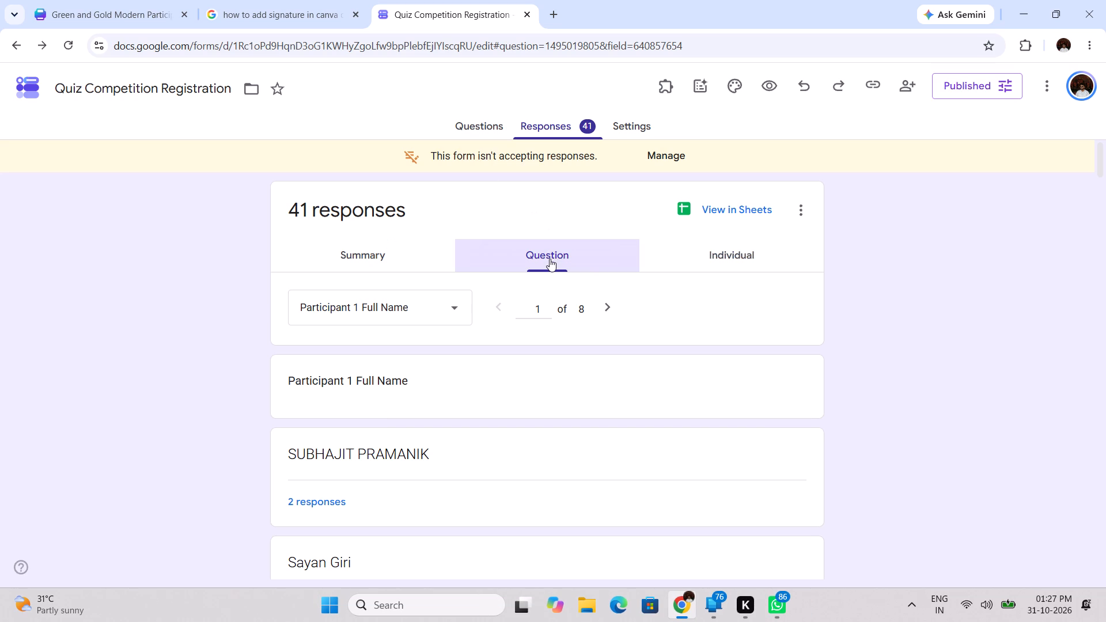
{"action": "left_click", "coordinate": [556, 128]}
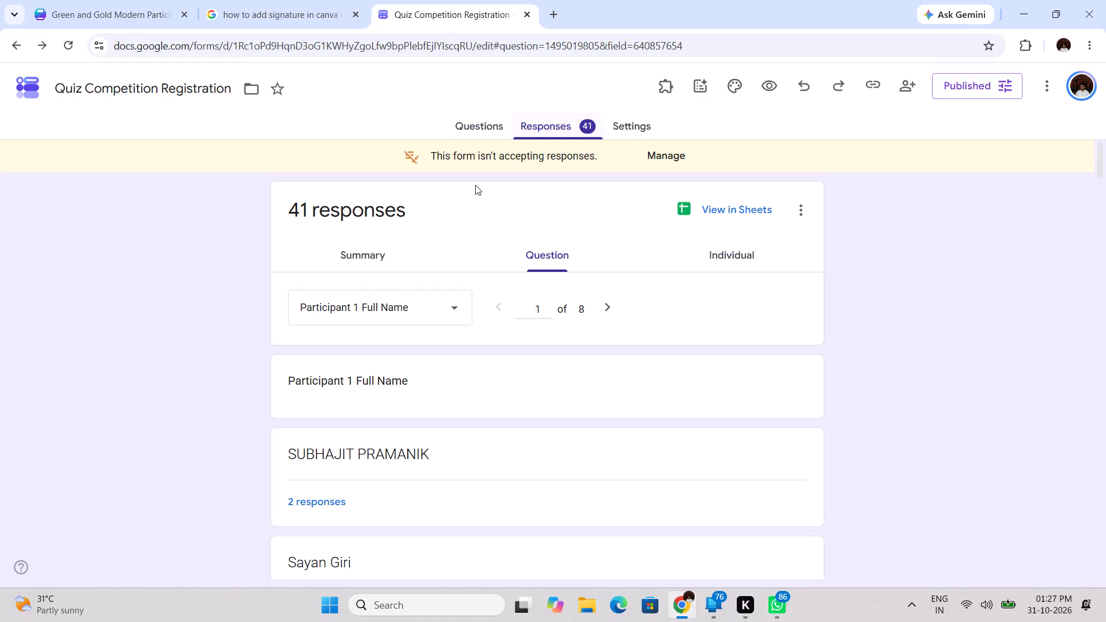
Examine the response summary again, including the respondent list and the charts for Participant 1's name, semester and contact number.
{"action": "left_click", "coordinate": [362, 259]}
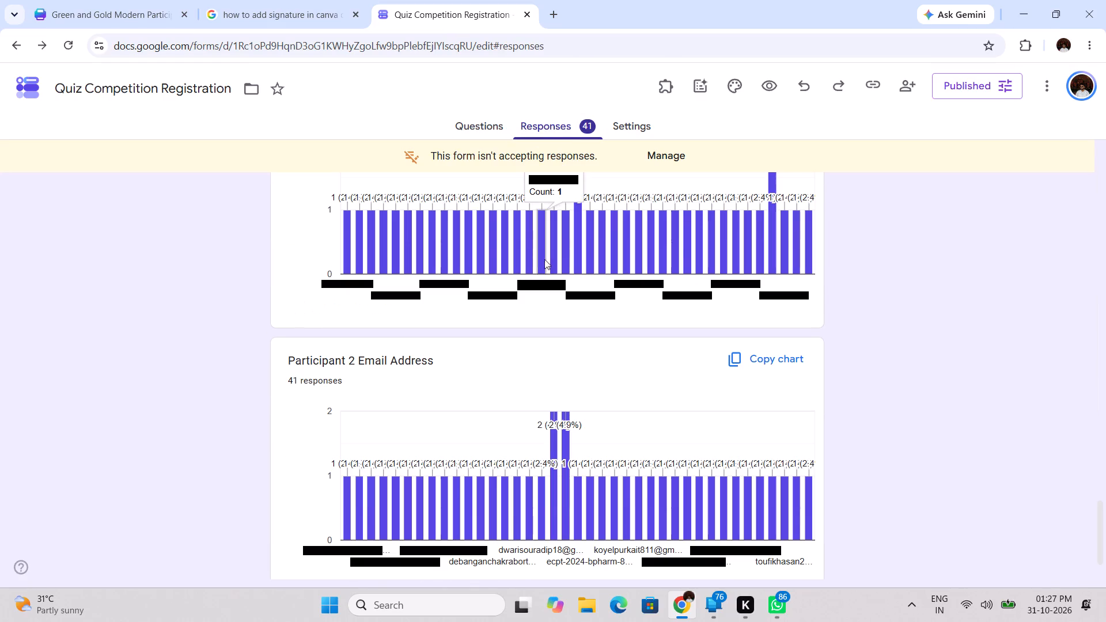
{"action": "left_click", "coordinate": [551, 122]}
{"action": "scroll", "coordinate": [546, 230], "scroll_direction": "up", "scroll_amount": 1}
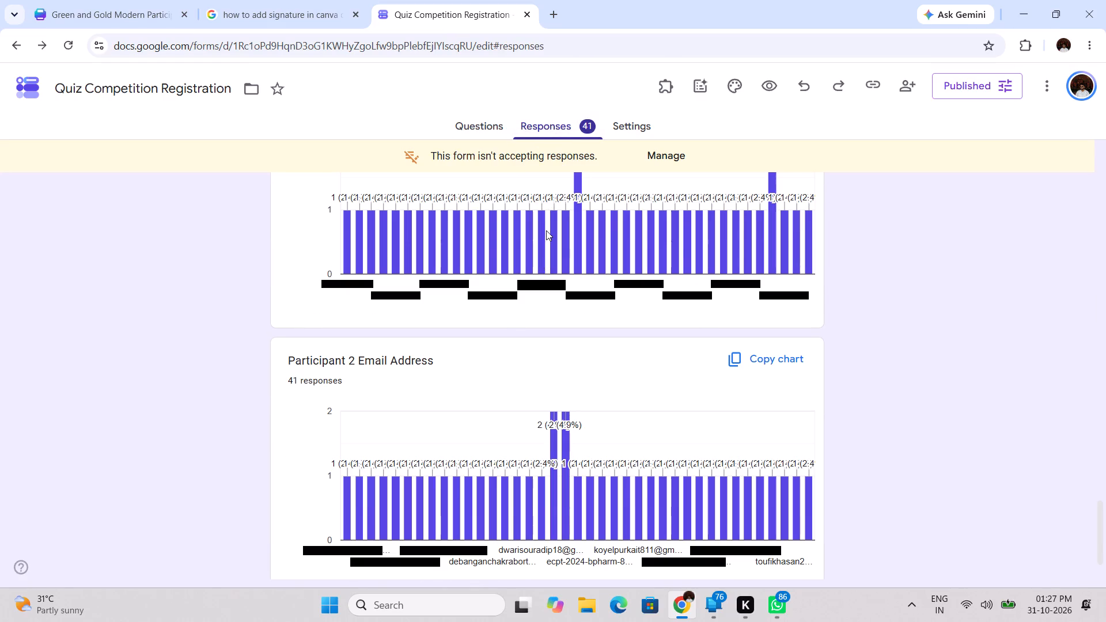
{"action": "scroll", "coordinate": [546, 230], "scroll_direction": "up", "scroll_amount": 13}
{"action": "scroll", "coordinate": [546, 230], "scroll_direction": "down", "scroll_amount": 1}
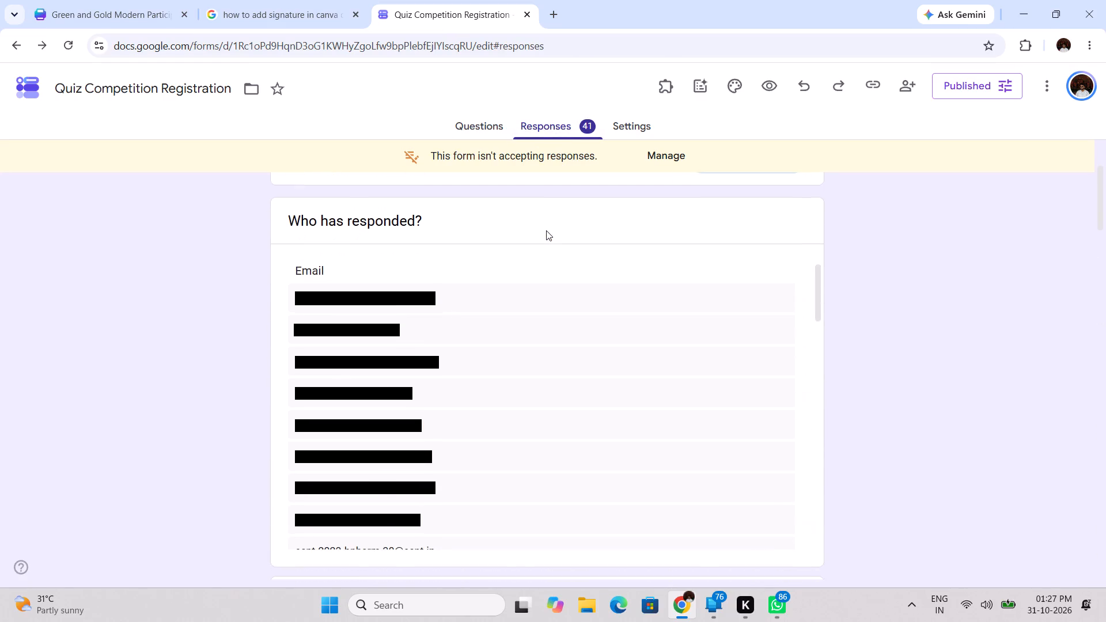
{"action": "scroll", "coordinate": [546, 230], "scroll_direction": "down", "scroll_amount": 1}
{"action": "scroll", "coordinate": [462, 239], "scroll_direction": "up", "scroll_amount": 2}
{"action": "scroll", "coordinate": [462, 239], "scroll_direction": "down", "scroll_amount": 3}
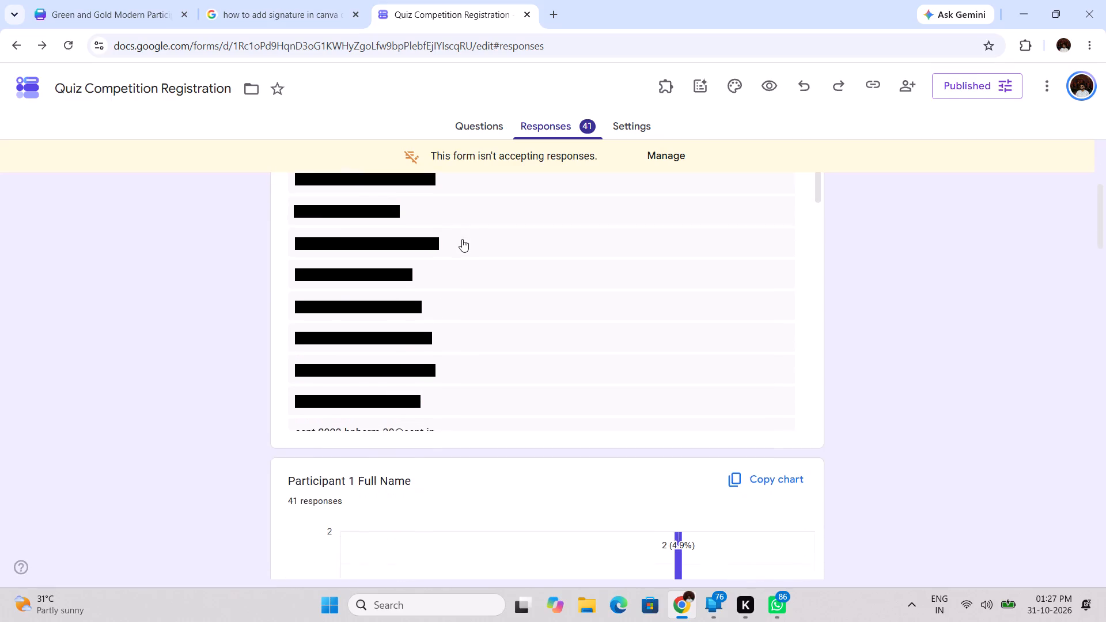
{"action": "scroll", "coordinate": [462, 239], "scroll_direction": "down", "scroll_amount": 7}
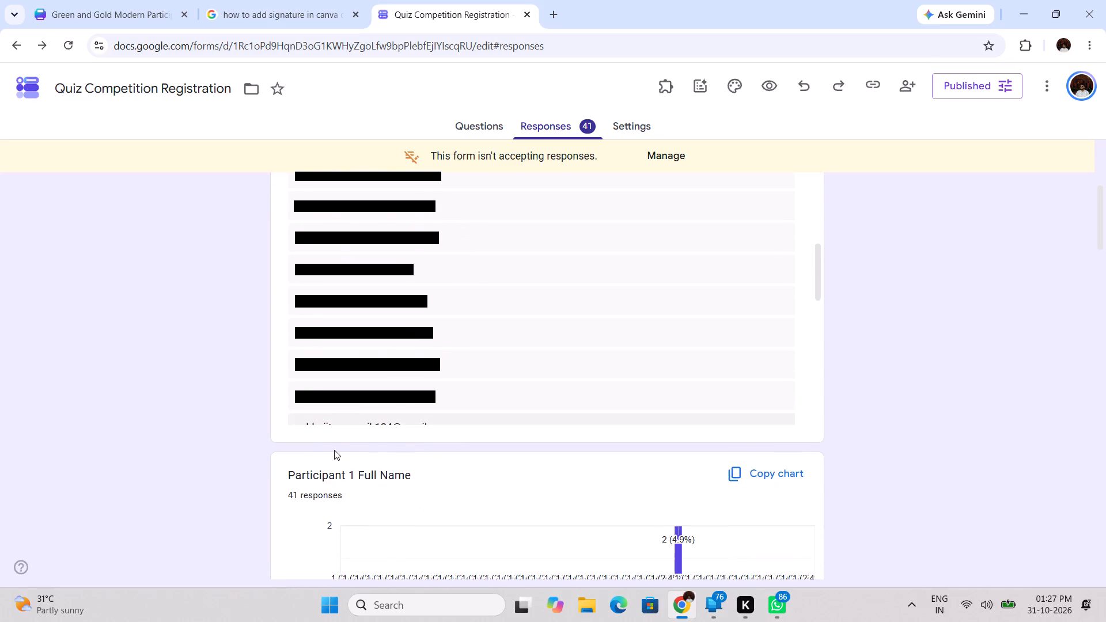
{"action": "scroll", "coordinate": [334, 450], "scroll_direction": "down", "scroll_amount": 5}
{"action": "scroll", "coordinate": [363, 336], "scroll_direction": "down", "scroll_amount": 4}
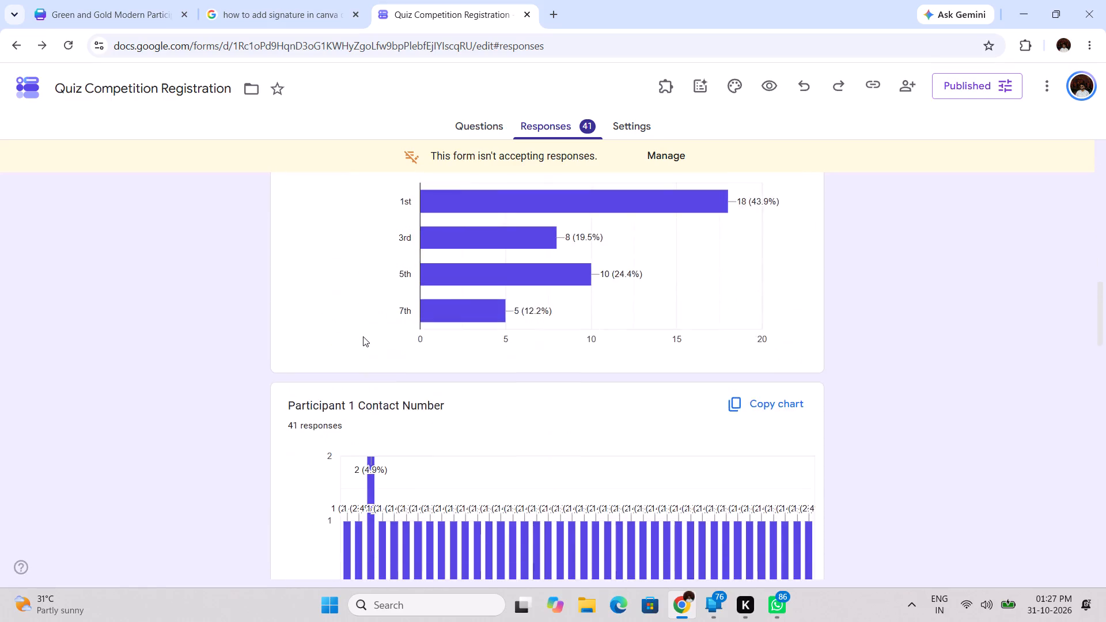
{"action": "scroll", "coordinate": [363, 336], "scroll_direction": "down", "scroll_amount": 8}
{"action": "scroll", "coordinate": [363, 336], "scroll_direction": "up", "scroll_amount": 14}
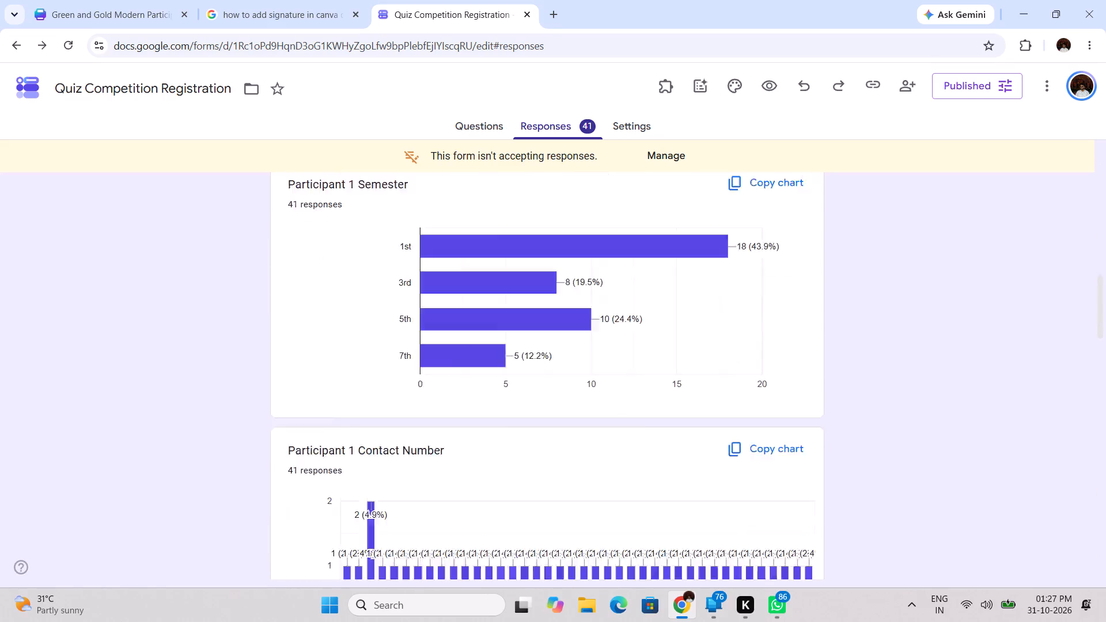
{"action": "scroll", "coordinate": [363, 336], "scroll_direction": "up", "scroll_amount": 3}
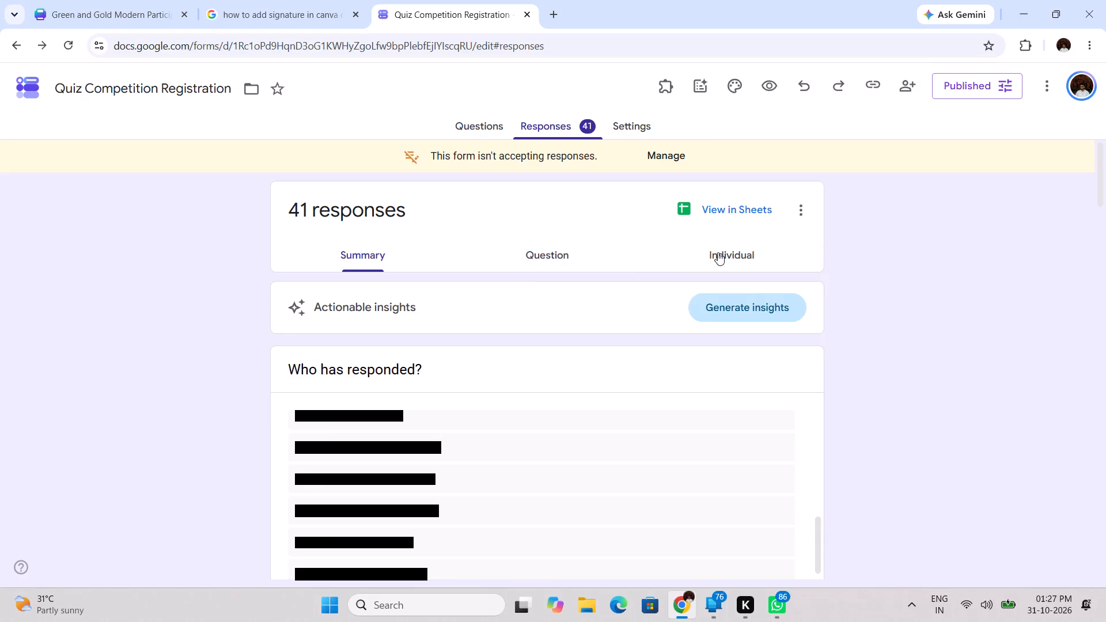
Examine the first individual response for both participants' names, semesters and contact details.
{"action": "left_click", "coordinate": [718, 252]}
{"action": "scroll", "coordinate": [601, 362], "scroll_direction": "down", "scroll_amount": 4}
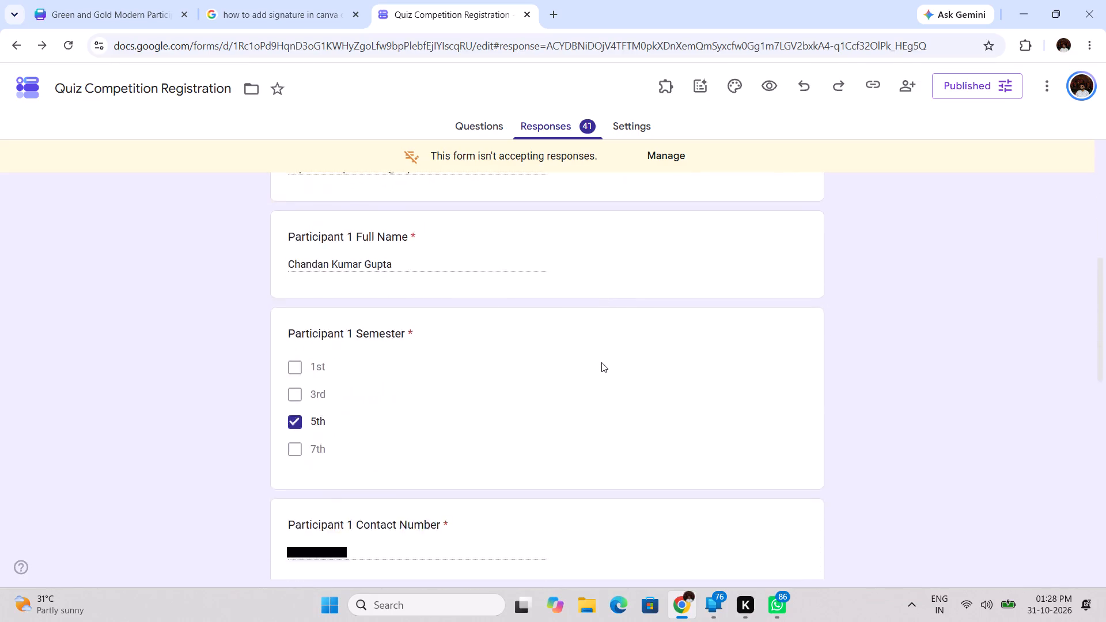
{"action": "scroll", "coordinate": [601, 362], "scroll_direction": "down", "scroll_amount": 5}
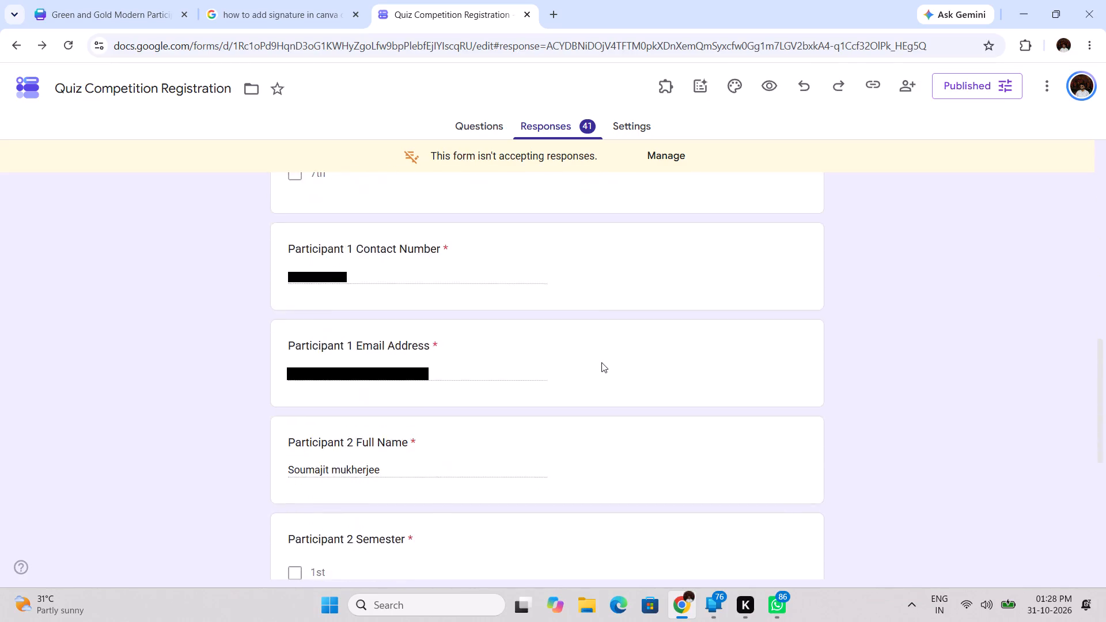
{"action": "scroll", "coordinate": [601, 362], "scroll_direction": "down", "scroll_amount": 4}
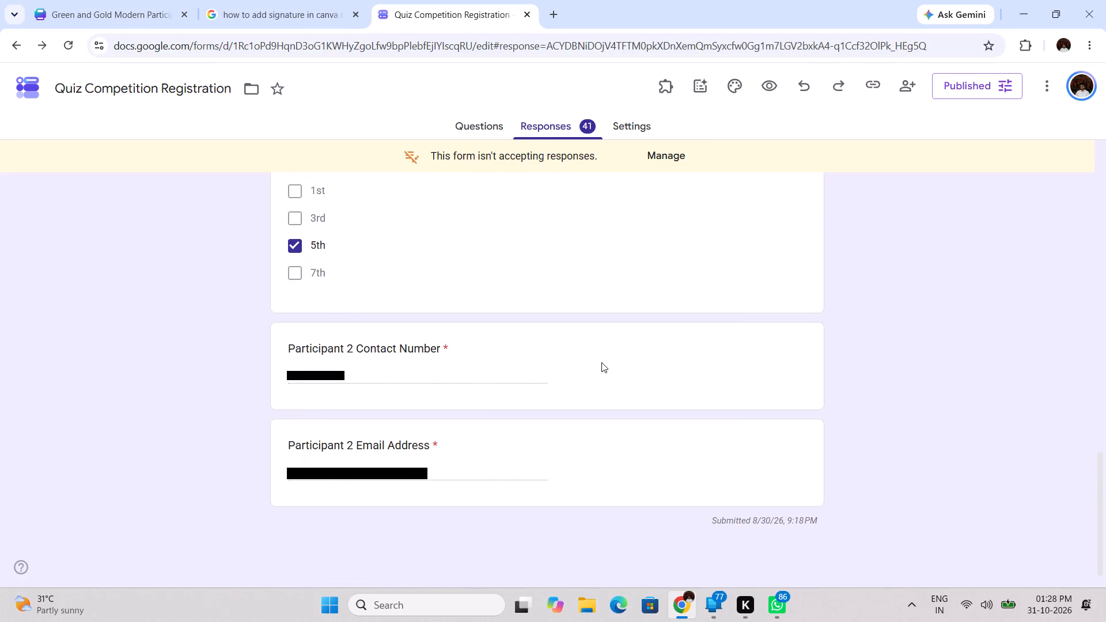
{"action": "scroll", "coordinate": [601, 362], "scroll_direction": "down", "scroll_amount": 1}
{"action": "scroll", "coordinate": [601, 362], "scroll_direction": "up", "scroll_amount": 10}
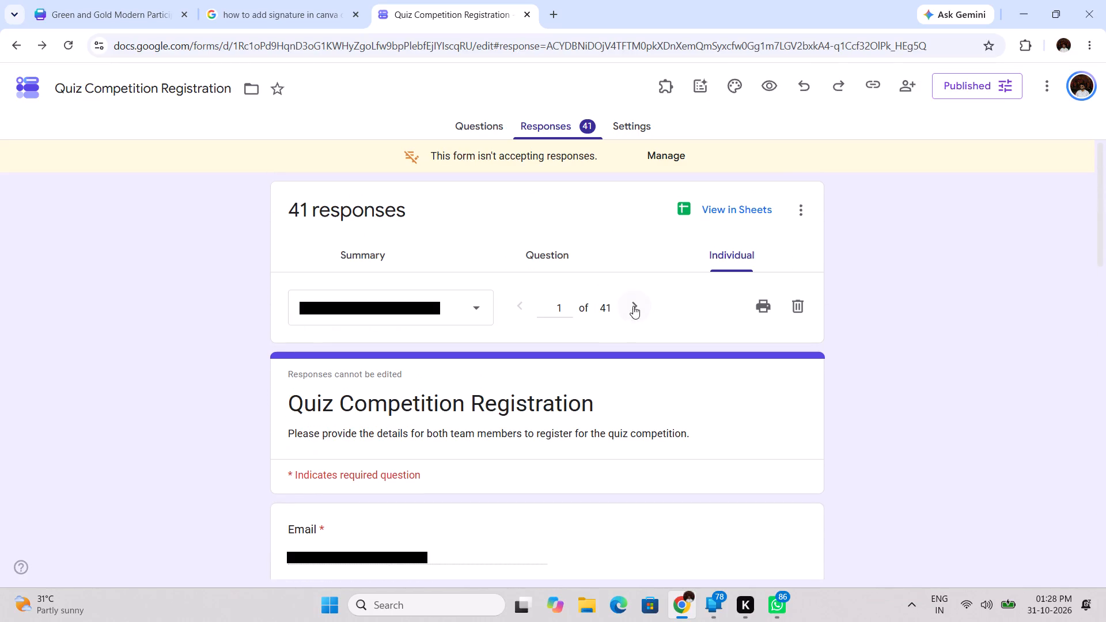
Copy Participant 1's full name from the second individual response and paste it into the certificate's empty recipient name box.
{"action": "left_click", "coordinate": [632, 309]}
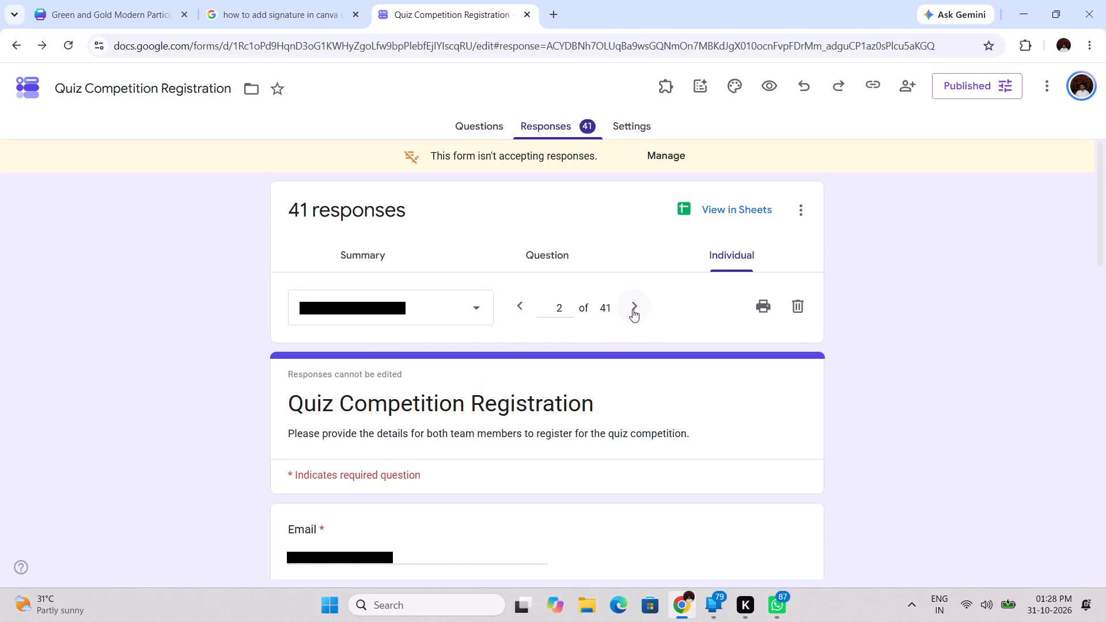
{"action": "scroll", "coordinate": [632, 309], "scroll_direction": "down", "scroll_amount": 4}
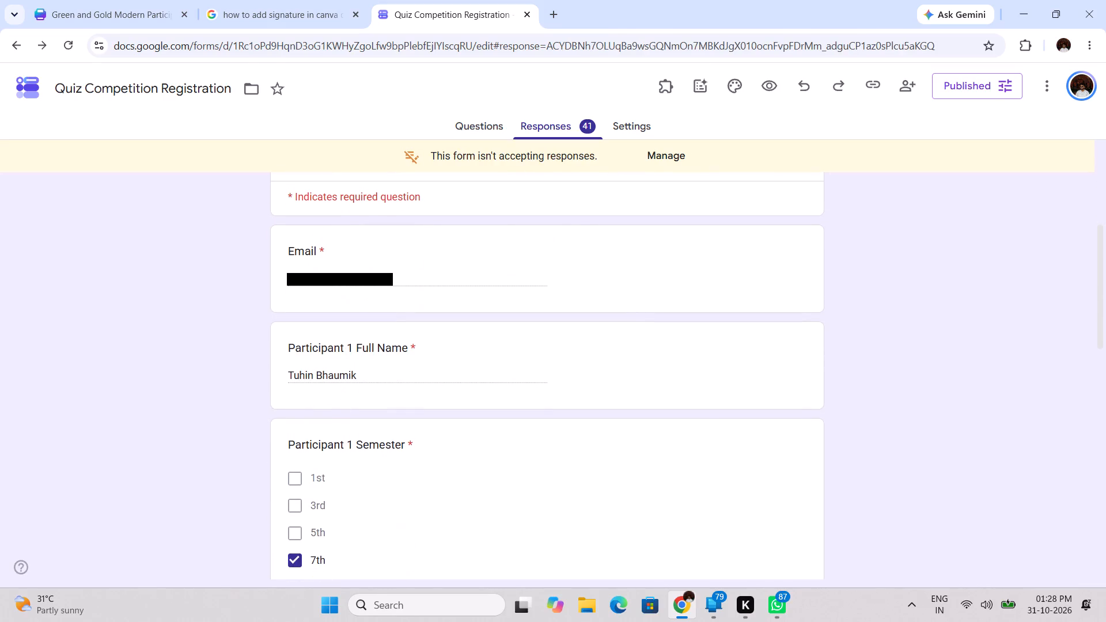
{"action": "left_click_drag", "start_coordinate": [289, 374], "coordinate": [381, 378]}
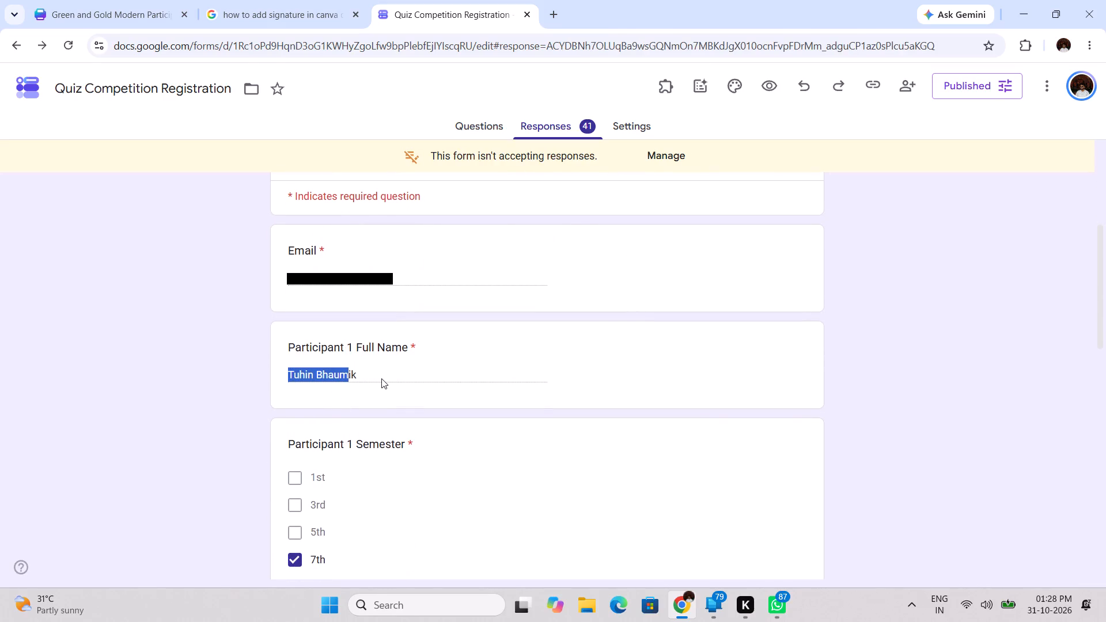
{"action": "key", "text": "ctrl+c"}
{"action": "left_click", "coordinate": [148, 1]}
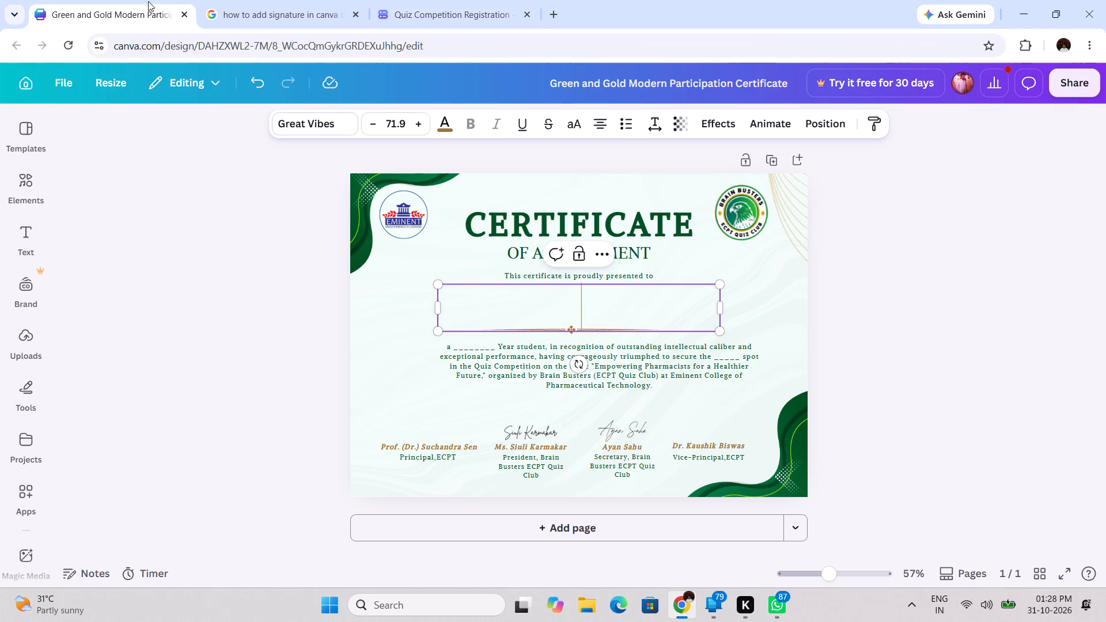
{"action": "key", "text": "ctrl+v"}
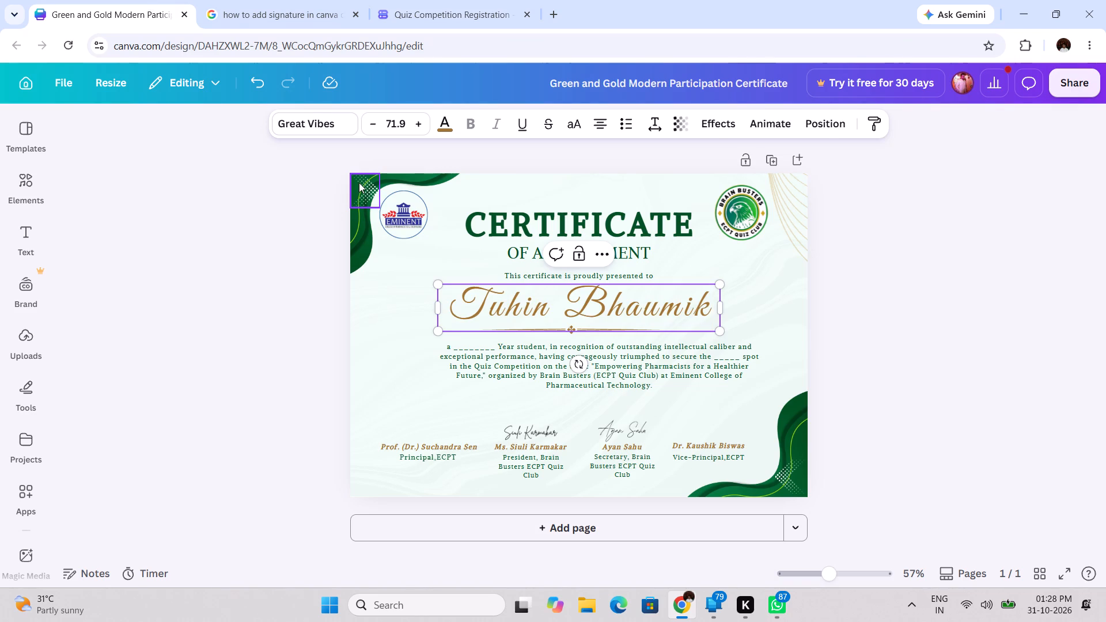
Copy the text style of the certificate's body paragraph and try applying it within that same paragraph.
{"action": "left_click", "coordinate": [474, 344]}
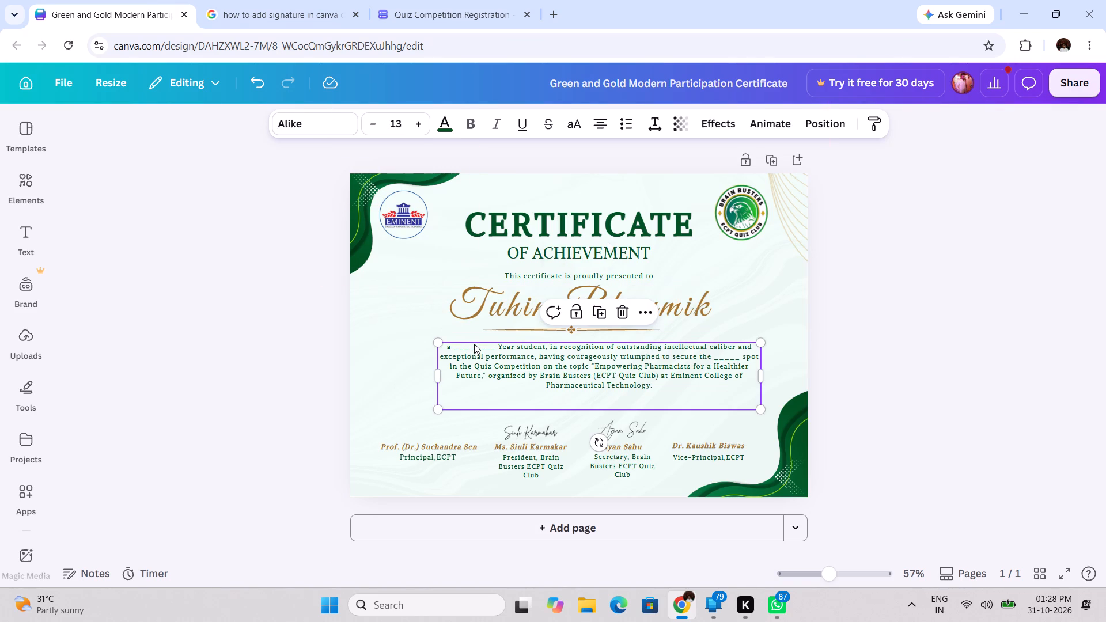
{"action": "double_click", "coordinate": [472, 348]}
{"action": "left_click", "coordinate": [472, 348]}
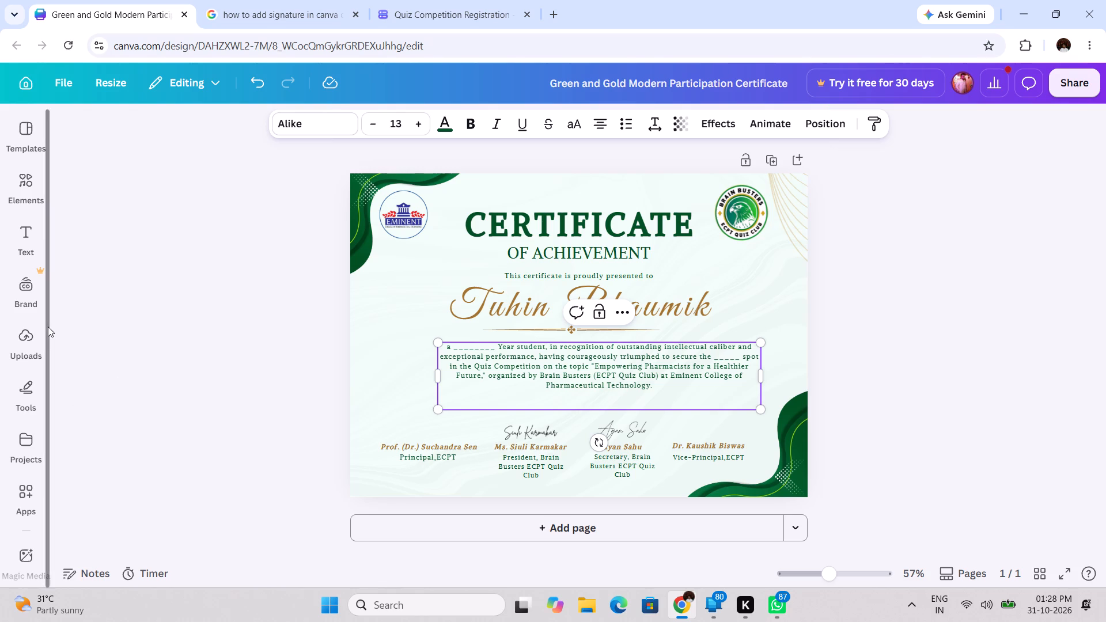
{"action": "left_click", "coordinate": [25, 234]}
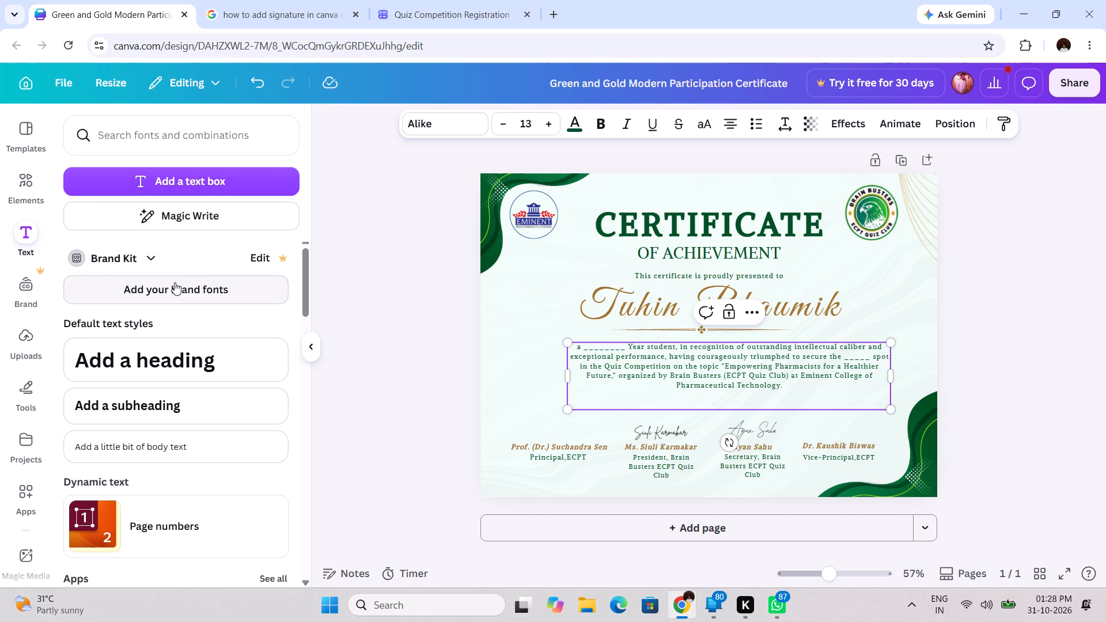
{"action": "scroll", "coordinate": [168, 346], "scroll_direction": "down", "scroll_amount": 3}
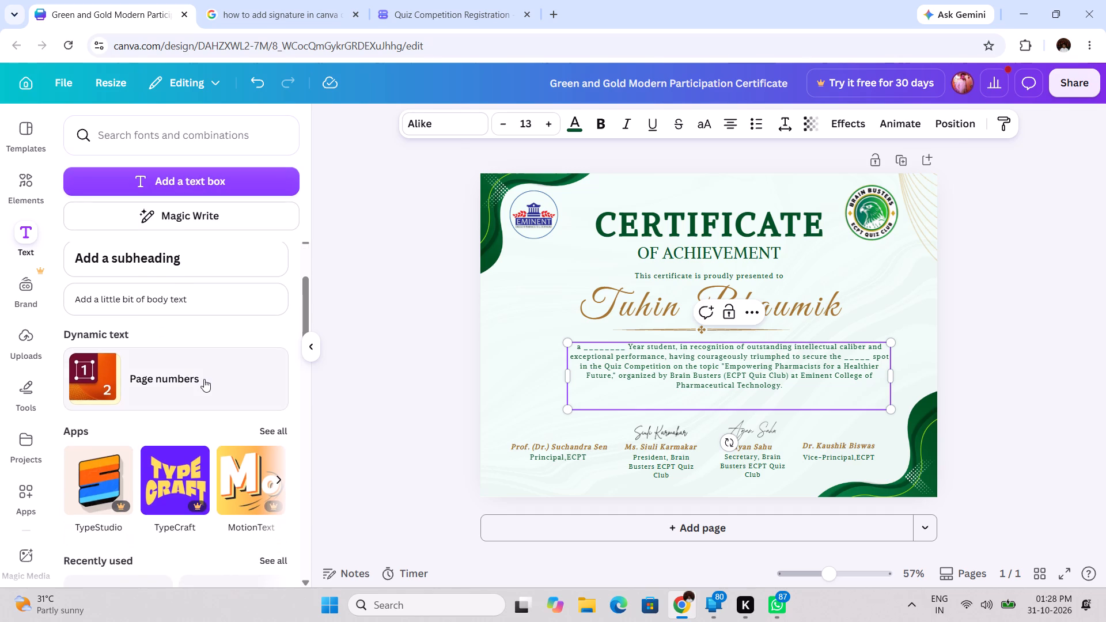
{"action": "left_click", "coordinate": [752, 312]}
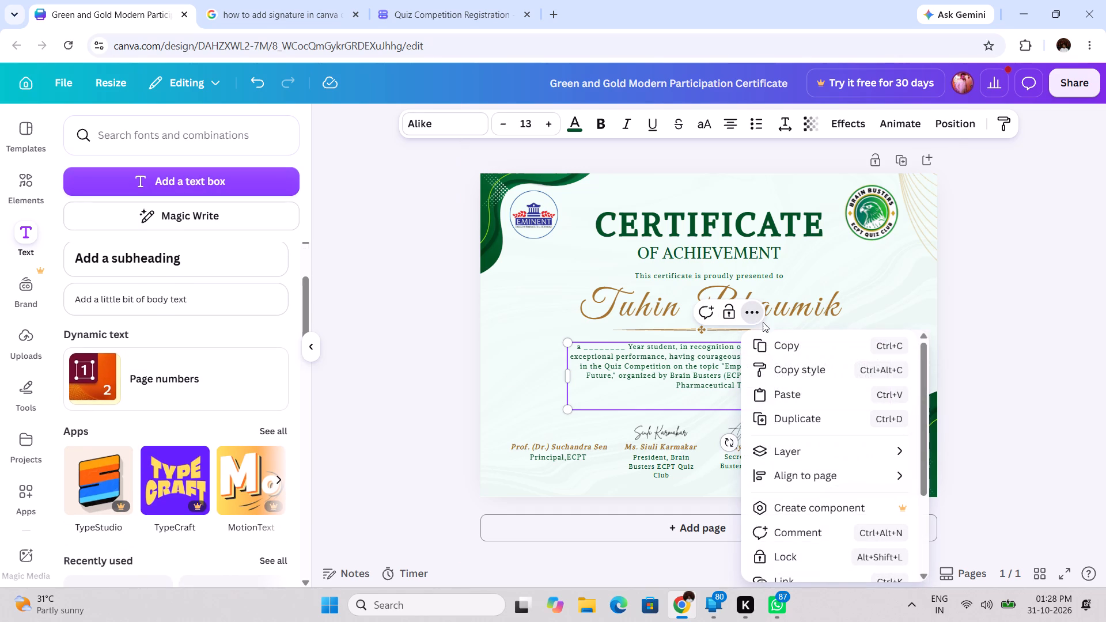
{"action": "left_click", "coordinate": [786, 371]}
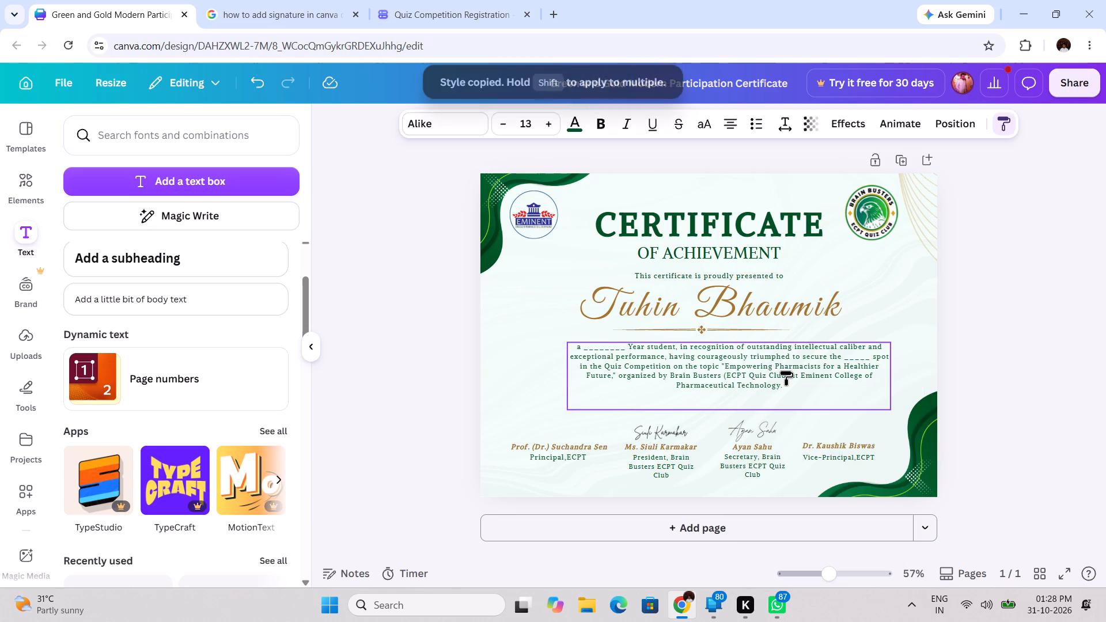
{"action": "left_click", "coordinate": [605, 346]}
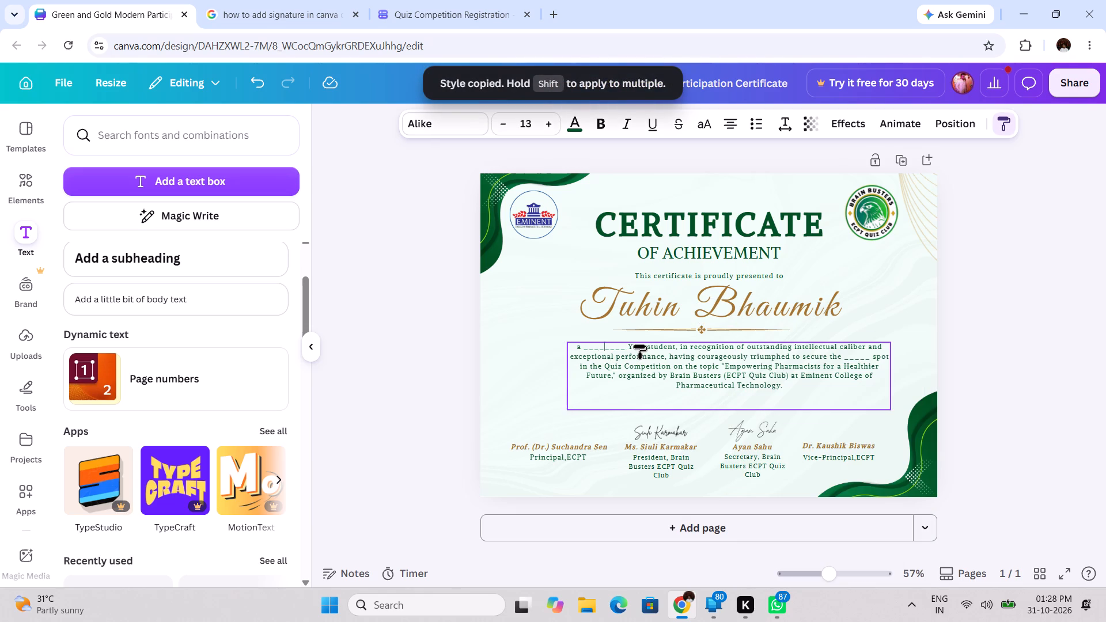
Copy the certificate's body text from the year blank through "Pharmaceutical Technology." and deselect the paragraph.
{"action": "left_click_drag", "start_coordinate": [582, 348], "coordinate": [787, 389]}
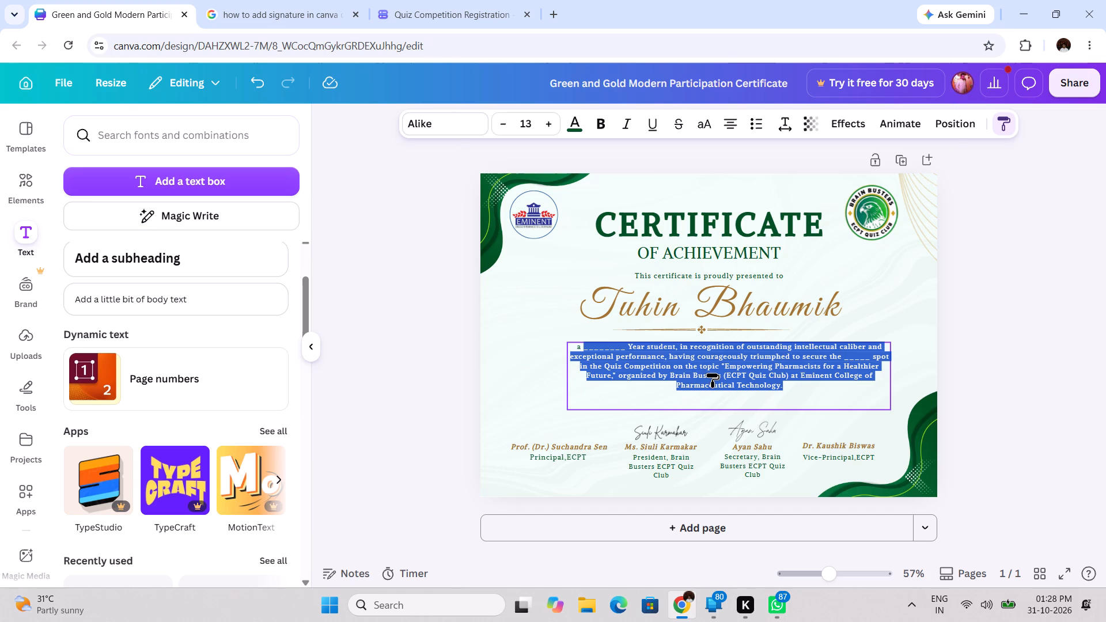
{"action": "key", "text": "ctrl+c"}
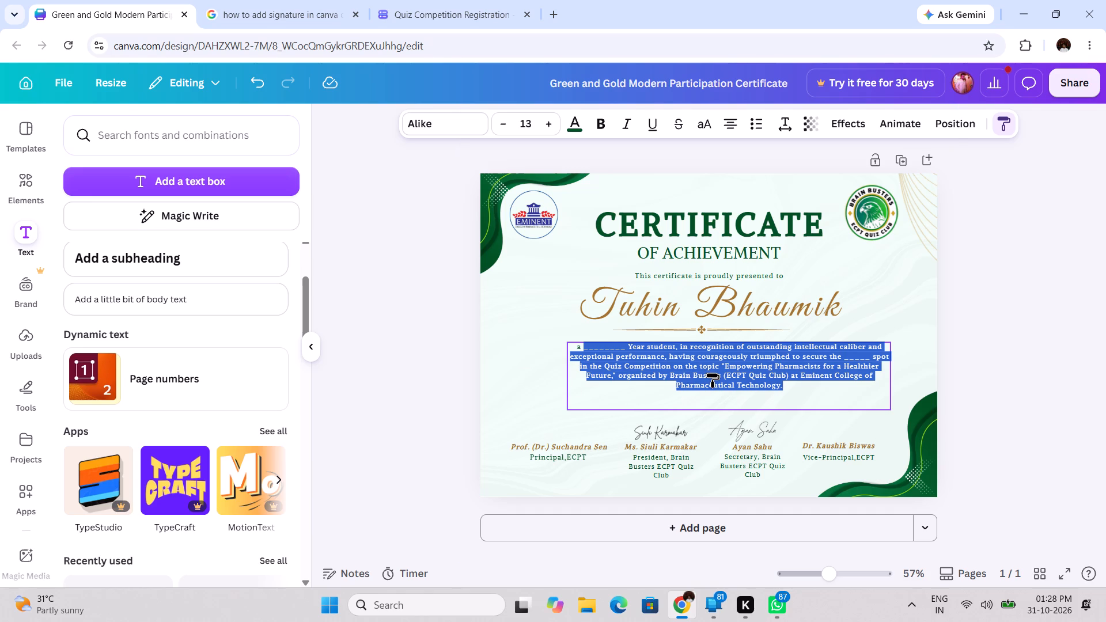
{"action": "right_click", "coordinate": [712, 373]}
{"action": "left_click", "coordinate": [625, 380]}
{"action": "left_click", "coordinate": [601, 365]}
{"action": "left_click", "coordinate": [349, 306]}
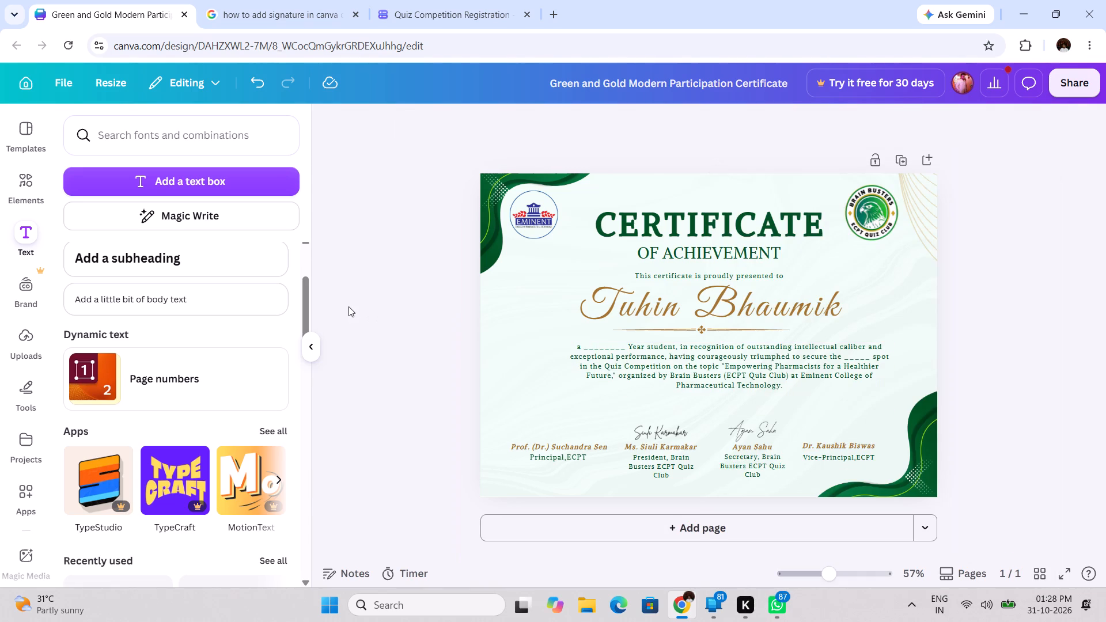
Add a new text box to the certificate, just below the body paragraph.
{"action": "left_click", "coordinate": [604, 343]}
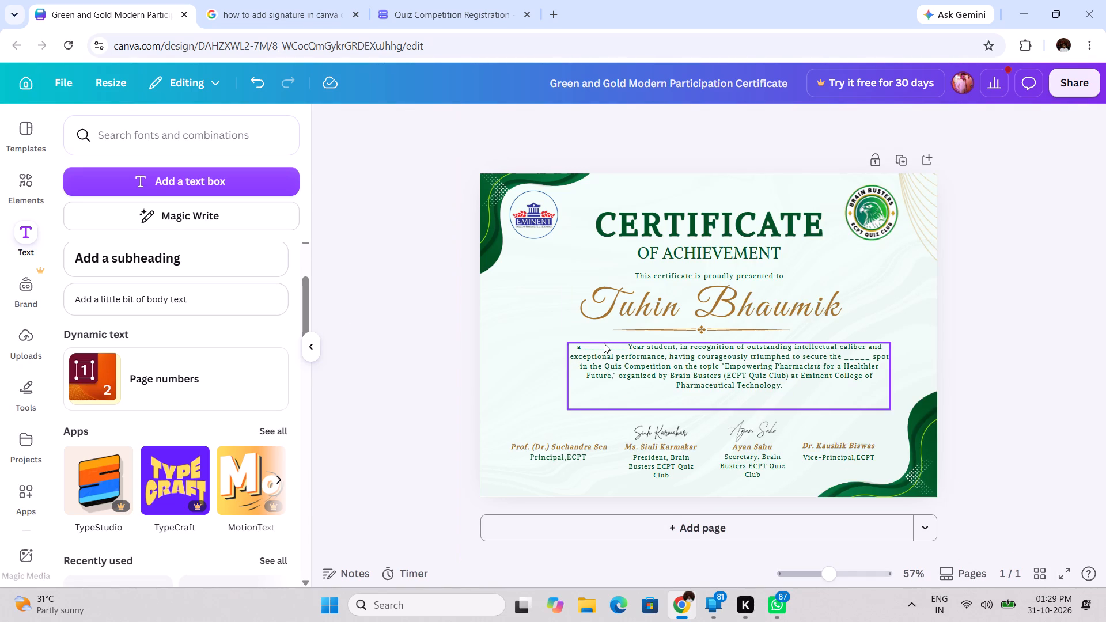
{"action": "left_click", "coordinate": [777, 313]}
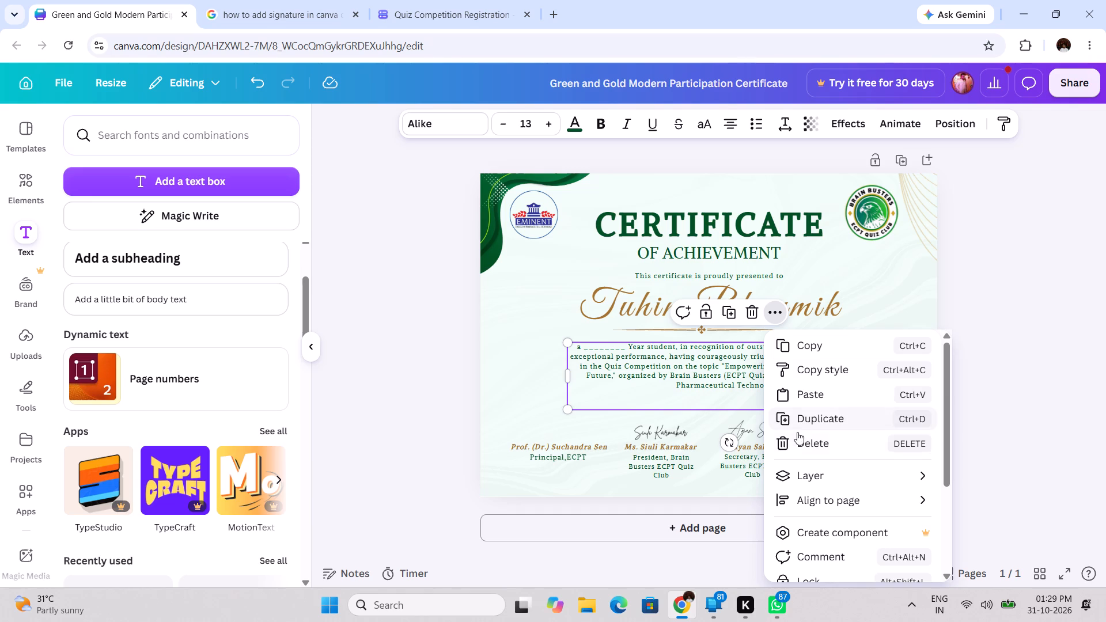
{"action": "scroll", "coordinate": [234, 292], "scroll_direction": "up", "scroll_amount": 3}
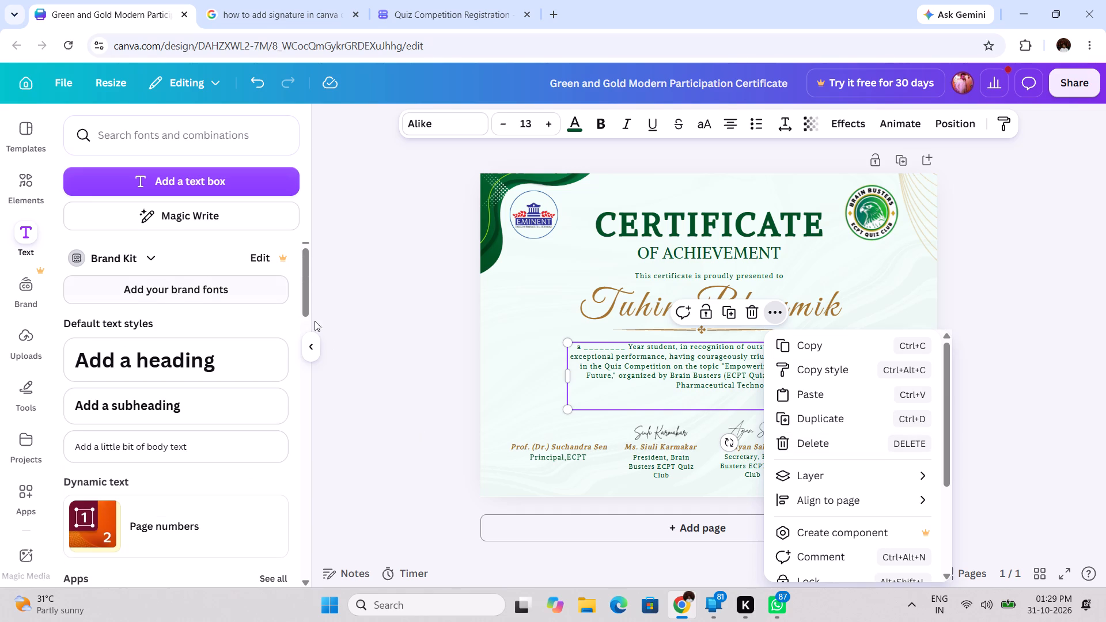
{"action": "left_click", "coordinate": [211, 186]}
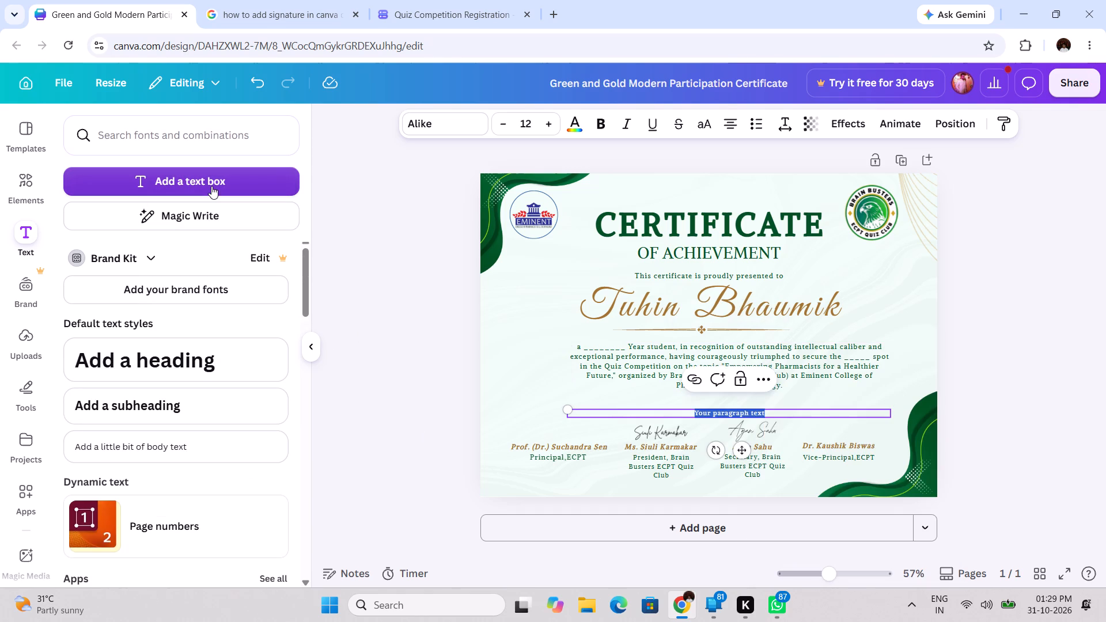
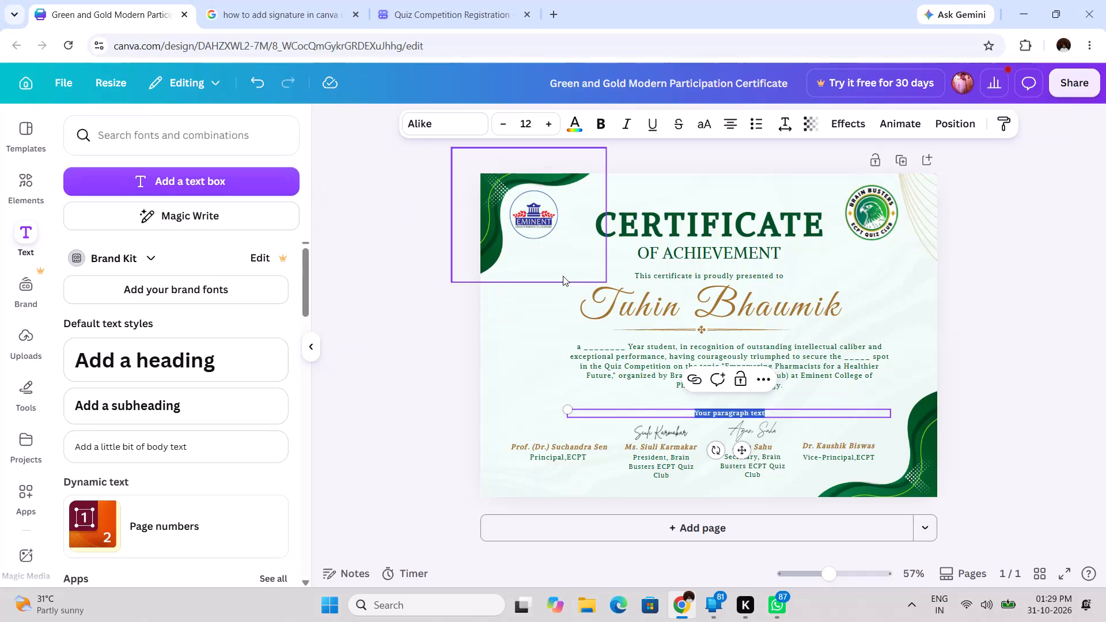
Correct the surname in the Secretary's printed name on the certificate to "Sau".
{"action": "left_click", "coordinate": [768, 447]}
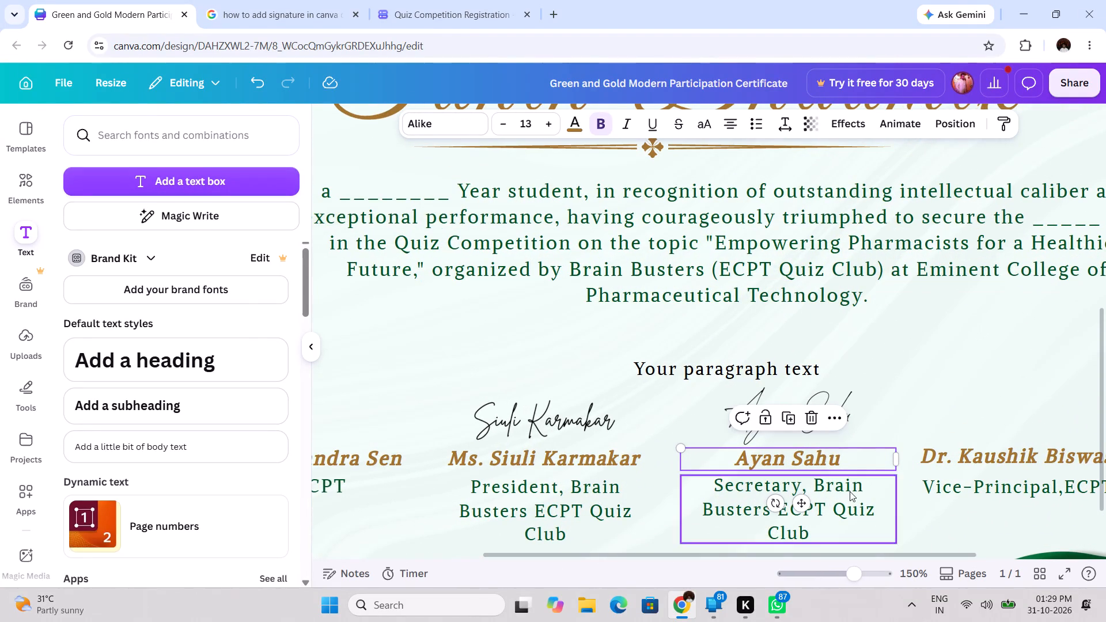
{"action": "left_click", "coordinate": [822, 458]}
{"action": "left_click", "coordinate": [825, 458]}
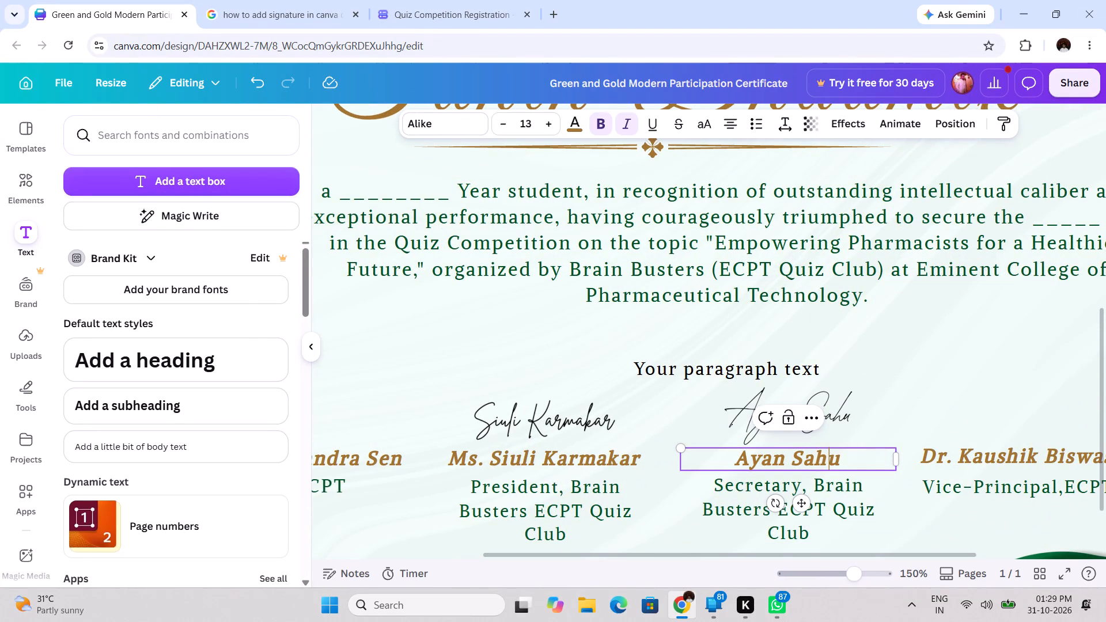
{"action": "key", "text": "BackSpace"}
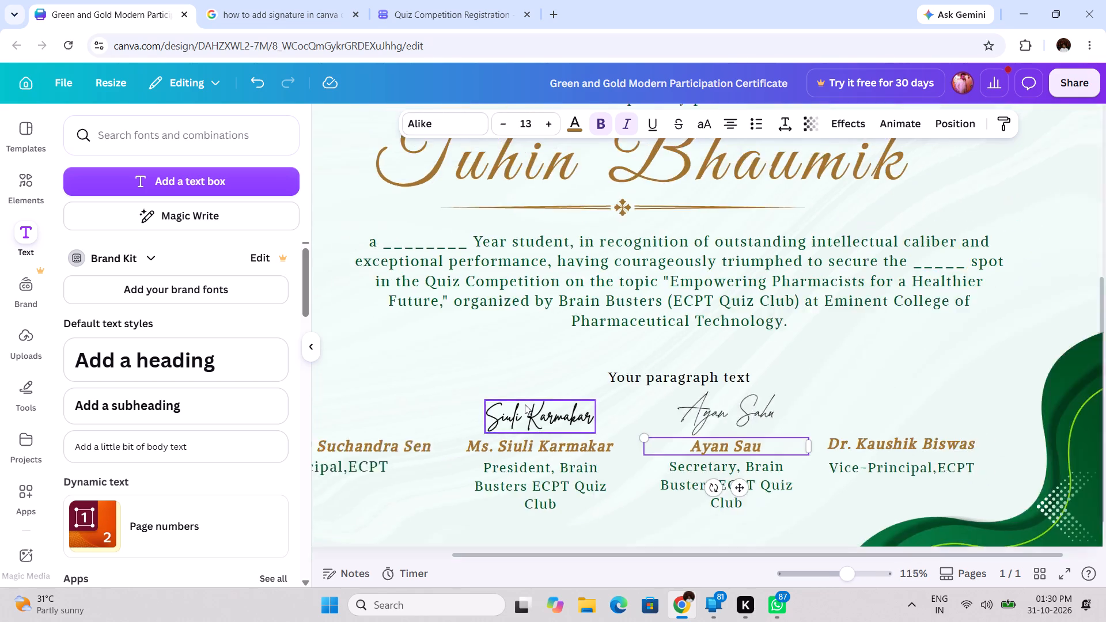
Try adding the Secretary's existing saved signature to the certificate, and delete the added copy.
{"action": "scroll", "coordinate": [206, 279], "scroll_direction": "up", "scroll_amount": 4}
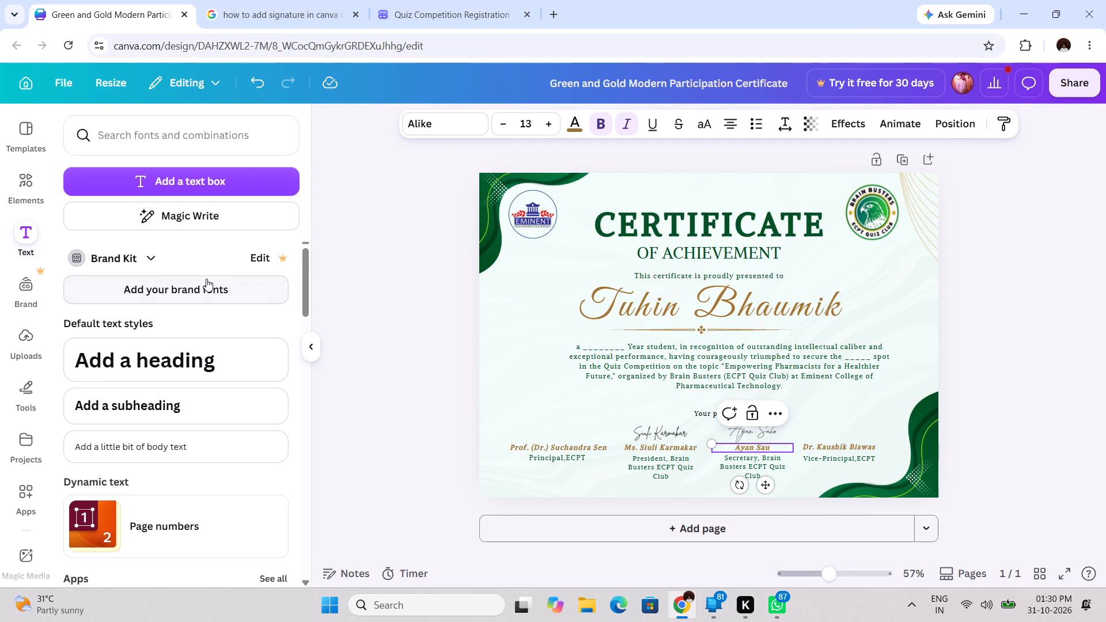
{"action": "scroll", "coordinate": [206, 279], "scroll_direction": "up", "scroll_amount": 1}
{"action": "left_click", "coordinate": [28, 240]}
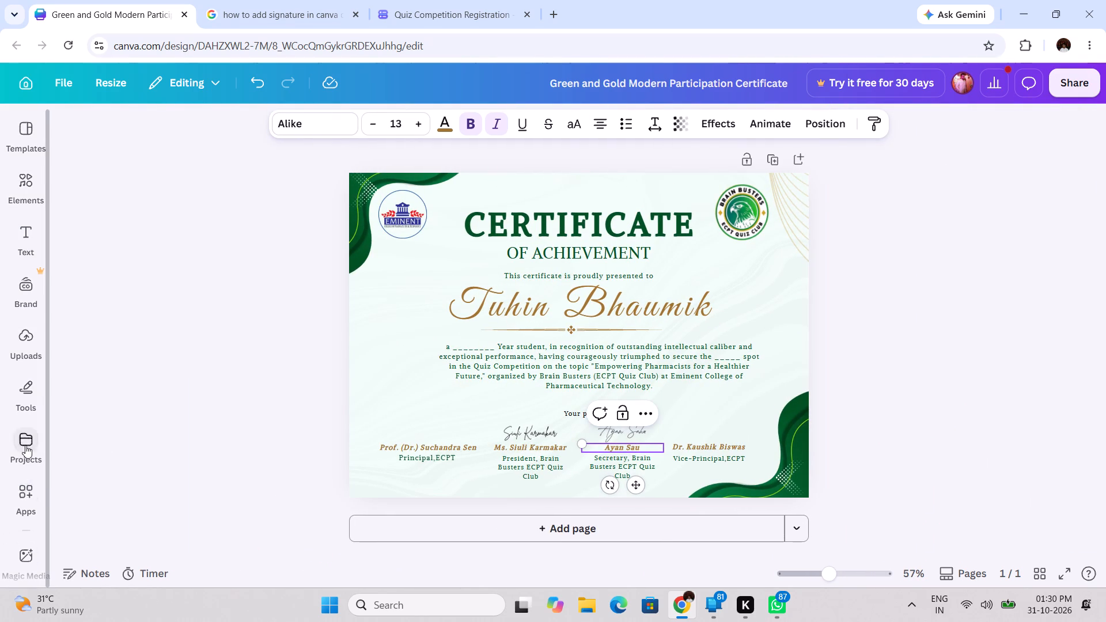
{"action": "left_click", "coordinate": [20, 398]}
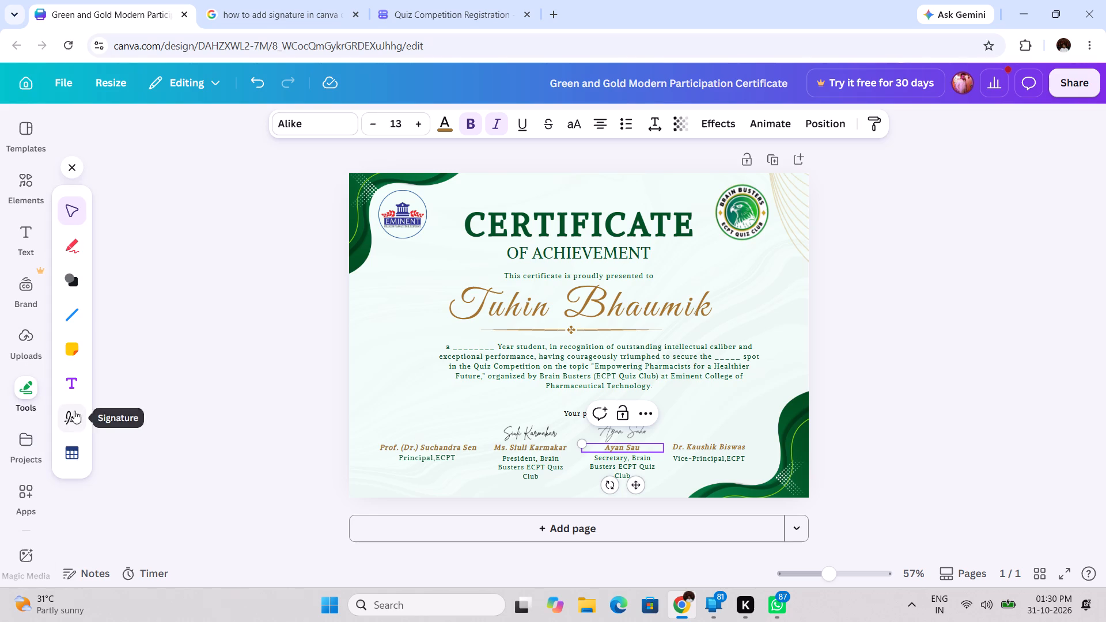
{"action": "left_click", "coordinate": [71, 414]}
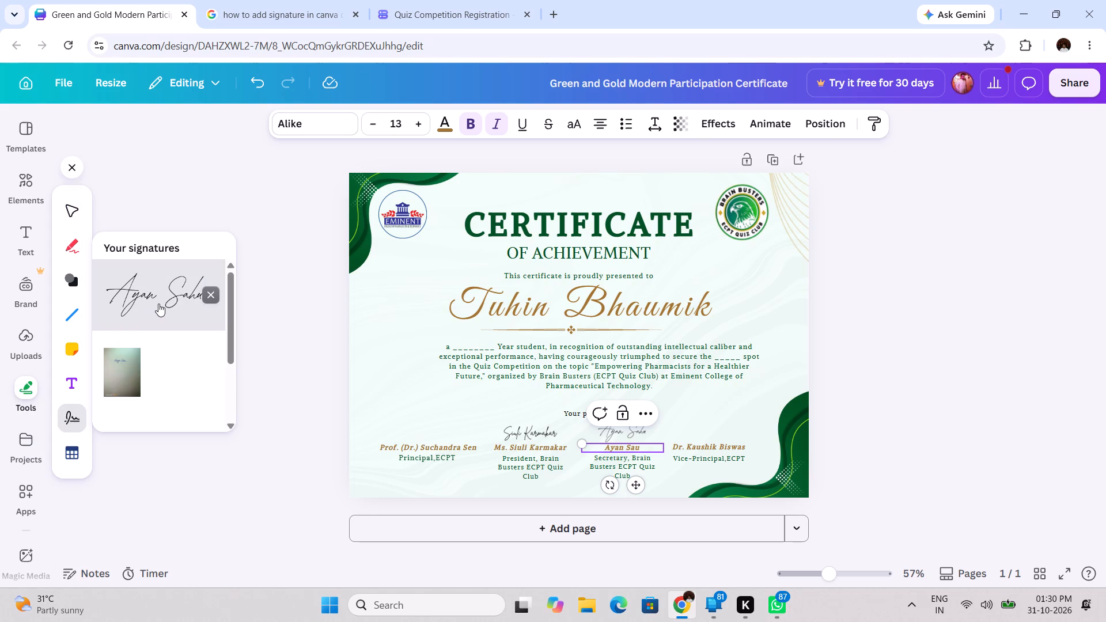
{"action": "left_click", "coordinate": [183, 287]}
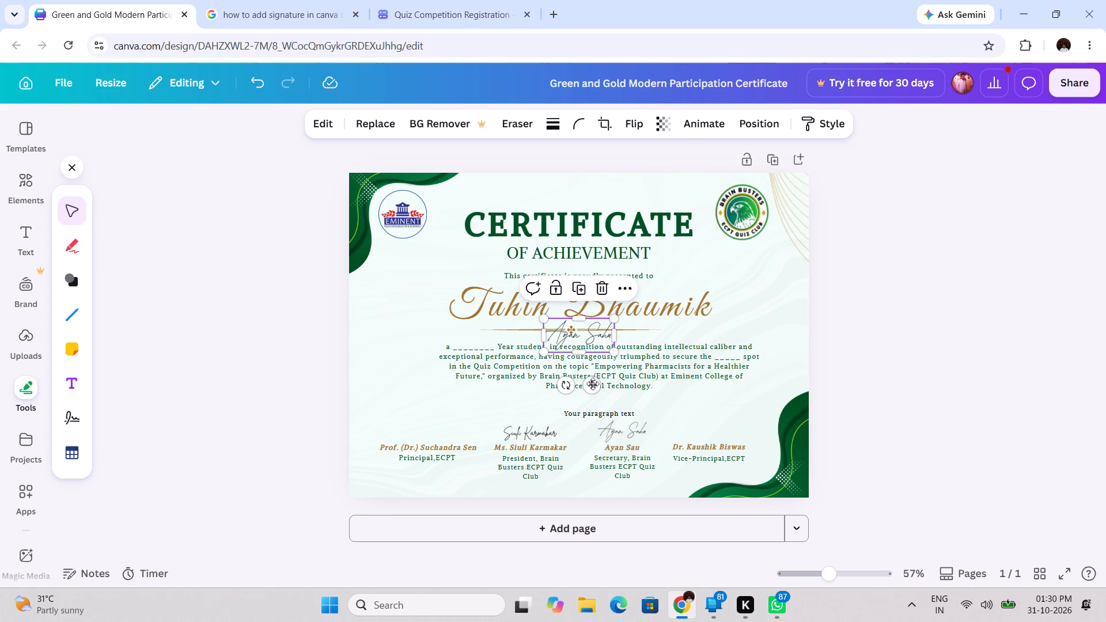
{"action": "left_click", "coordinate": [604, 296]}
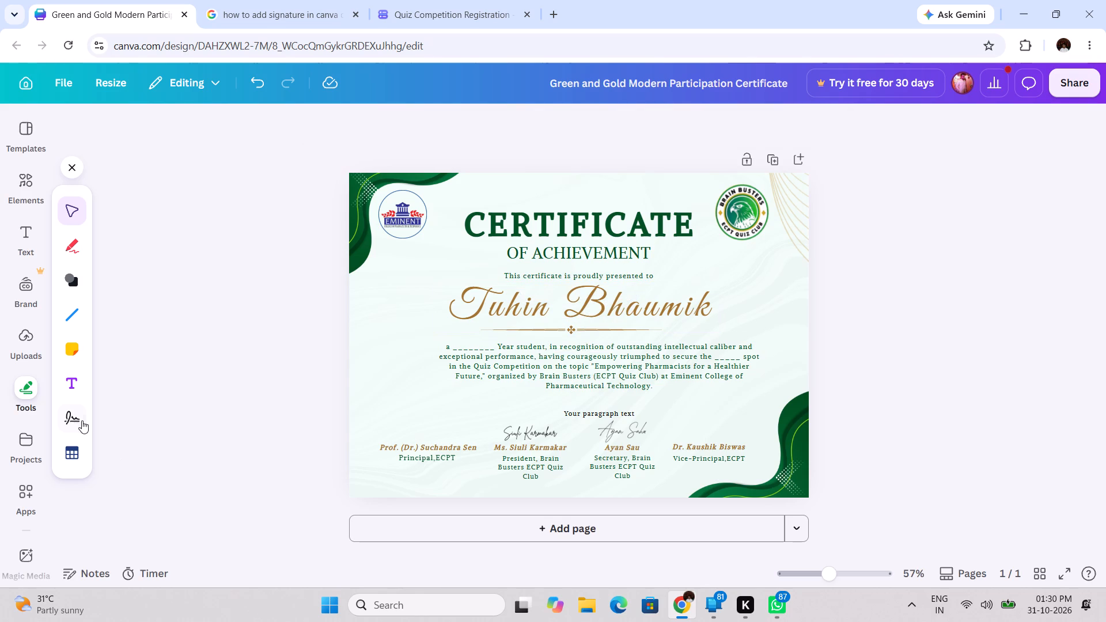
Create a new text signature for the Secretary in the Abramo font, with the surname spelled "Sau".
{"action": "left_click", "coordinate": [82, 420]}
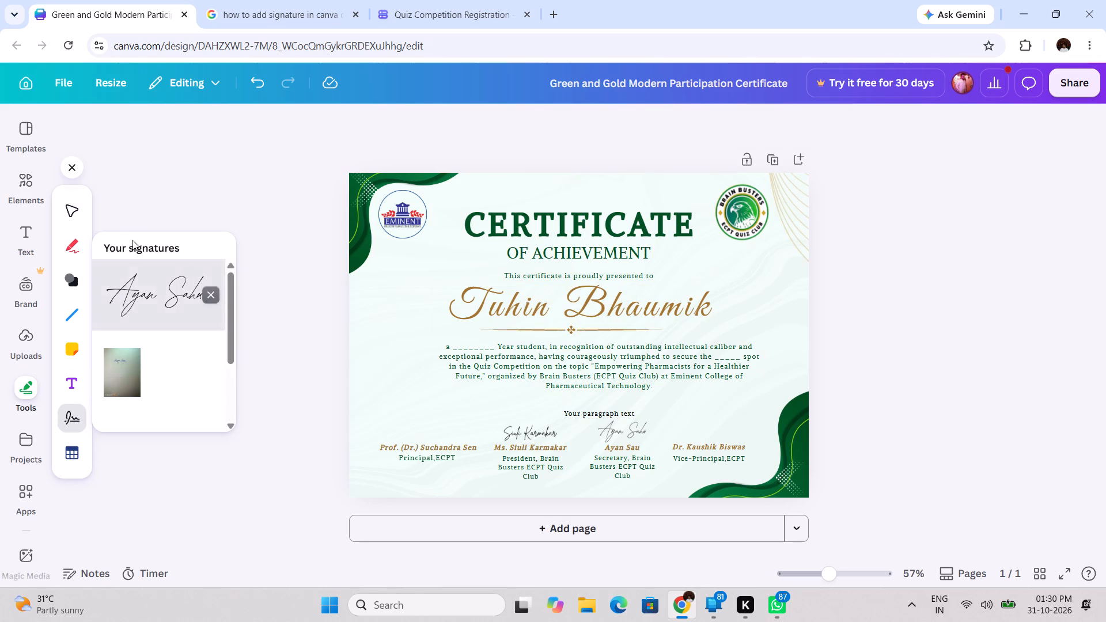
{"action": "scroll", "coordinate": [193, 370], "scroll_direction": "down", "scroll_amount": 2}
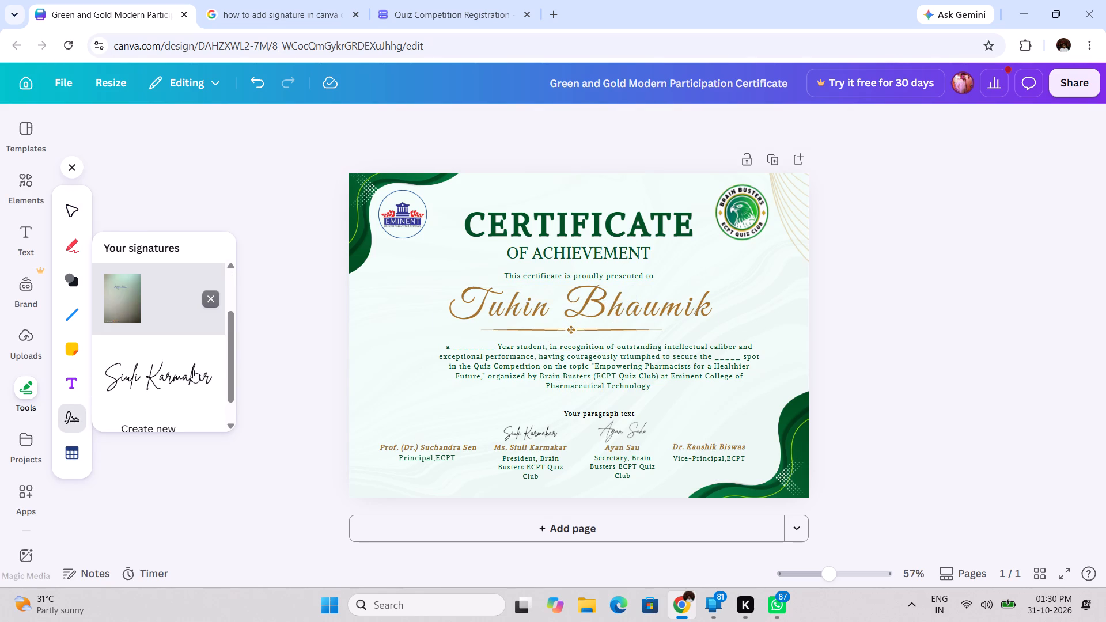
{"action": "scroll", "coordinate": [193, 370], "scroll_direction": "down", "scroll_amount": 2}
{"action": "left_click", "coordinate": [158, 397]}
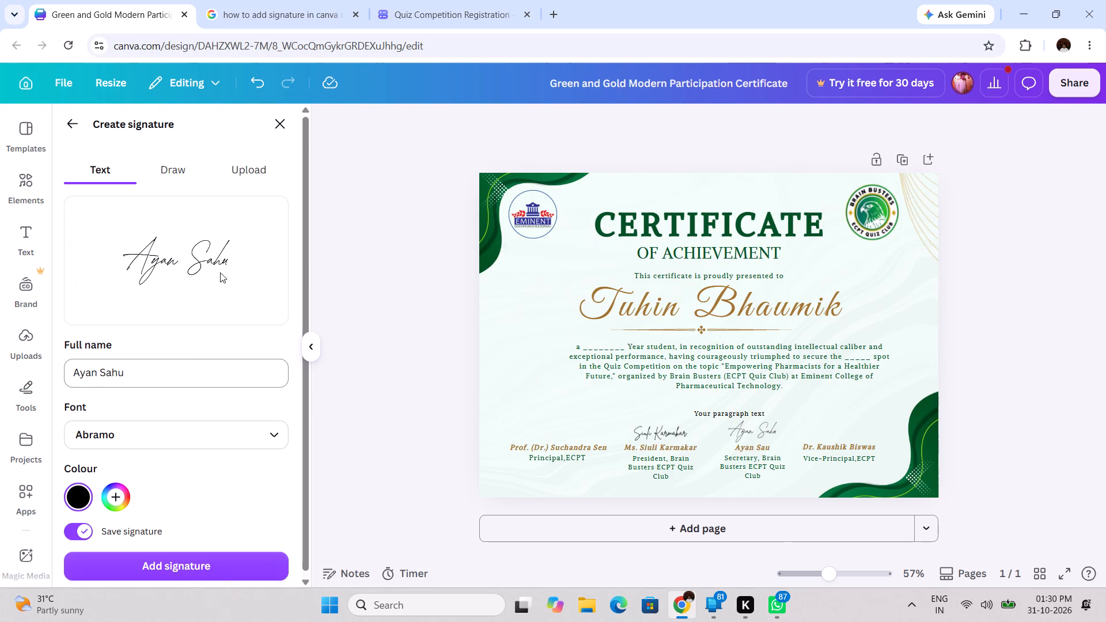
{"action": "left_click", "coordinate": [142, 378]}
{"action": "key", "text": "Left"}
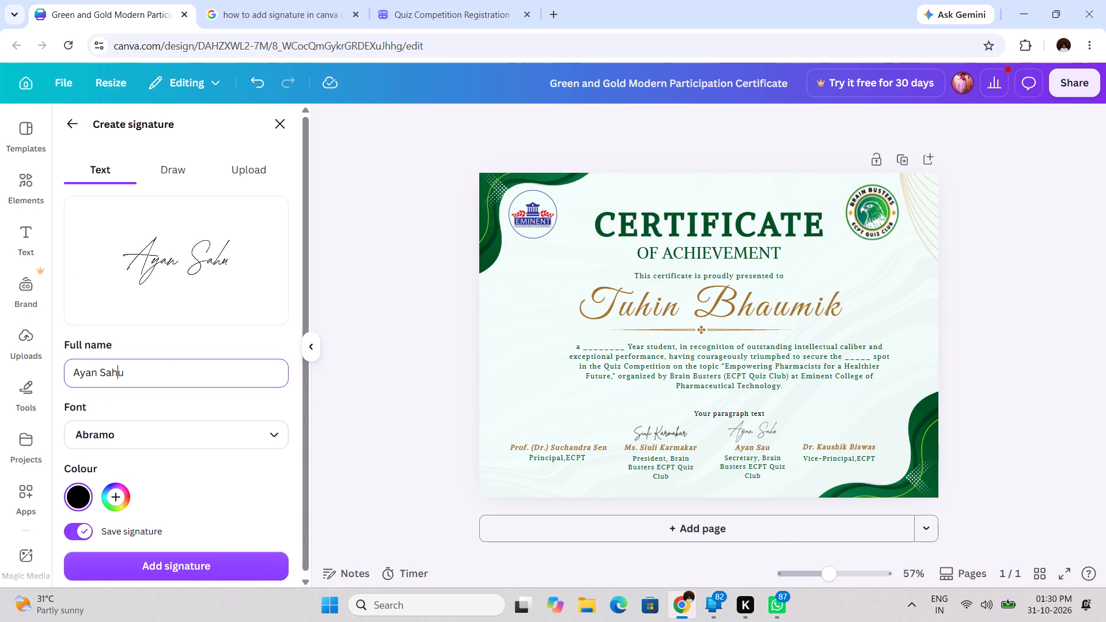
{"action": "key", "text": "BackSpace"}
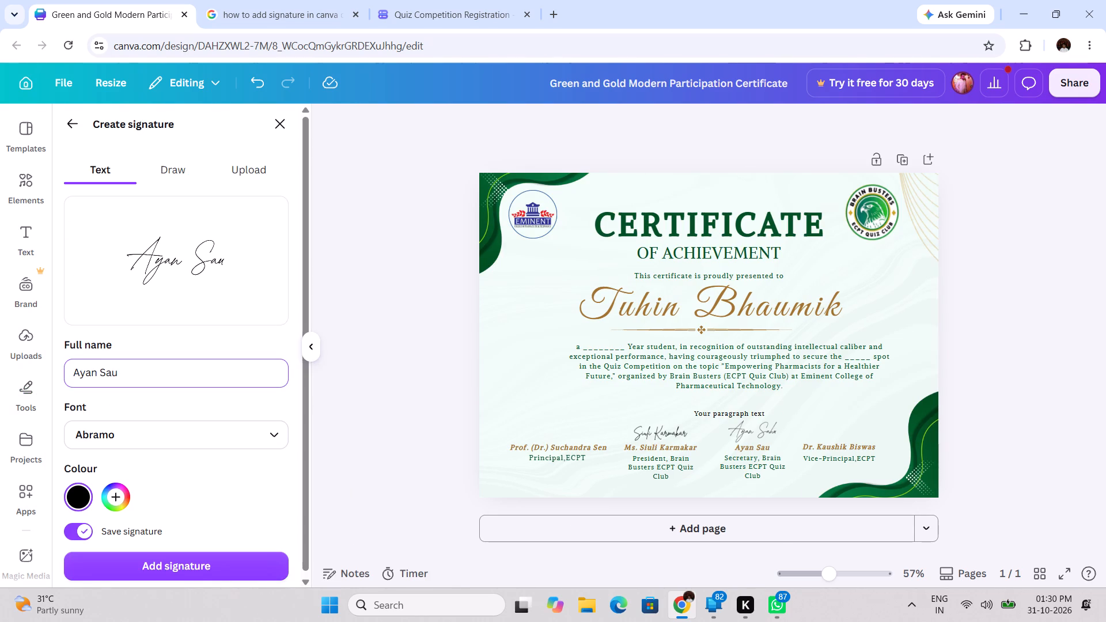
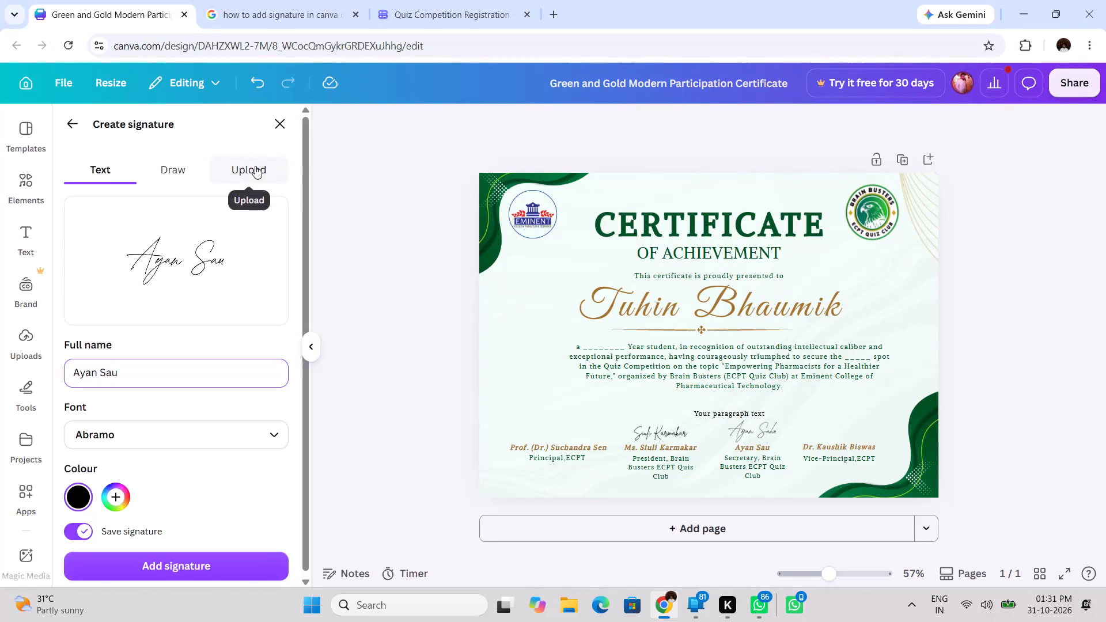
Upload the photo IMG_20261031_131633_014.jpg from the D: drive as the image for the Secretary's new signature.
{"action": "left_click", "coordinate": [255, 166]}
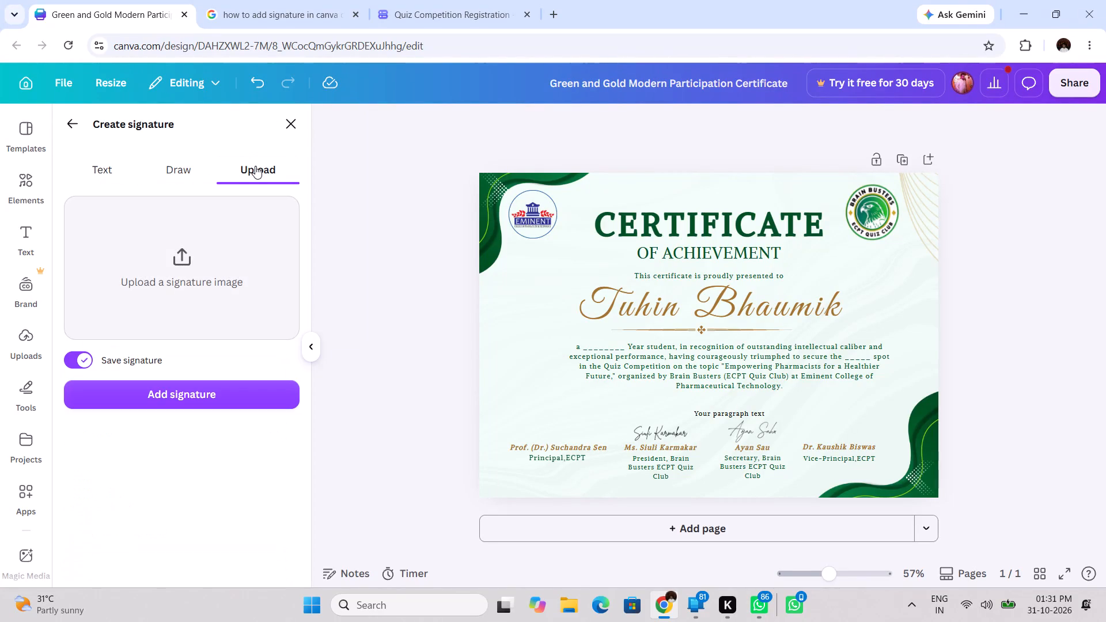
{"action": "left_click", "coordinate": [196, 266]}
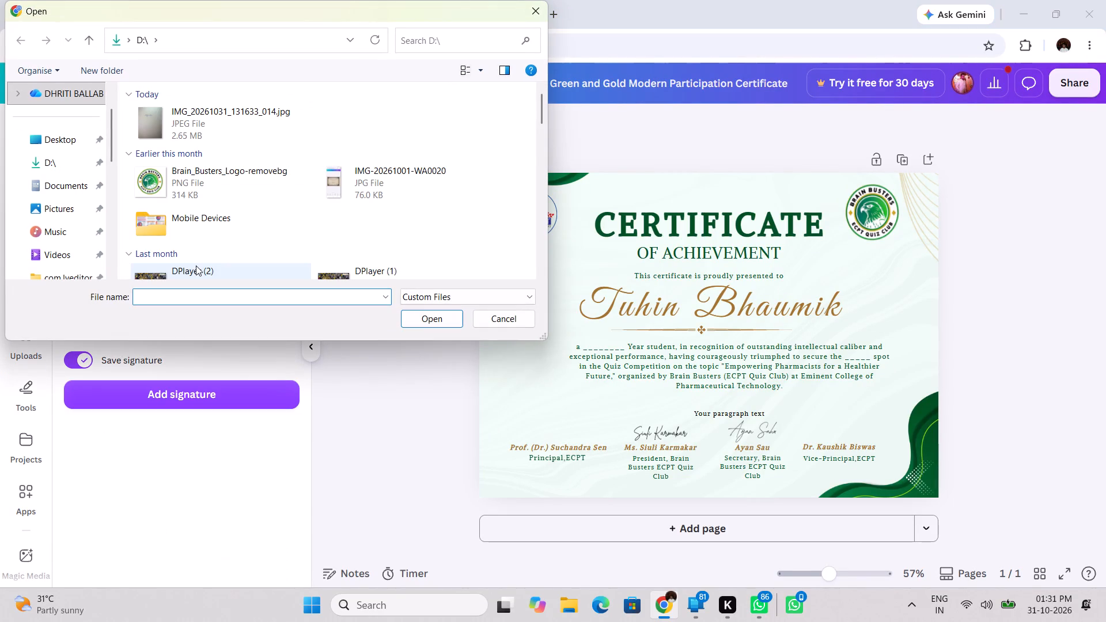
{"action": "double_click", "coordinate": [217, 117]}
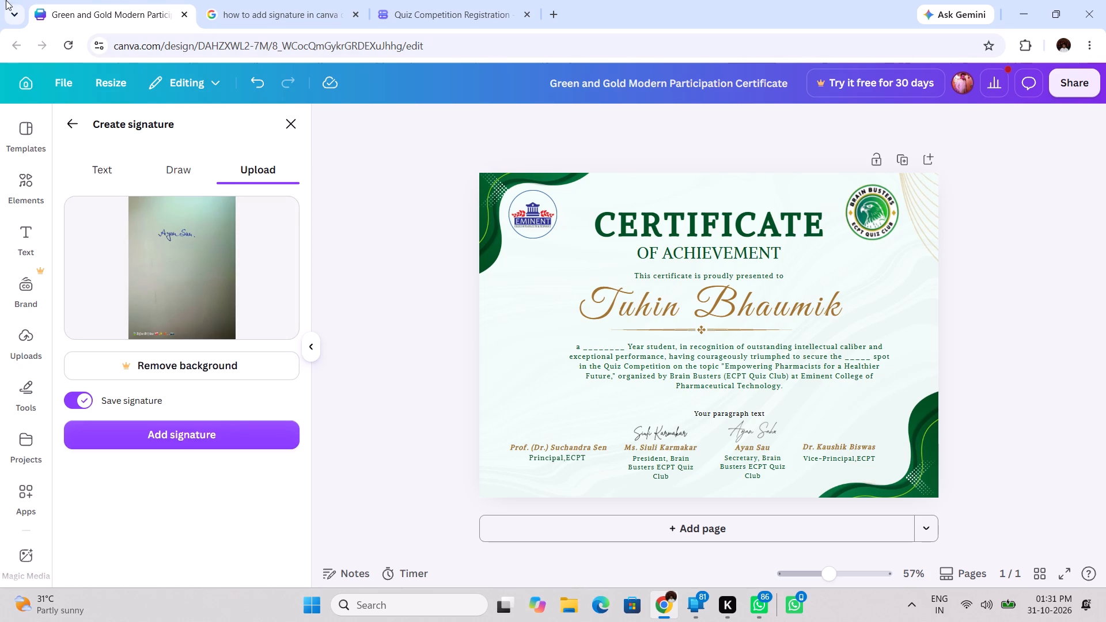
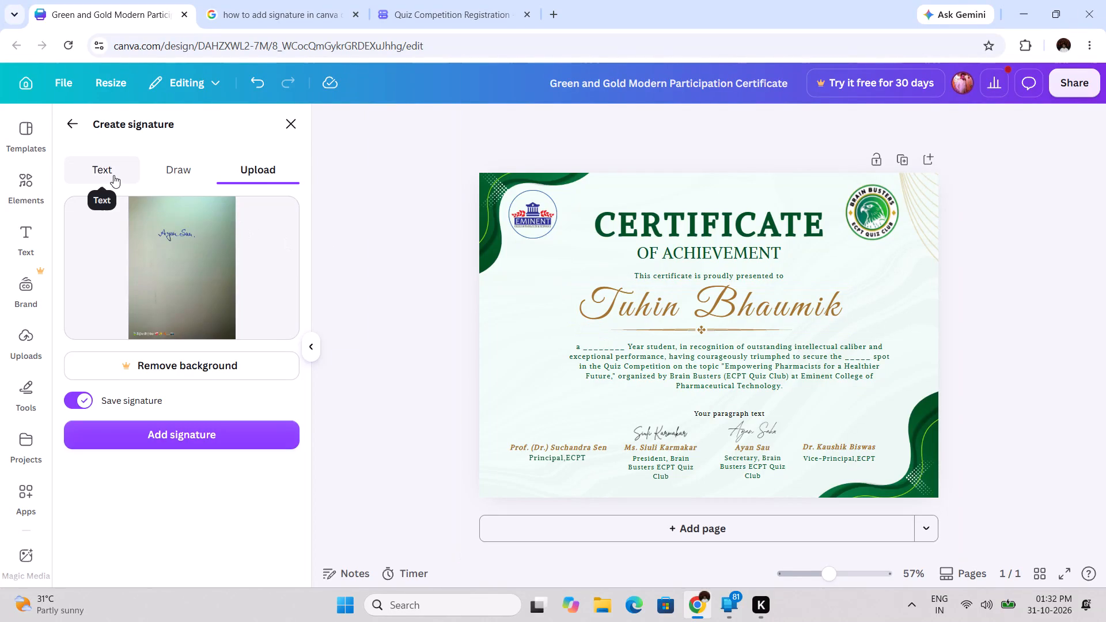
Return to the text version of the Secretary's new signature and open its choice of handwriting fonts.
{"action": "left_click", "coordinate": [87, 165]}
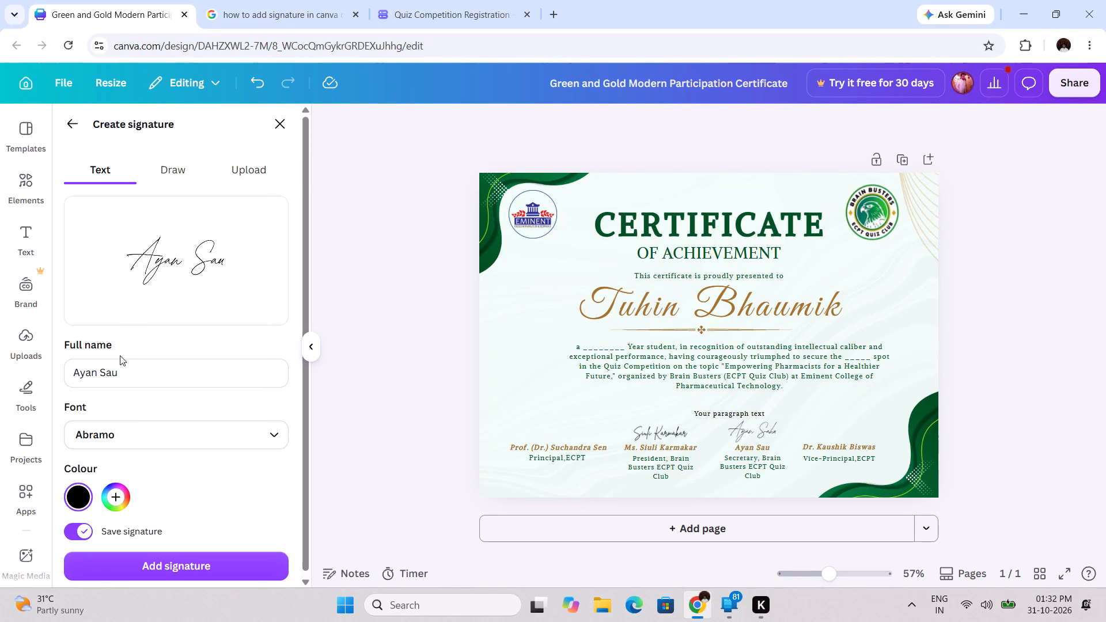
{"action": "left_click", "coordinate": [155, 440]}
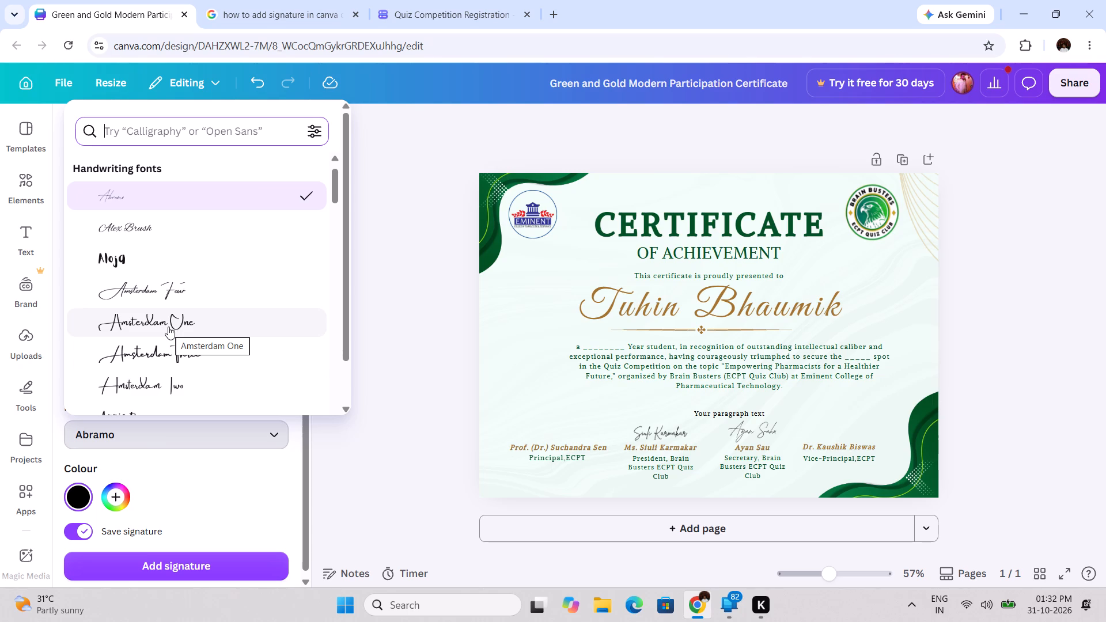
Look through the handwriting fonts for a style that suits the typed signature.
{"action": "scroll", "coordinate": [139, 342], "scroll_direction": "down", "scroll_amount": 1}
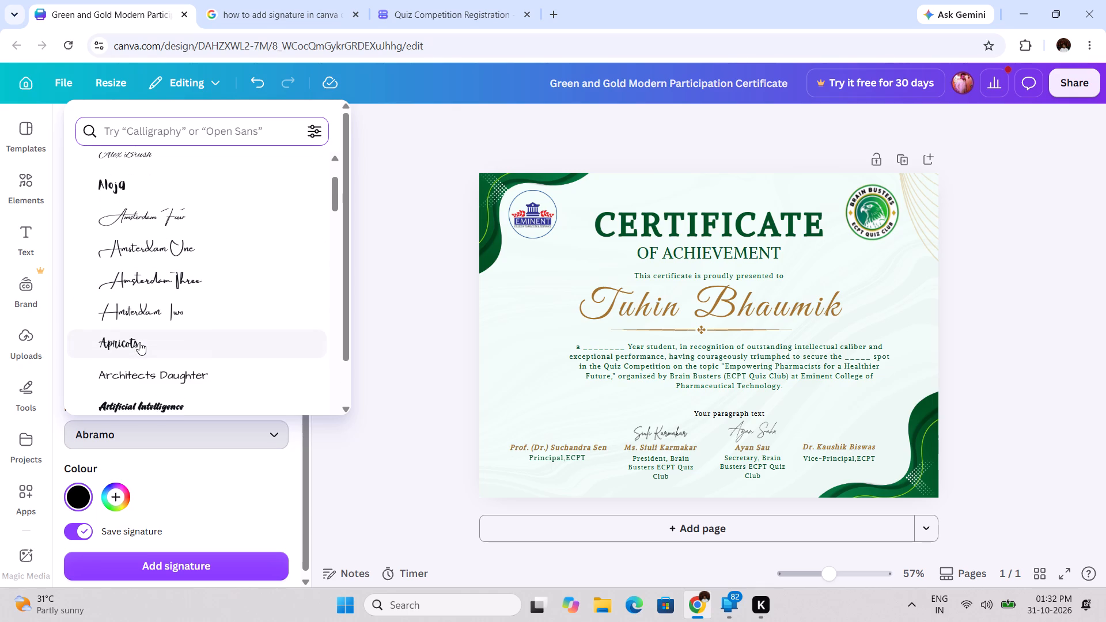
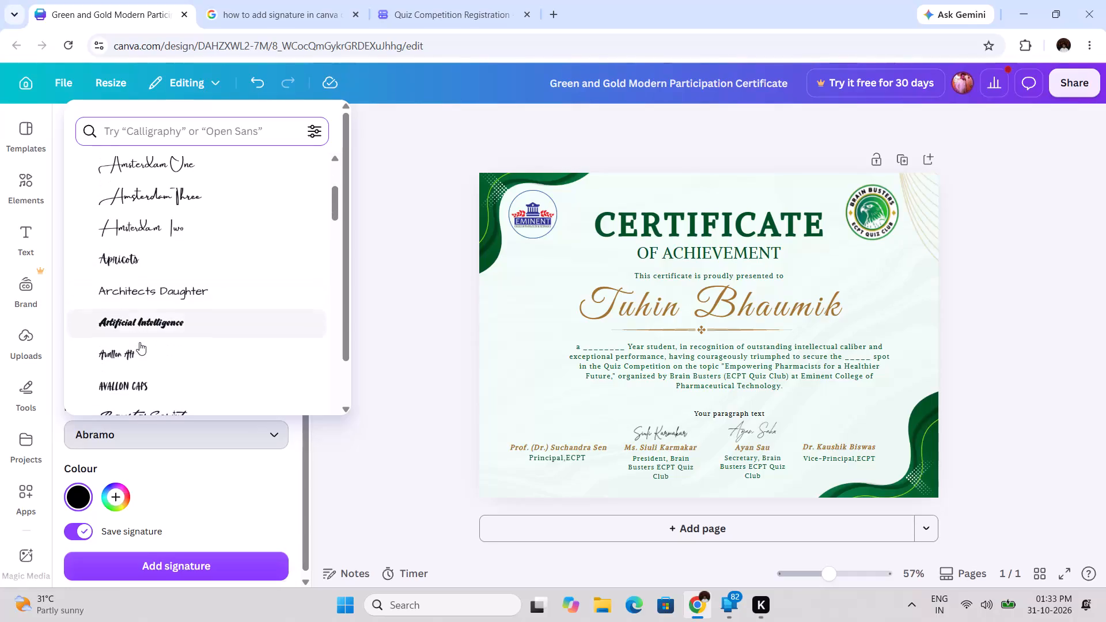
Set the font of the typed Secretary signature to Apricots.
{"action": "left_click", "coordinate": [116, 265]}
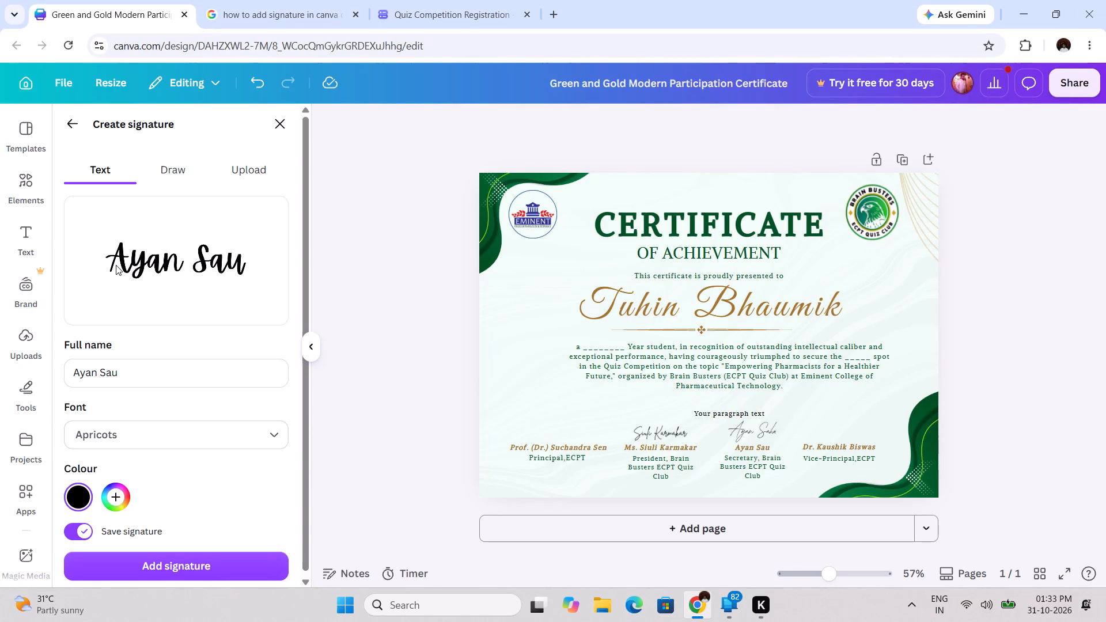
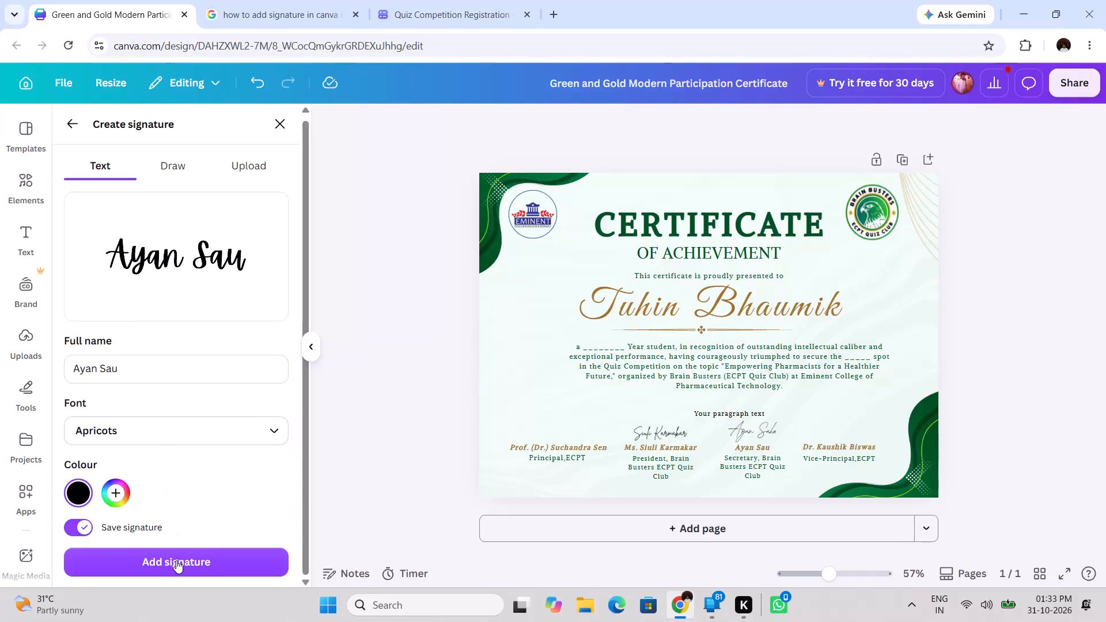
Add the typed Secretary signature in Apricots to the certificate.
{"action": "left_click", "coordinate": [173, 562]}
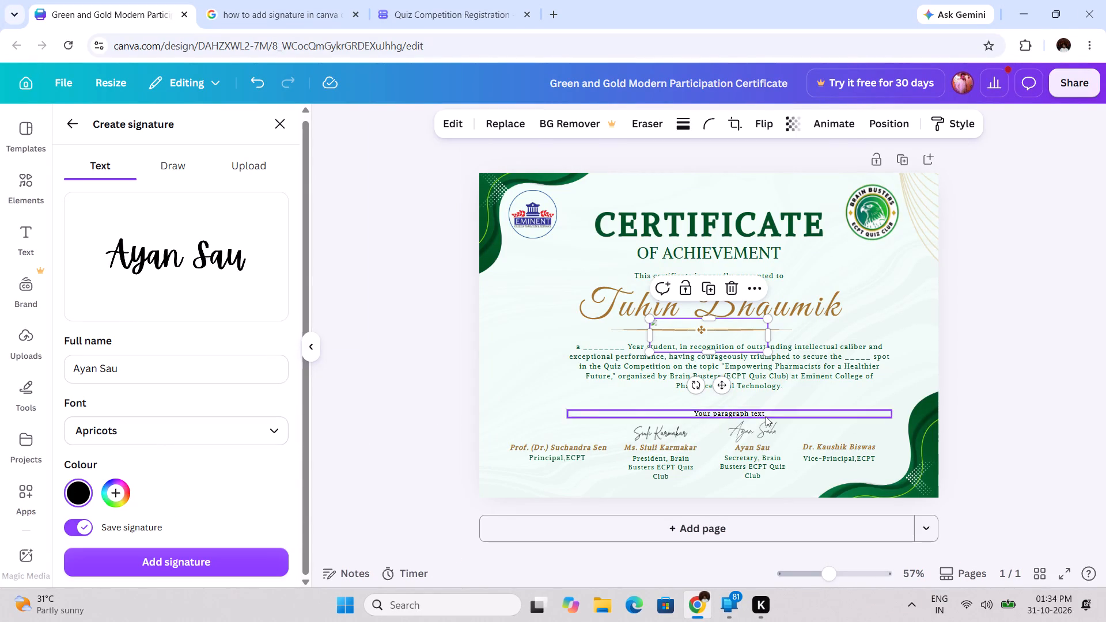
Delete the old thin-script signature above the Secretary's printed name.
{"action": "left_click", "coordinate": [762, 433]}
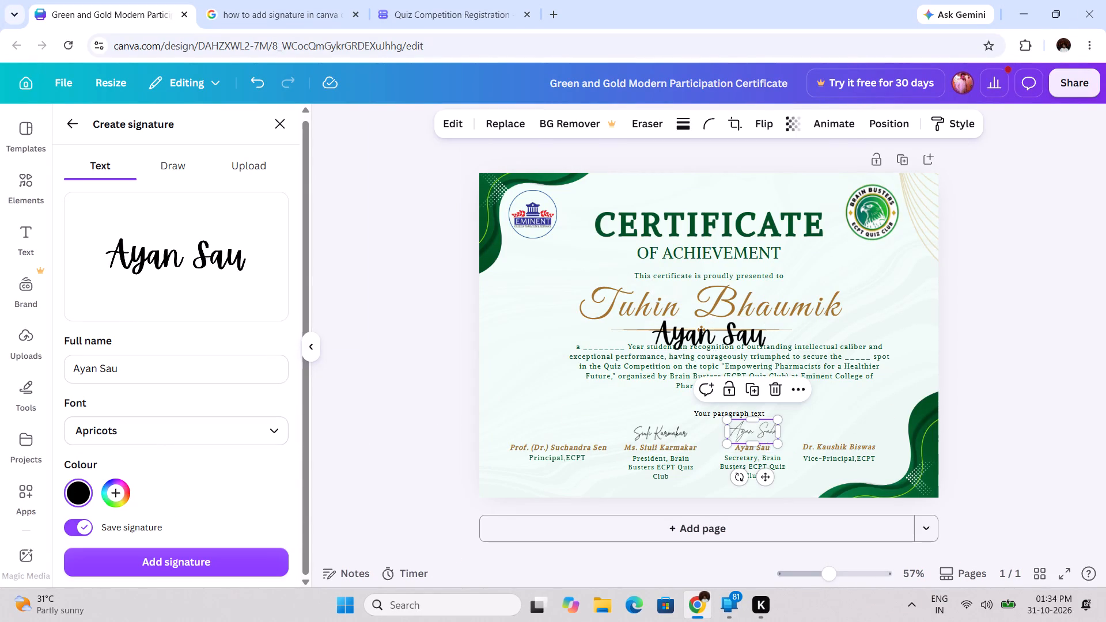
{"action": "key", "text": "Delete"}
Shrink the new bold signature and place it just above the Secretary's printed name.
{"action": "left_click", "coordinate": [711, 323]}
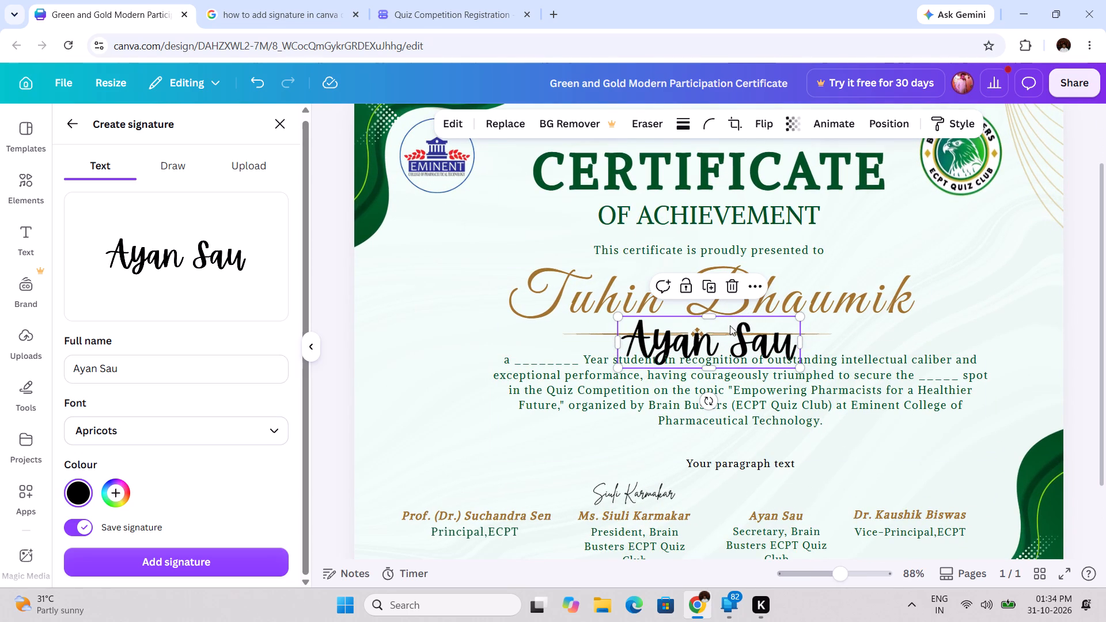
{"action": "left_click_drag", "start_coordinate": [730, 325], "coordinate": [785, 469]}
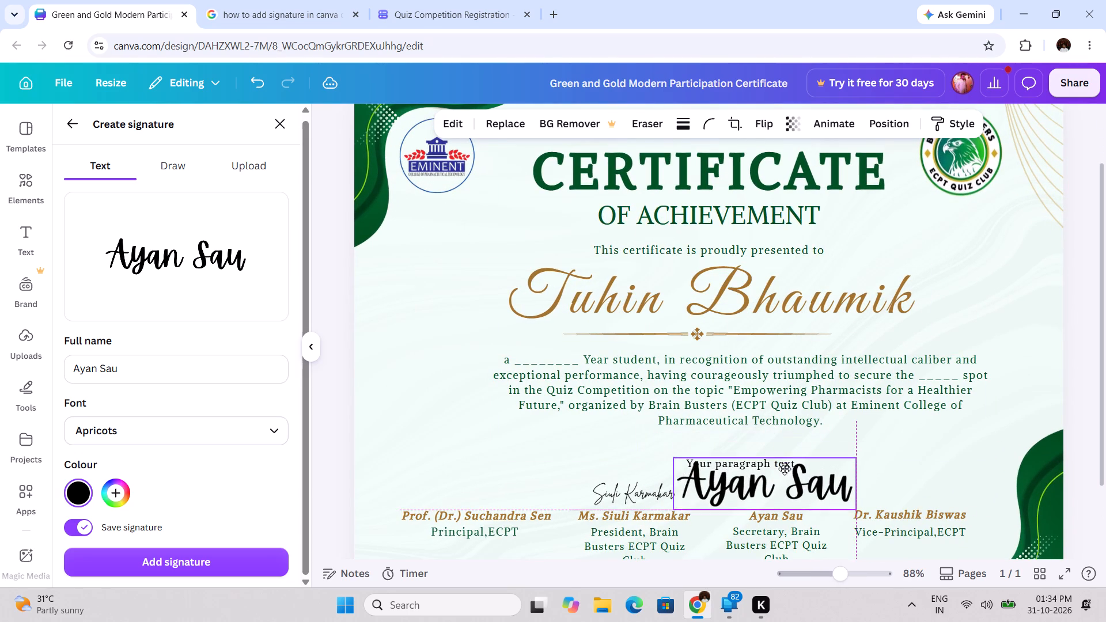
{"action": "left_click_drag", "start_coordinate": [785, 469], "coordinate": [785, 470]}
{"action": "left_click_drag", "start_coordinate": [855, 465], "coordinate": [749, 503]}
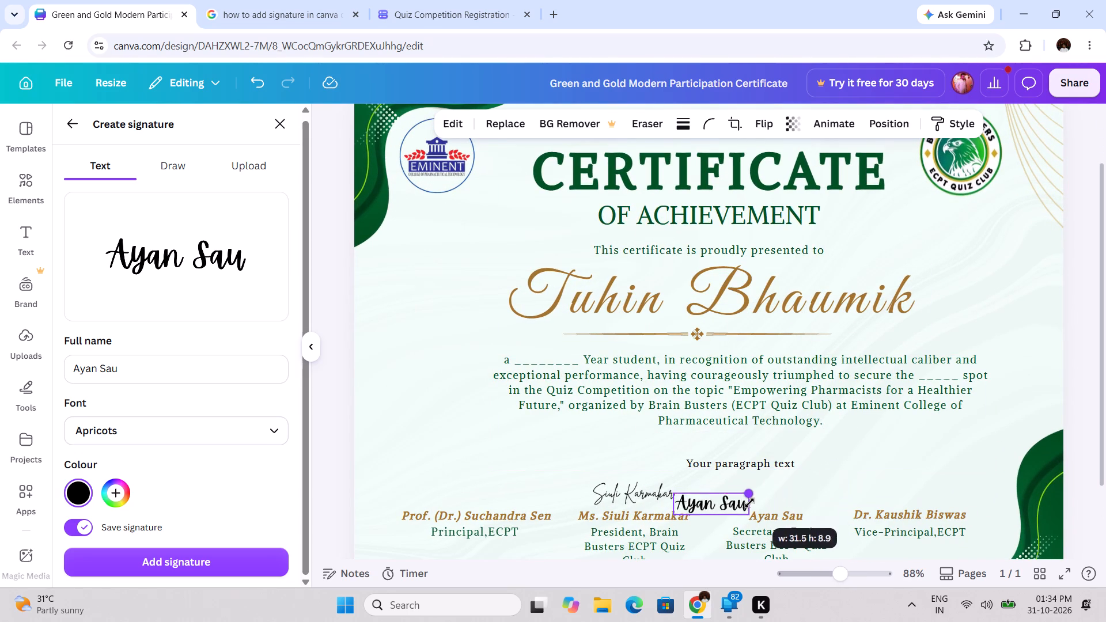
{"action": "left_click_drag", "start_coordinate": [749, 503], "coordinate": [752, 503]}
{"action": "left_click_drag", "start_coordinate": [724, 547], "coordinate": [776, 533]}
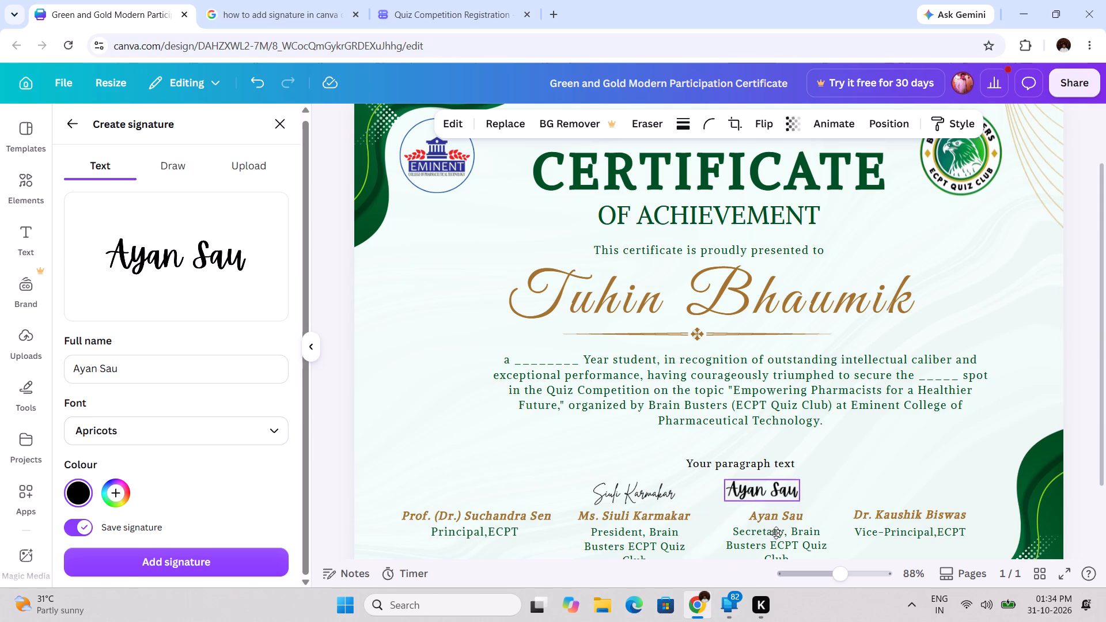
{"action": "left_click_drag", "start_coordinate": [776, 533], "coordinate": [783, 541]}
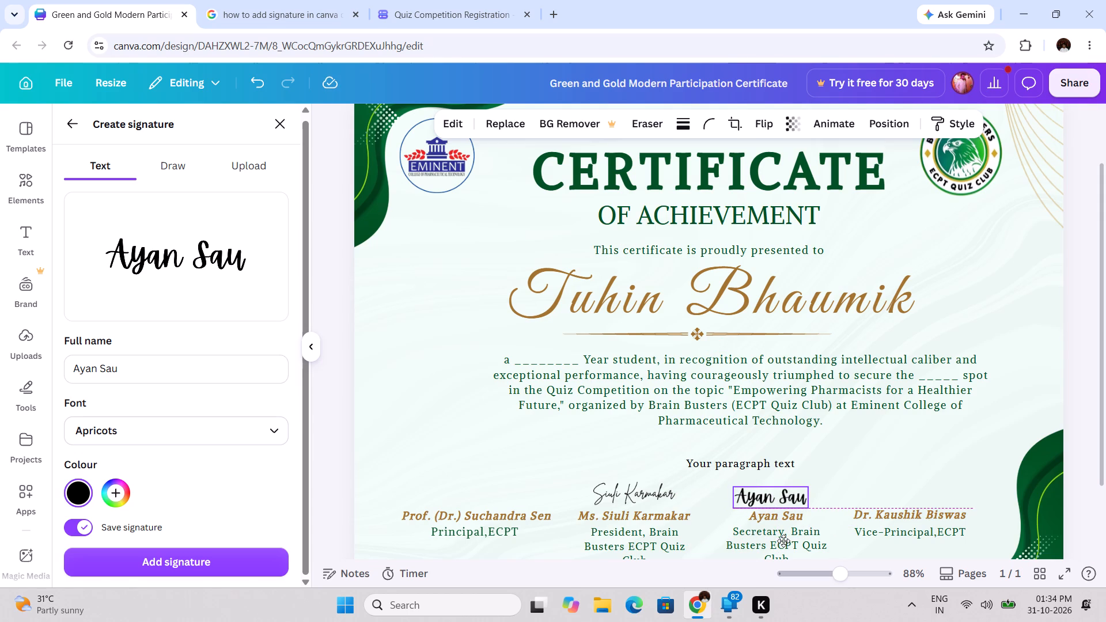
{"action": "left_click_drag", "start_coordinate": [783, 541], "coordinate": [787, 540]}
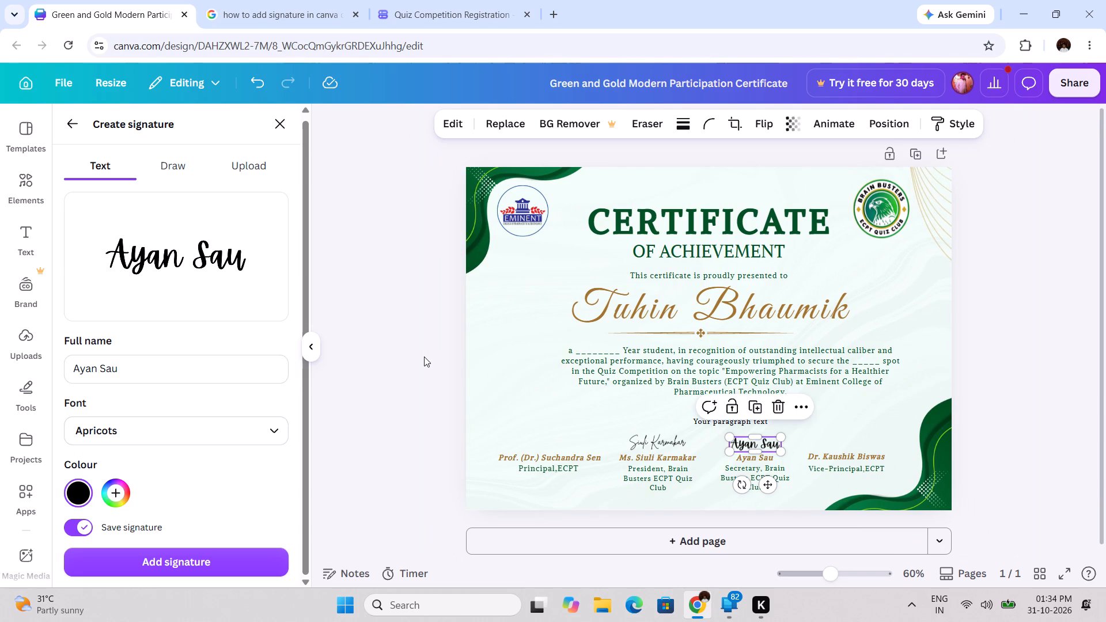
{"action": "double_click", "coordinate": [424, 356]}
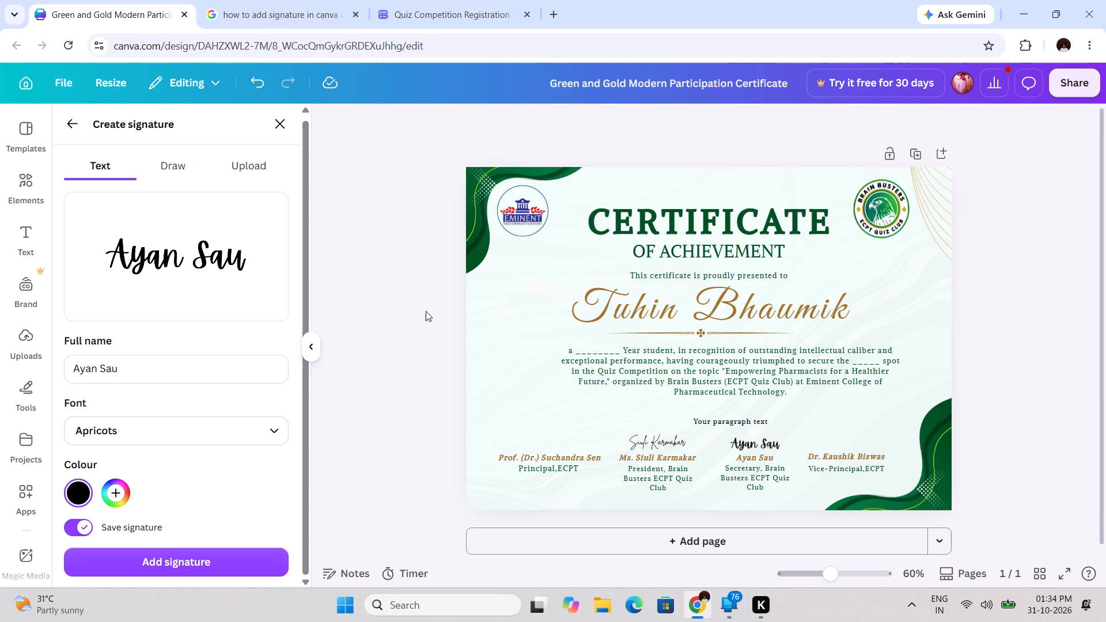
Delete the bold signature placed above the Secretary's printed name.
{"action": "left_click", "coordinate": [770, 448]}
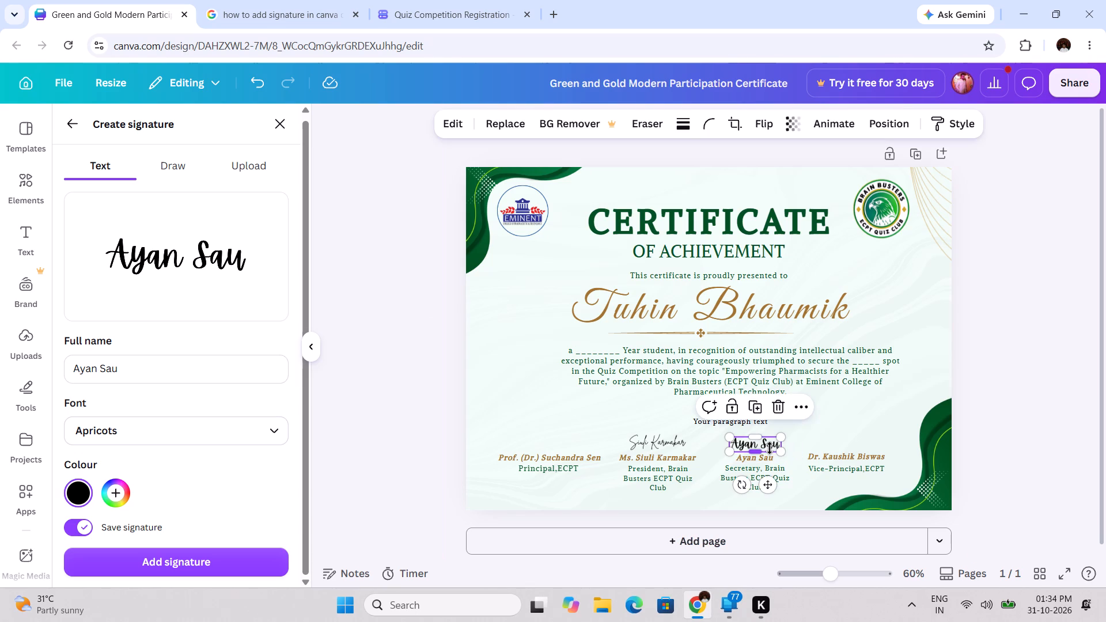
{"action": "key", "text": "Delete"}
Append a full stop to the end of the full name used for the typed Secretary signature.
{"action": "left_click", "coordinate": [199, 377]}
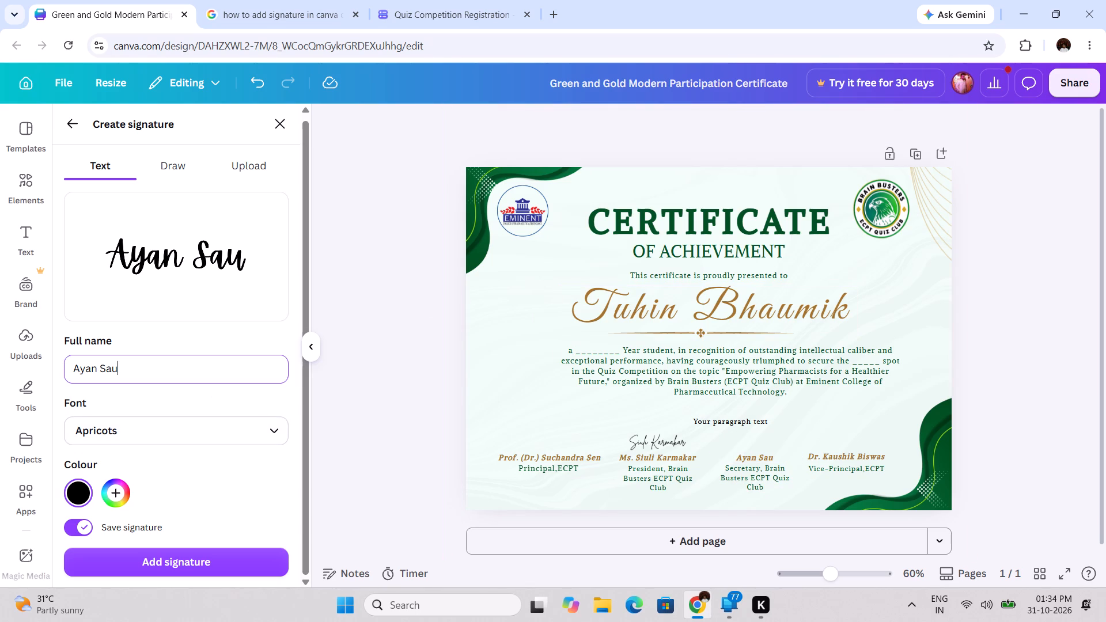
{"action": "key", "text": "Delete"}
{"action": "key", "text": "Delete"}
{"action": "key", "text": "Delete"}
{"action": "key", "text": "Delete"}
{"action": "key", "text": "Delete"}
{"action": "key", "text": "Delete"}
{"action": "key", "text": "Delete"}
{"action": "key", "text": "Delete"}
{"action": "key", "text": "Delete"}
{"action": "key", "text": "Delete"}
{"action": "key", "text": "Delete"}
{"action": "key", "text": "Delete"}
{"action": "key", "text": "period"}
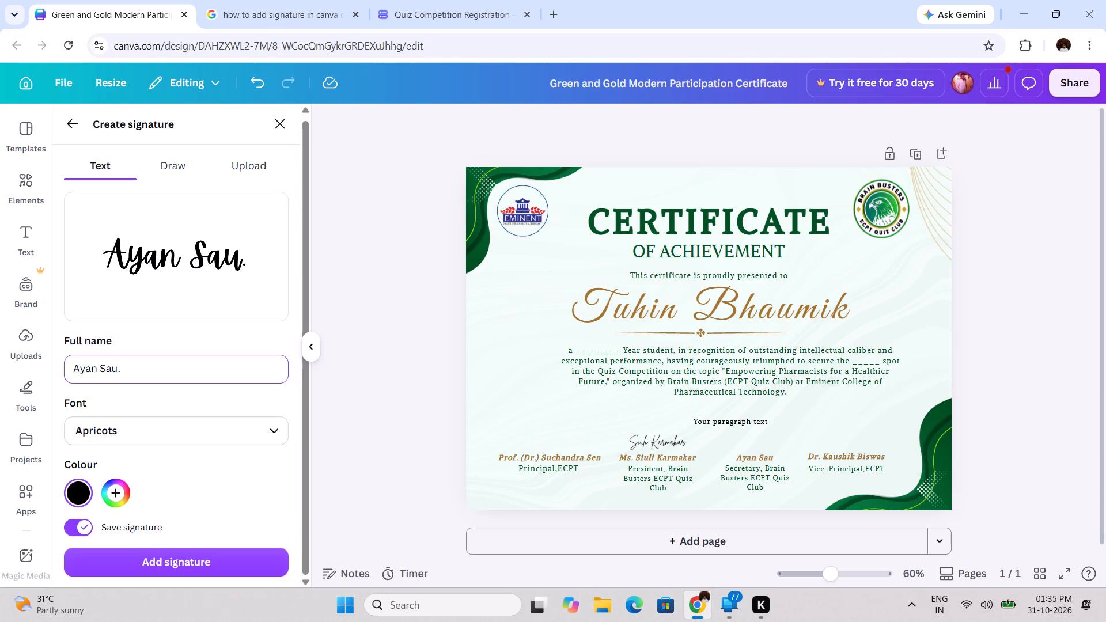
Add the revised signature to the certificate, shrink it and place it just above the Secretary's printed name.
{"action": "left_click", "coordinate": [142, 560]}
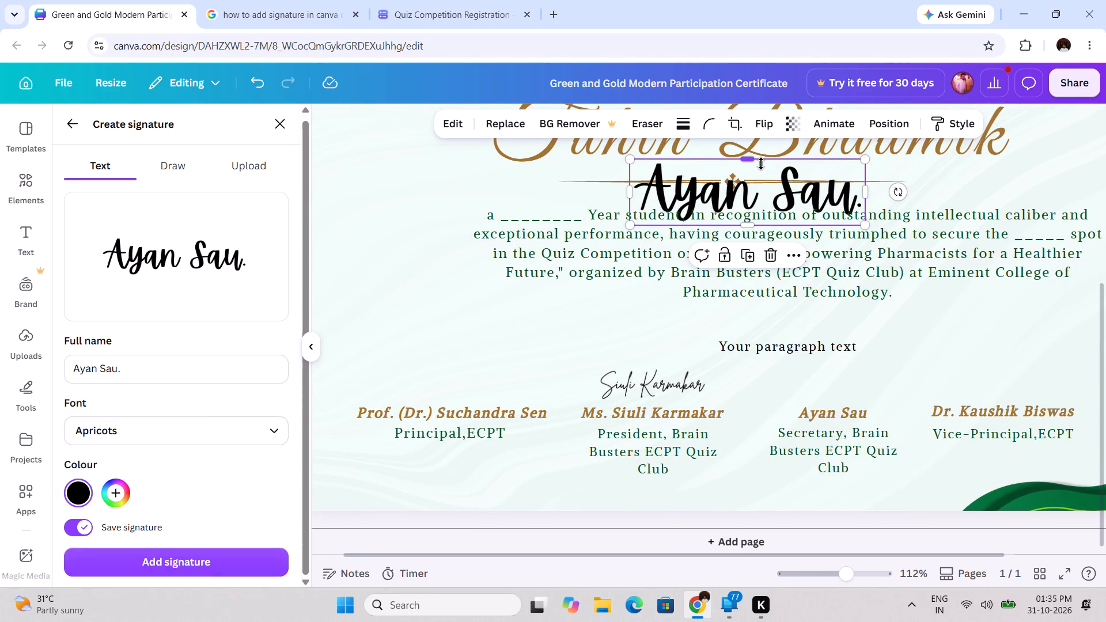
{"action": "left_click_drag", "start_coordinate": [763, 172], "coordinate": [825, 358]}
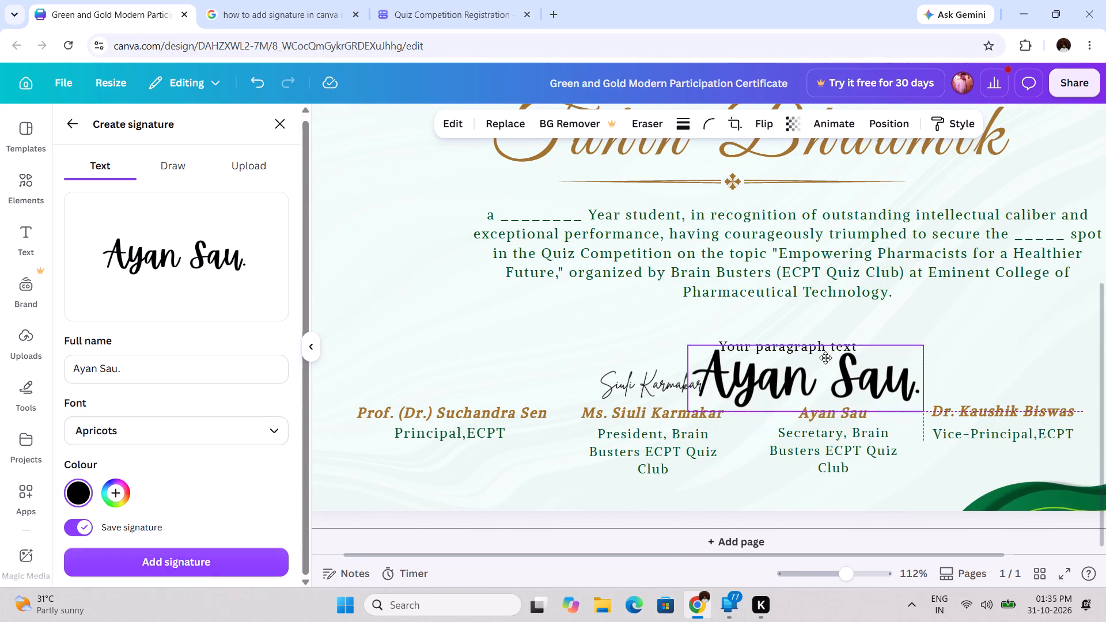
{"action": "left_click_drag", "start_coordinate": [825, 358], "coordinate": [824, 357]}
{"action": "left_click_drag", "start_coordinate": [687, 345], "coordinate": [815, 355]}
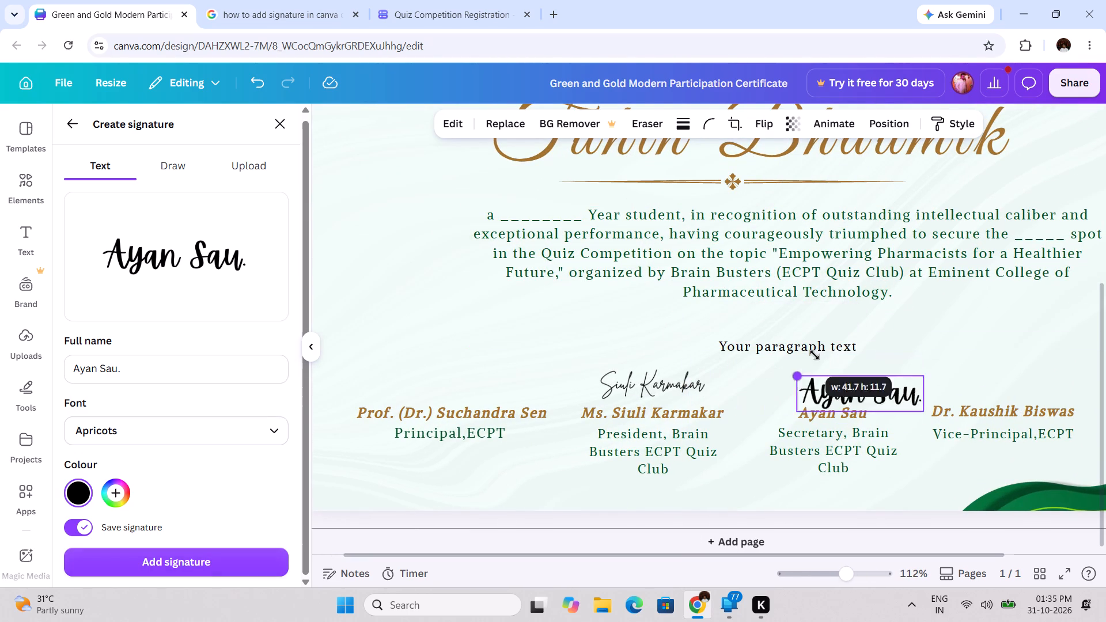
{"action": "left_click_drag", "start_coordinate": [815, 355], "coordinate": [827, 362]}
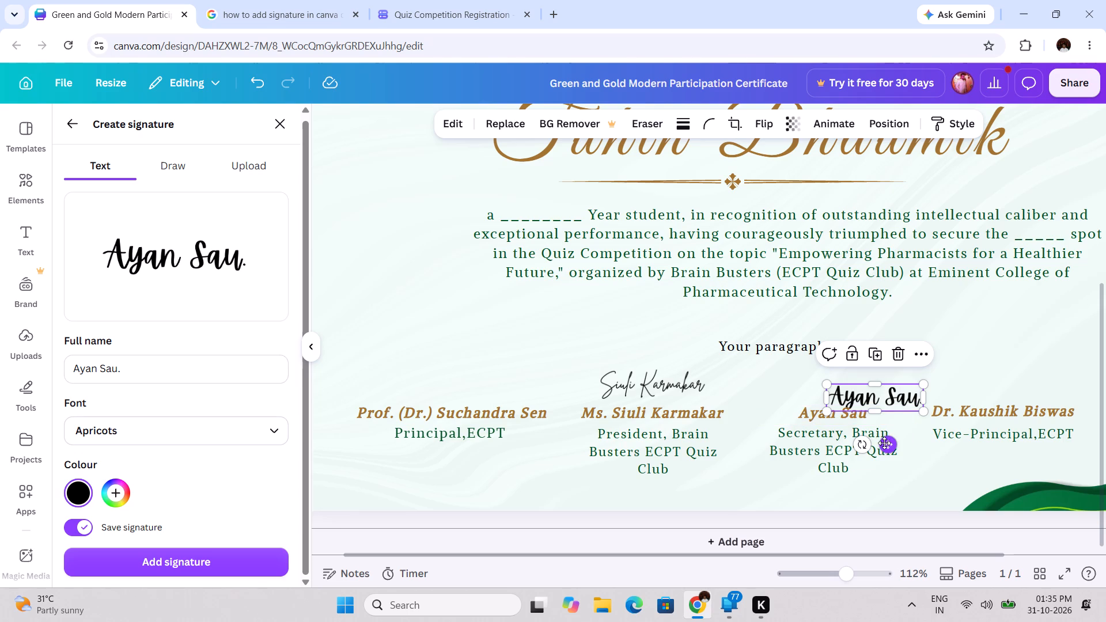
{"action": "left_click_drag", "start_coordinate": [884, 443], "coordinate": [842, 439]}
{"action": "left_click", "coordinate": [912, 481]}
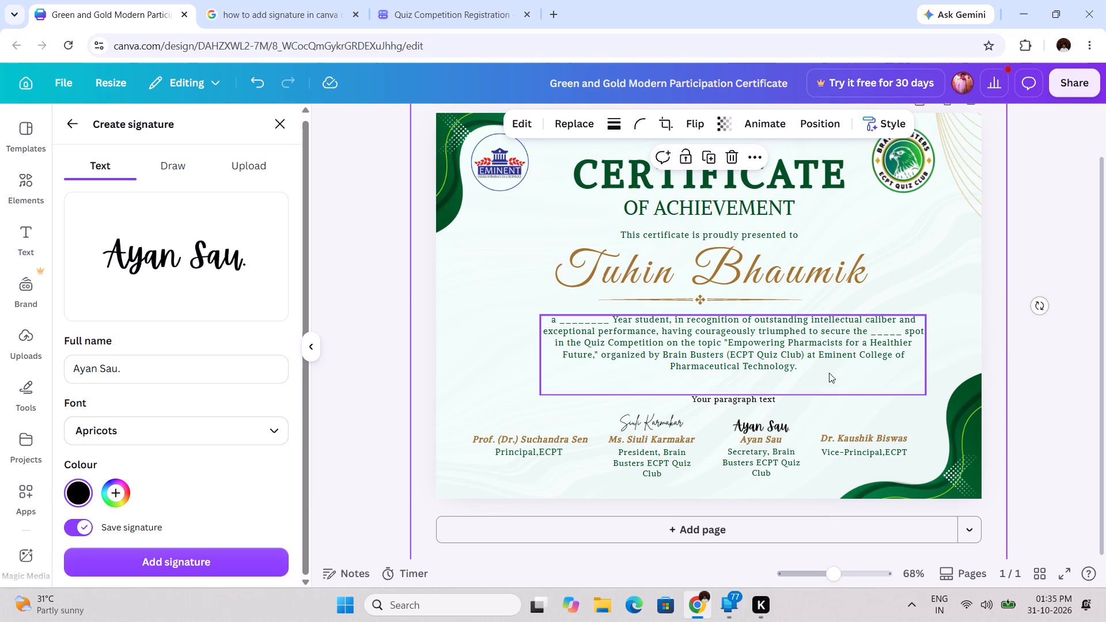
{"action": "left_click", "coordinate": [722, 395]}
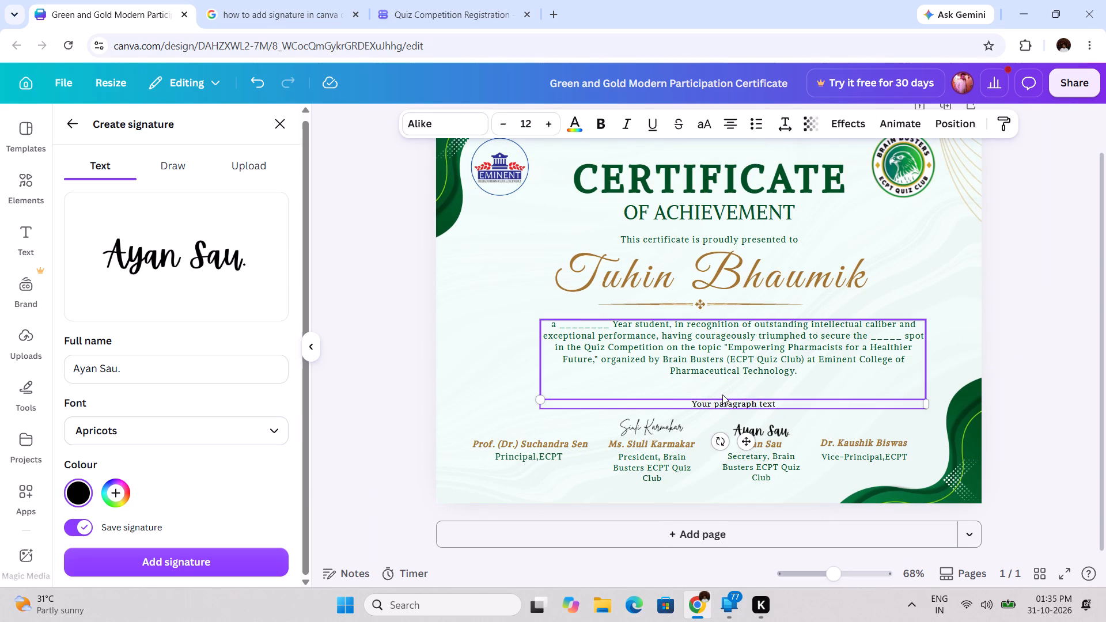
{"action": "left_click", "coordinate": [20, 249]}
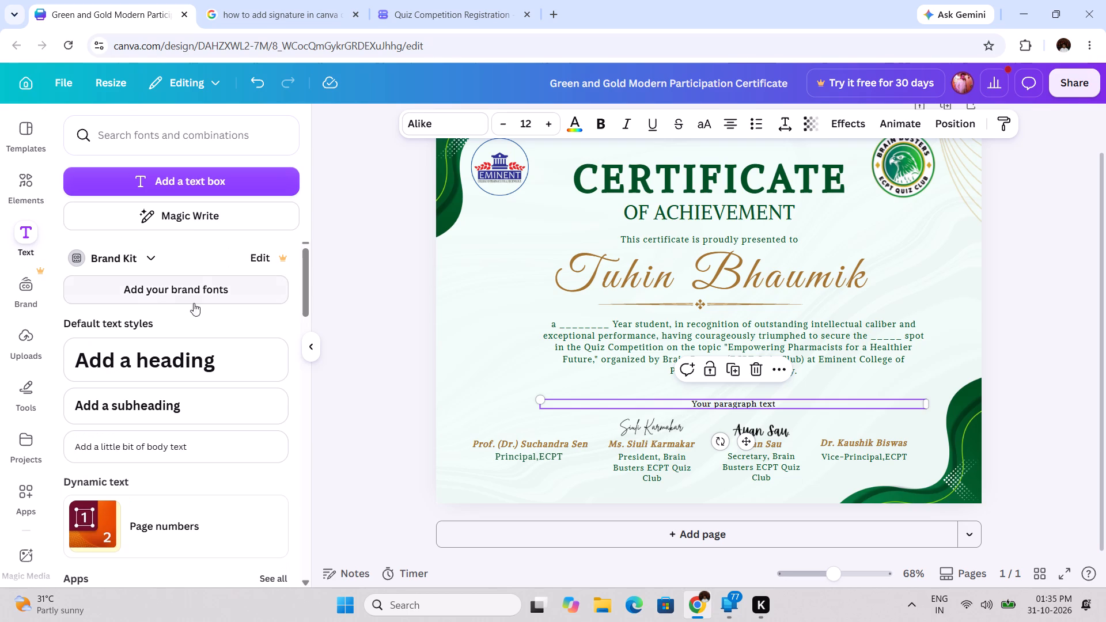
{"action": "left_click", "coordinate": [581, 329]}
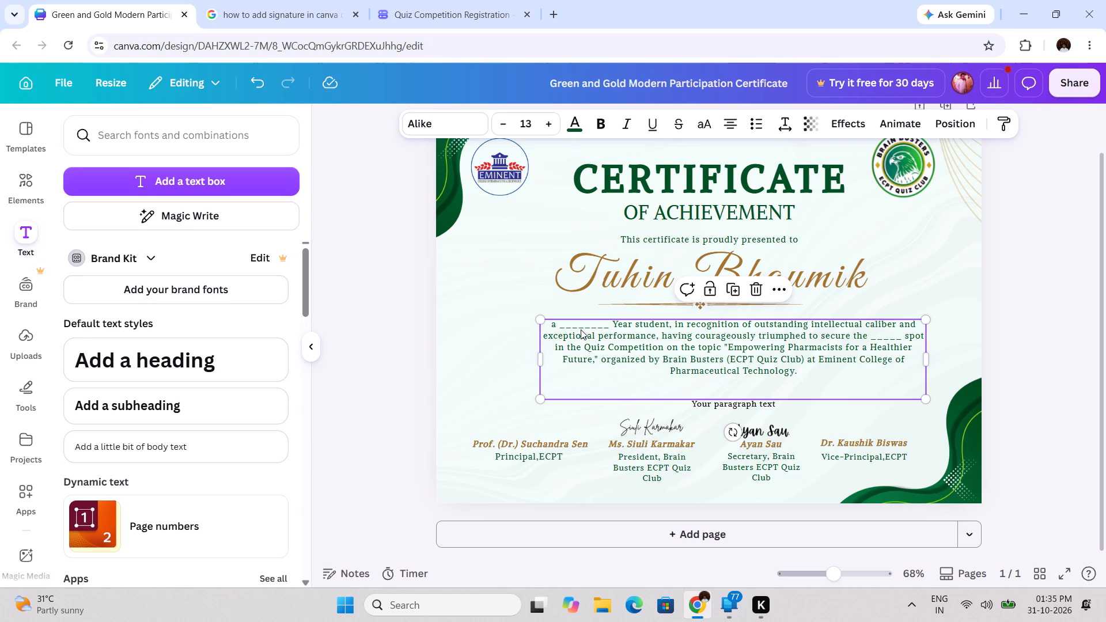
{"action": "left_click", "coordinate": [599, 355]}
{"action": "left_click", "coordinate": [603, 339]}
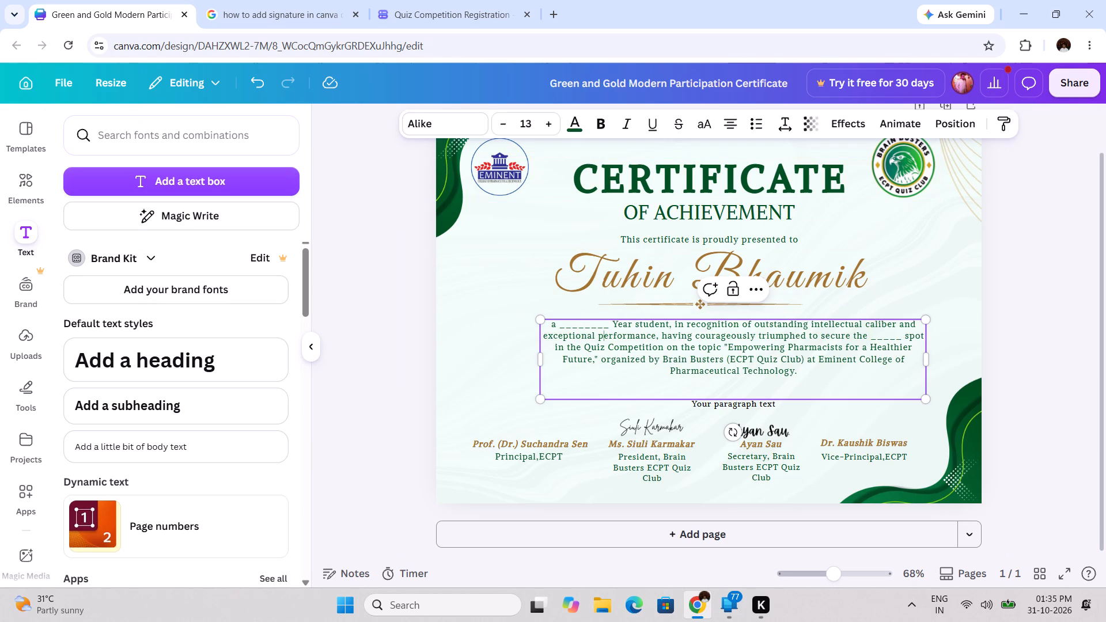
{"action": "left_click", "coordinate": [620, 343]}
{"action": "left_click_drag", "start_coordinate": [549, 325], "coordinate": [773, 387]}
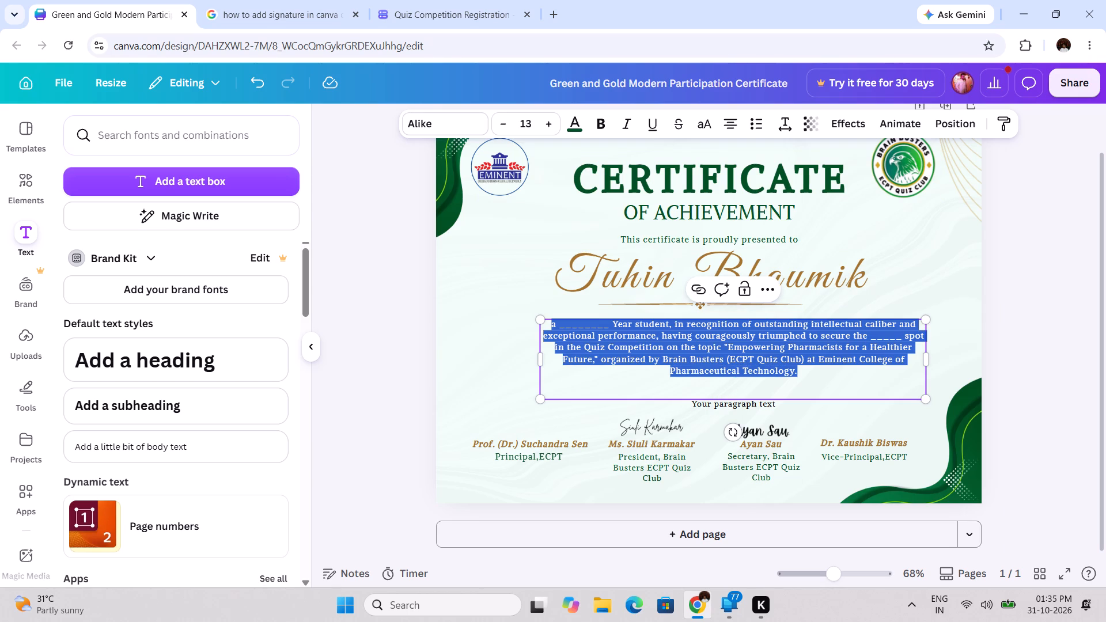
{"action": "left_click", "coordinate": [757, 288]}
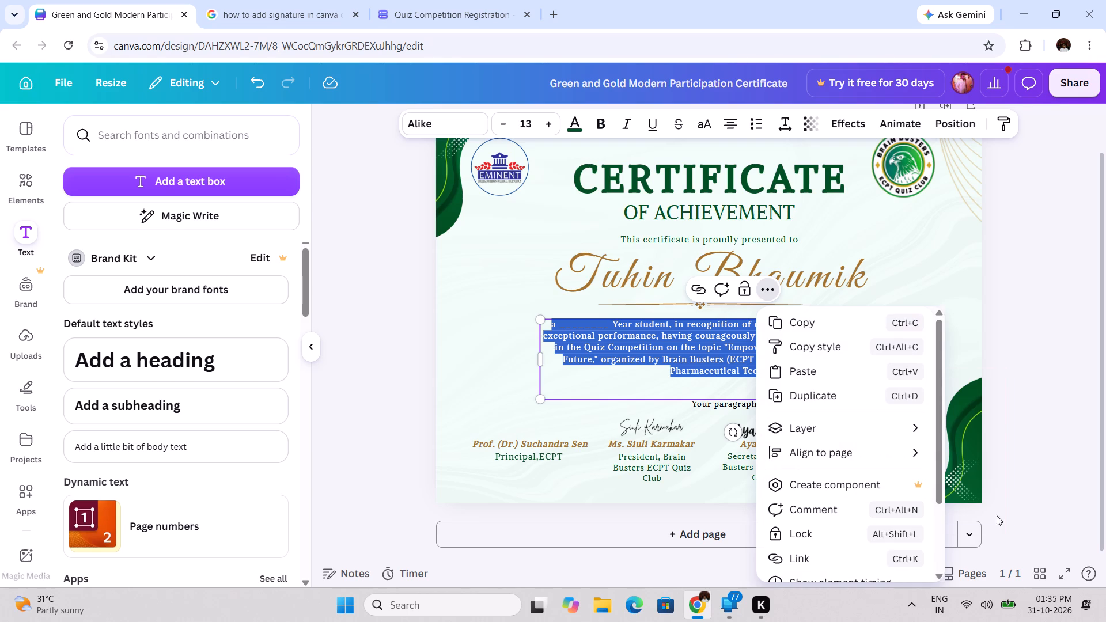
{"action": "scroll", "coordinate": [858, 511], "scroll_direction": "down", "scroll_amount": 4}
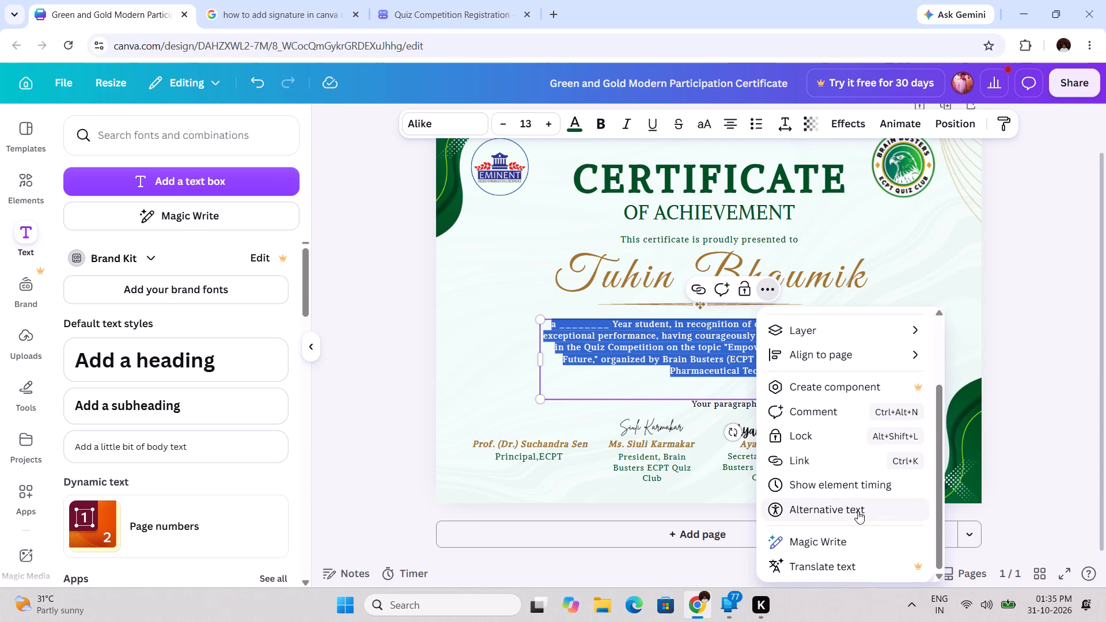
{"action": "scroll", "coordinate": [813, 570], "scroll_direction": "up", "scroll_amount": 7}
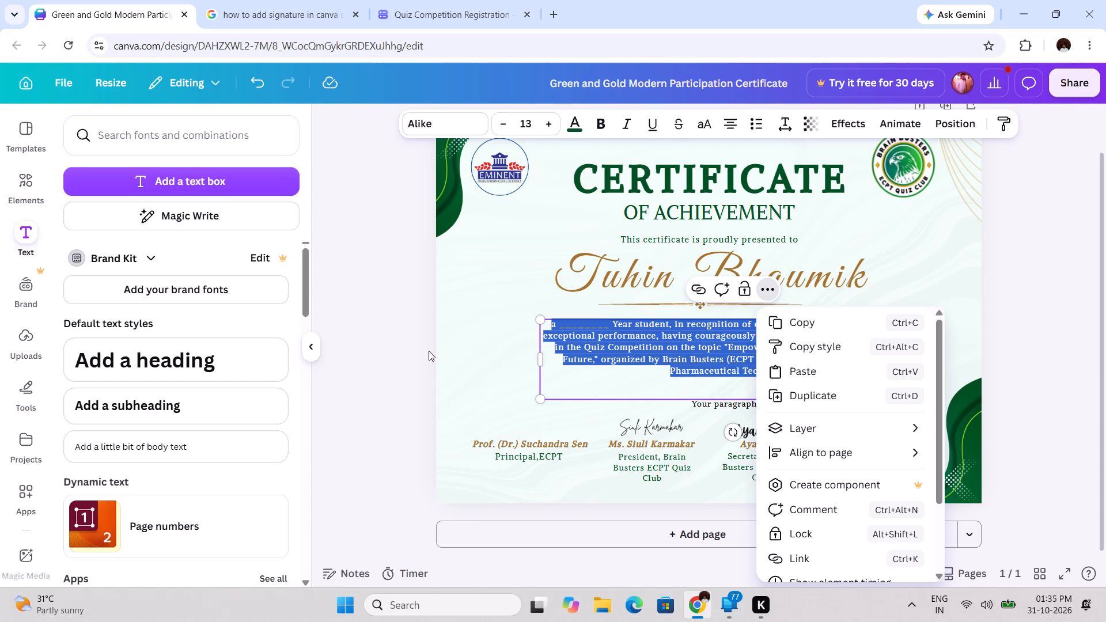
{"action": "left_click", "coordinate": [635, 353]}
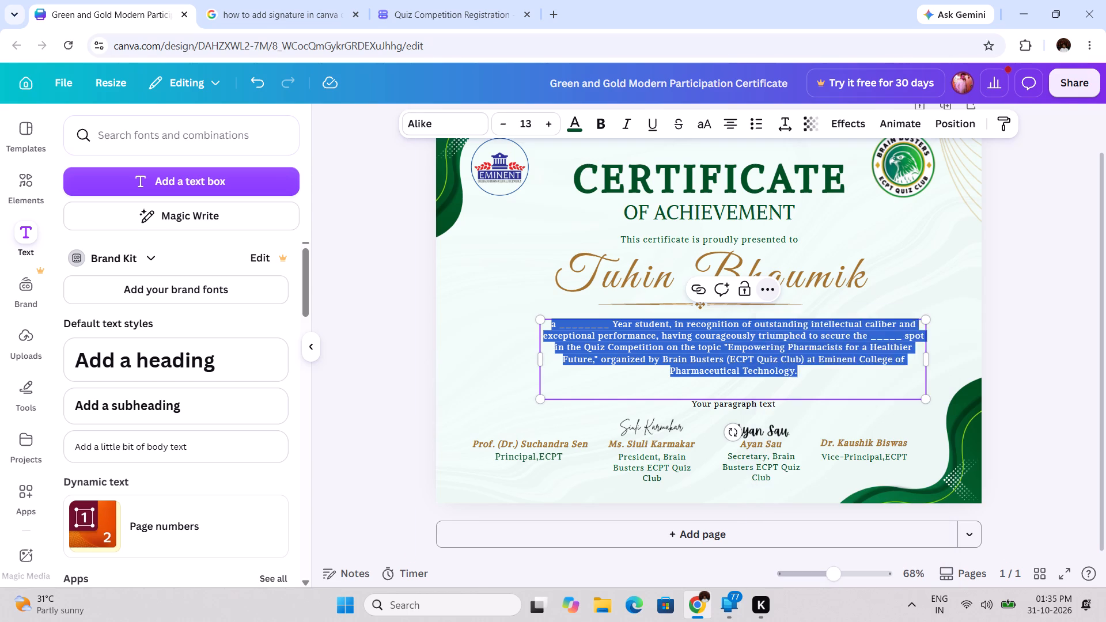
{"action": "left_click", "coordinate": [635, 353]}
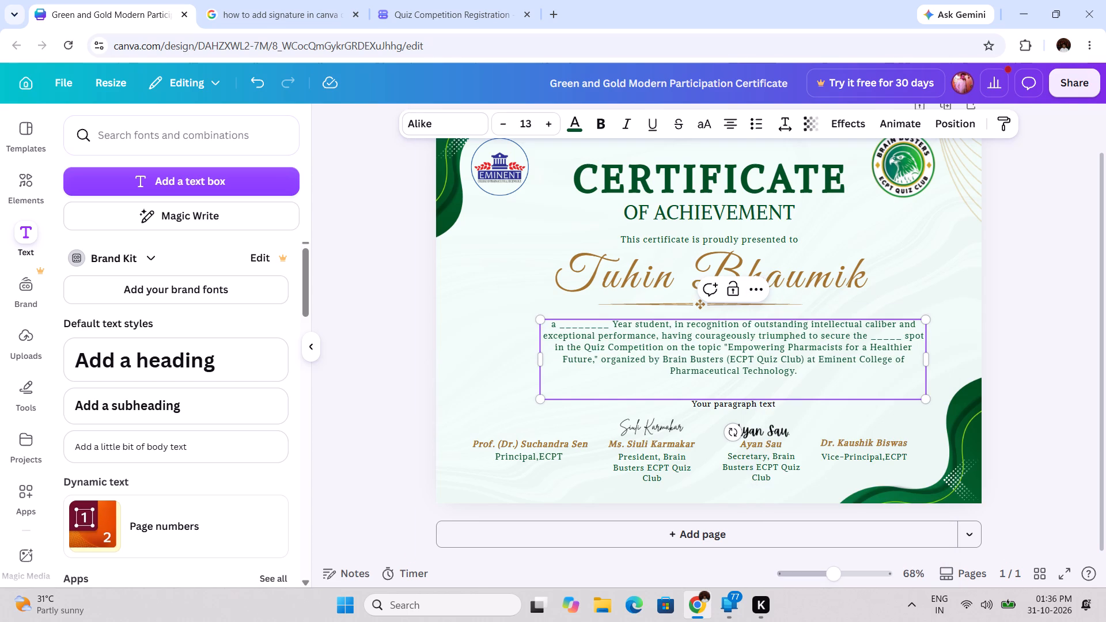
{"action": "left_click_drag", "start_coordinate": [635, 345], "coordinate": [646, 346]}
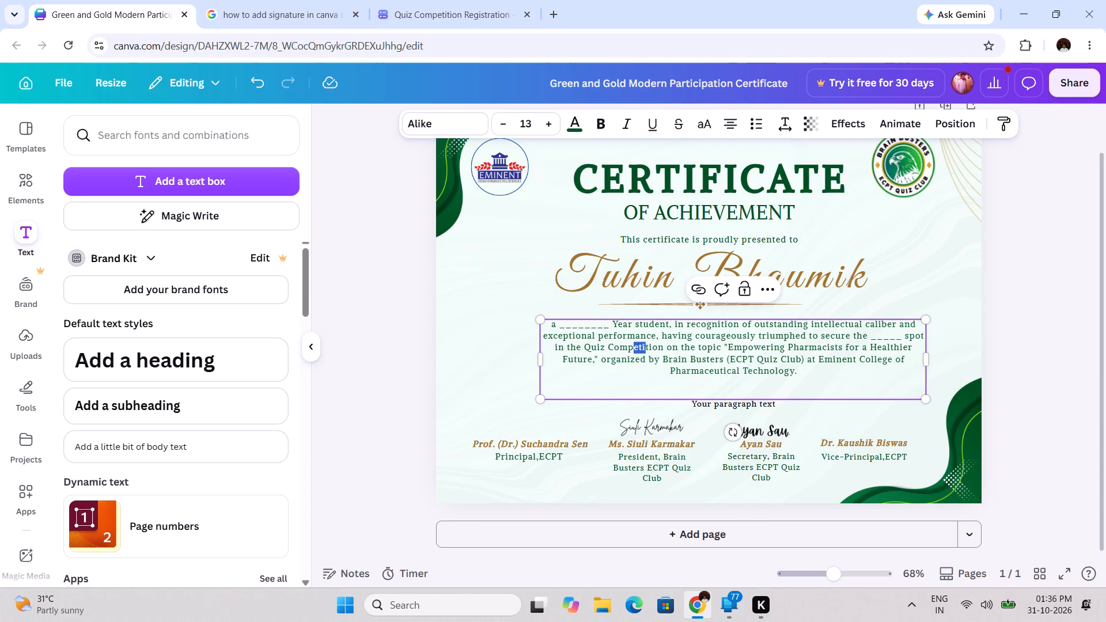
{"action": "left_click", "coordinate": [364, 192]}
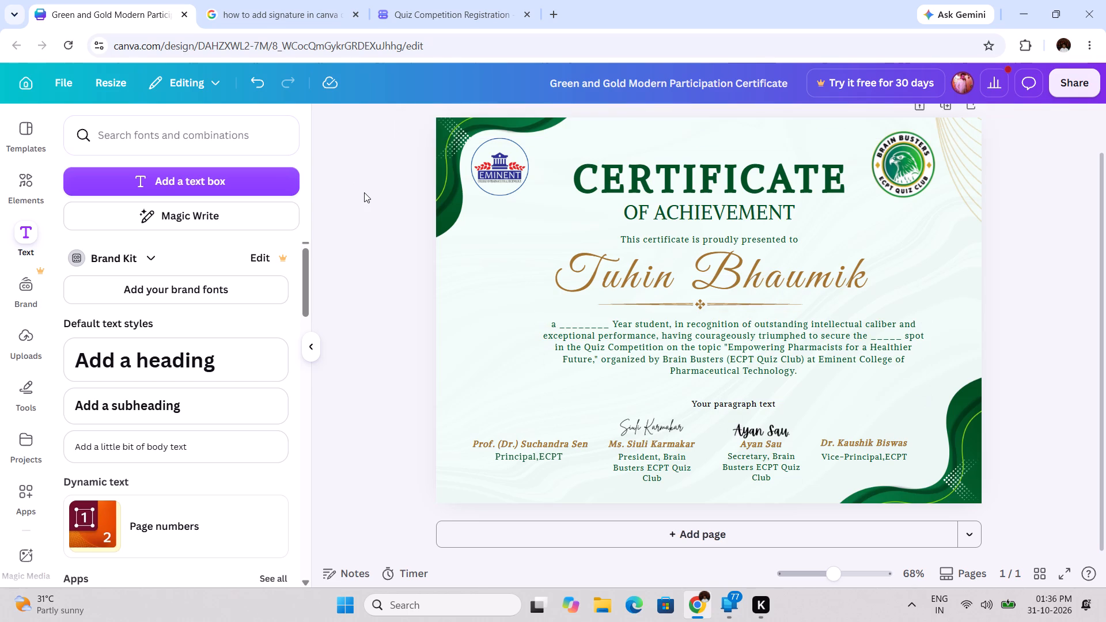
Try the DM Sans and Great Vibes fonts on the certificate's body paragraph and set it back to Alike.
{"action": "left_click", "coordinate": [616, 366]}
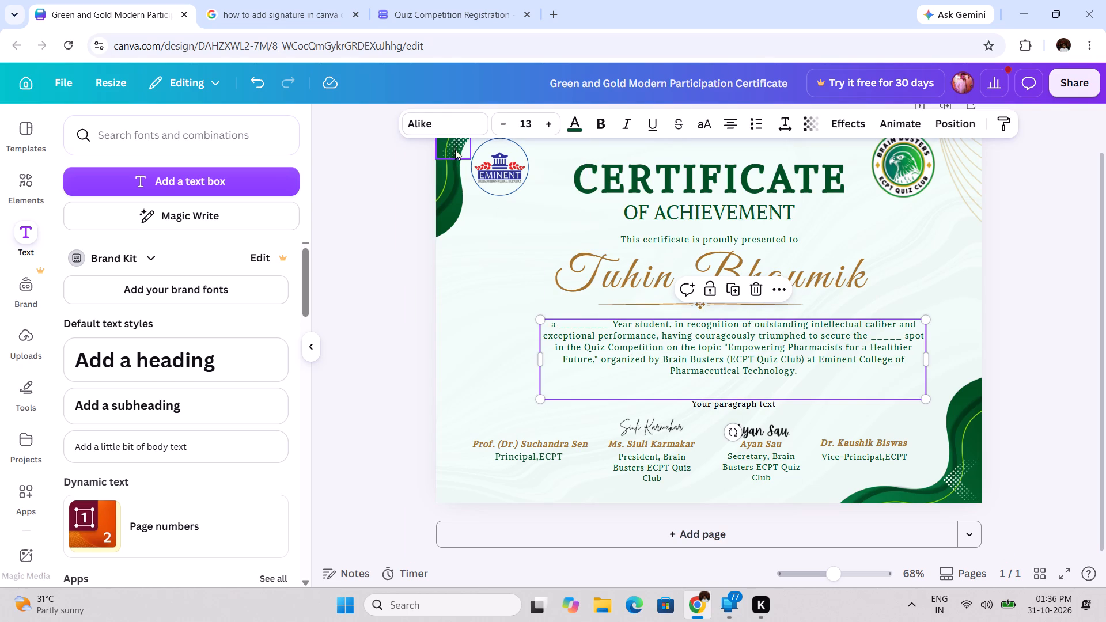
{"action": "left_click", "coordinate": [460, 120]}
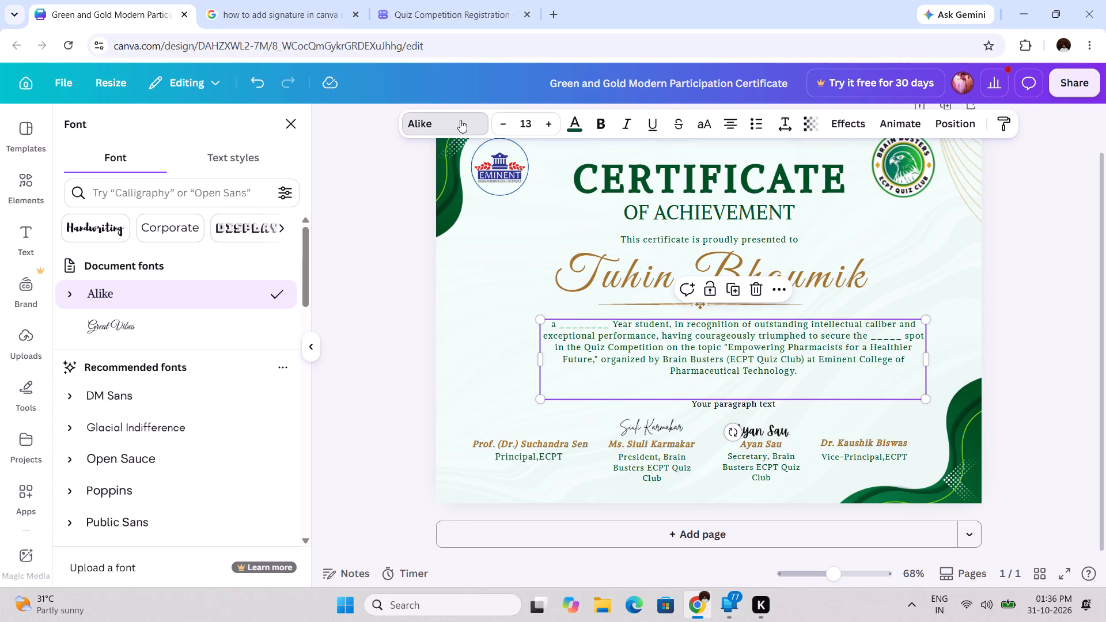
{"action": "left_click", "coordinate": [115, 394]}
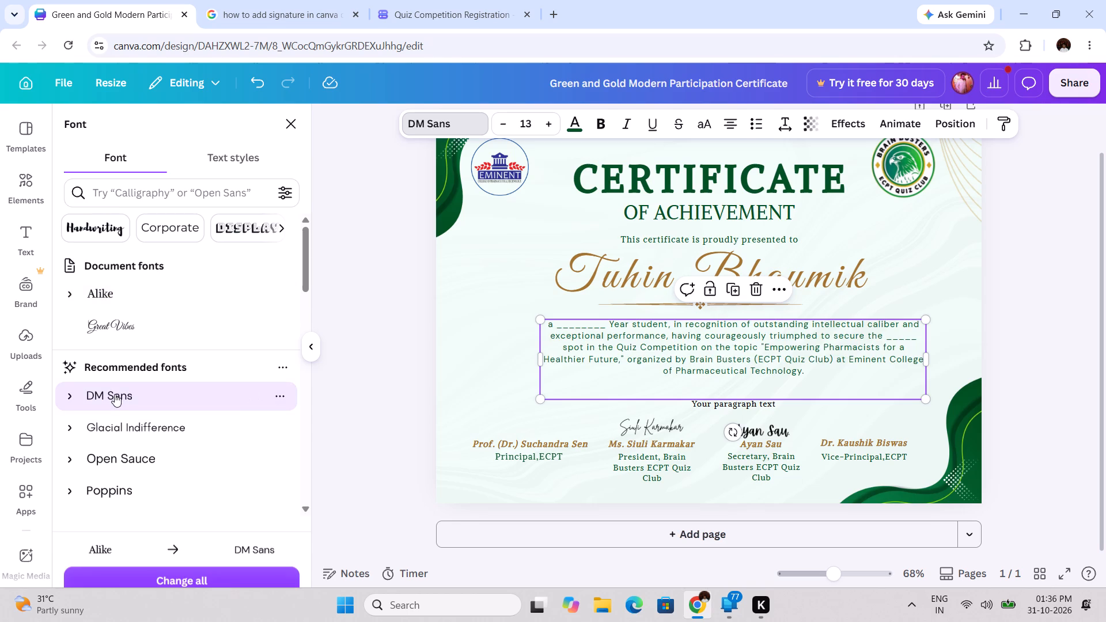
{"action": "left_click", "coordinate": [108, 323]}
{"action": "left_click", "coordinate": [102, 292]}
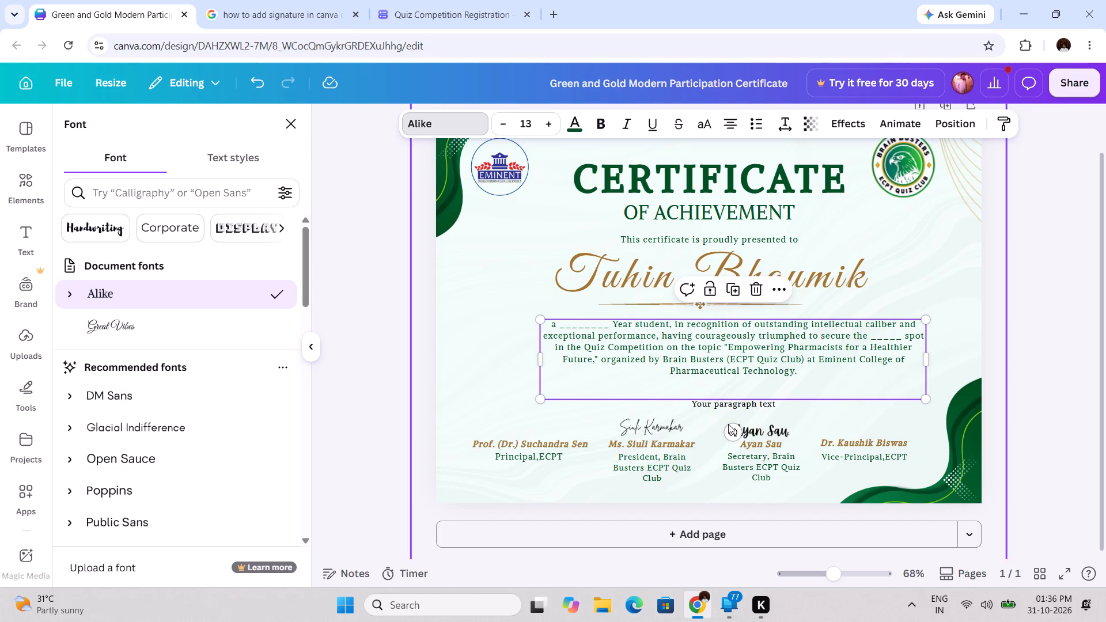
Colour the placeholder paragraph text below the certificate's body dark green (#015024).
{"action": "left_click", "coordinate": [748, 402]}
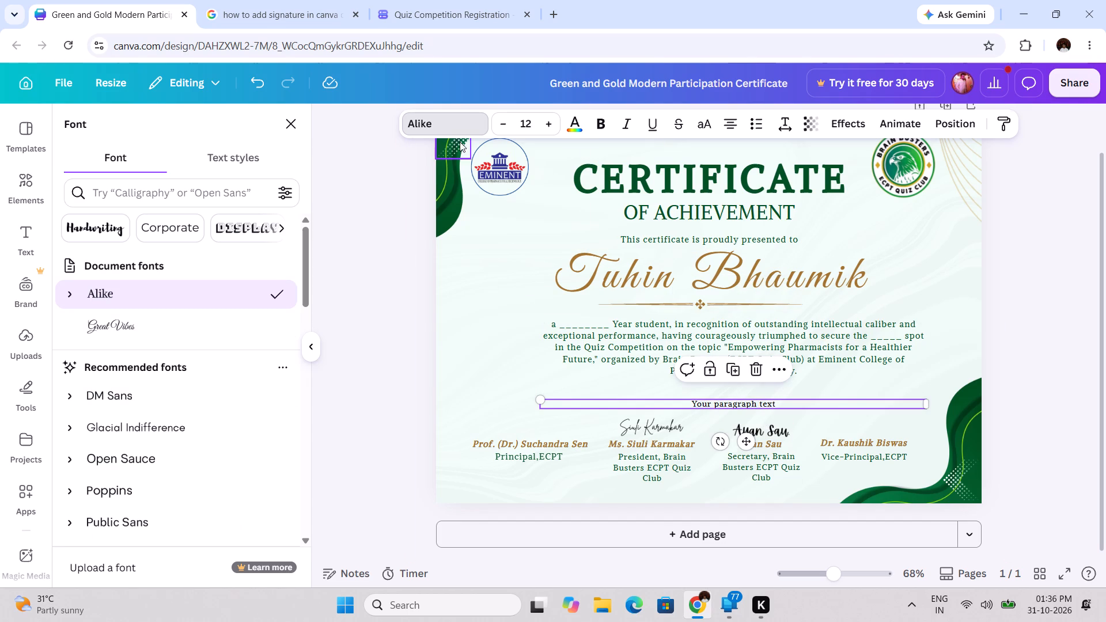
{"action": "left_click", "coordinate": [580, 127]}
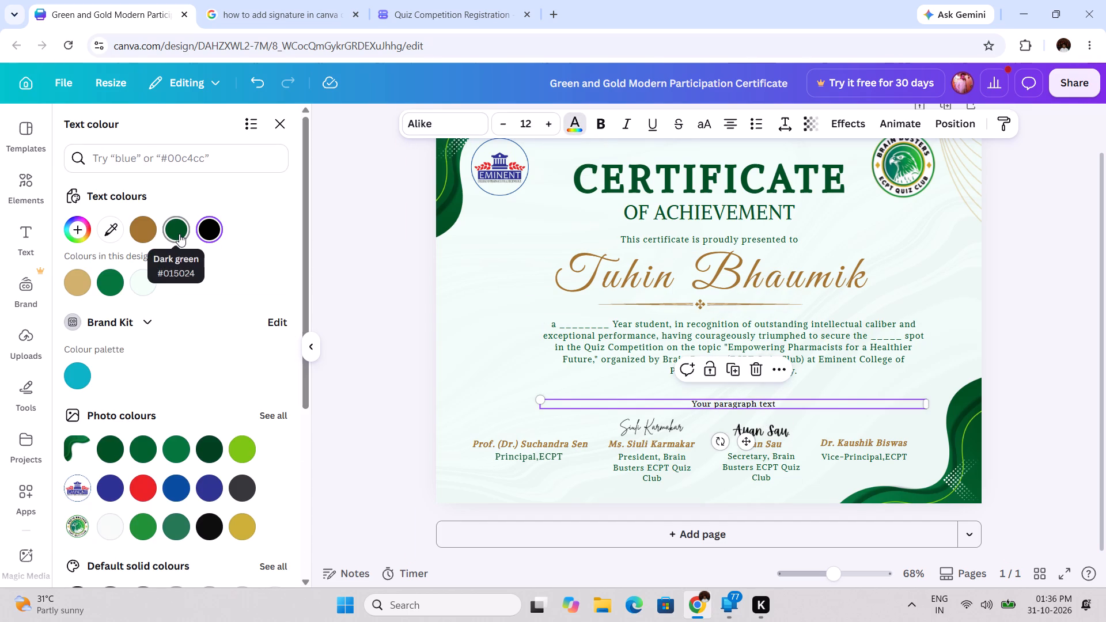
{"action": "left_click", "coordinate": [179, 234]}
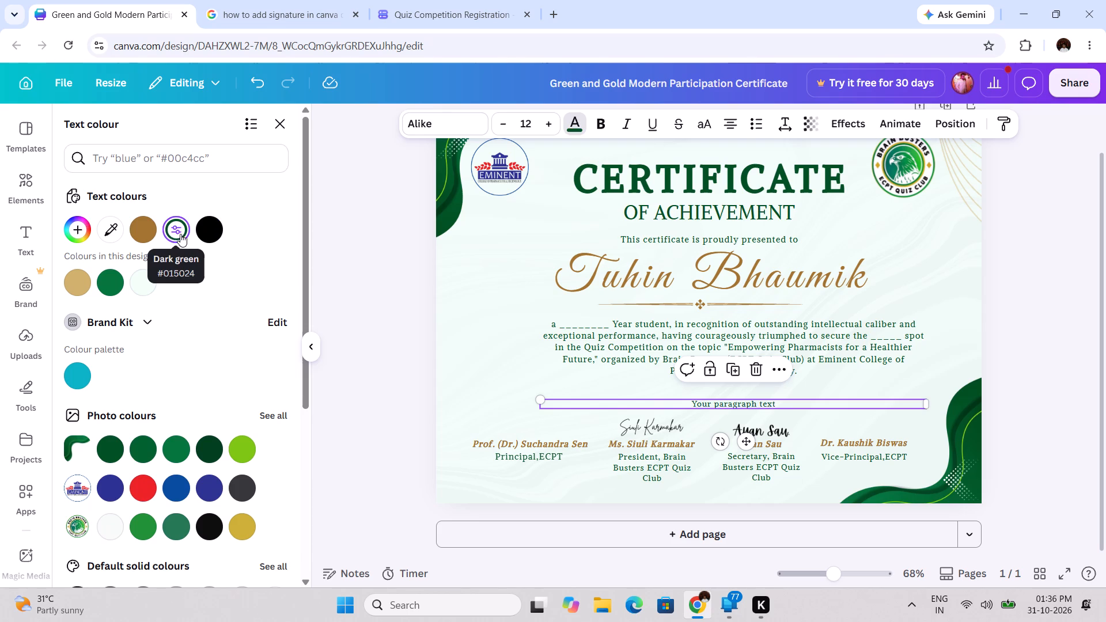
Replace the placeholder paragraph text below the certificate's body with 4TH.
{"action": "left_click", "coordinate": [774, 402]}
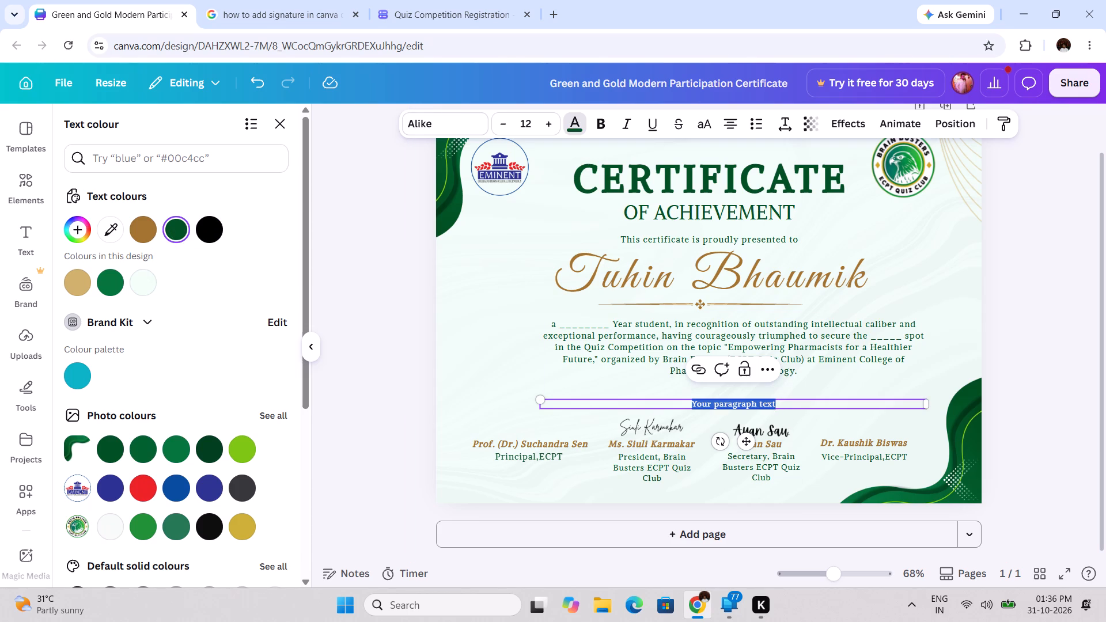
{"action": "key", "text": "4"}
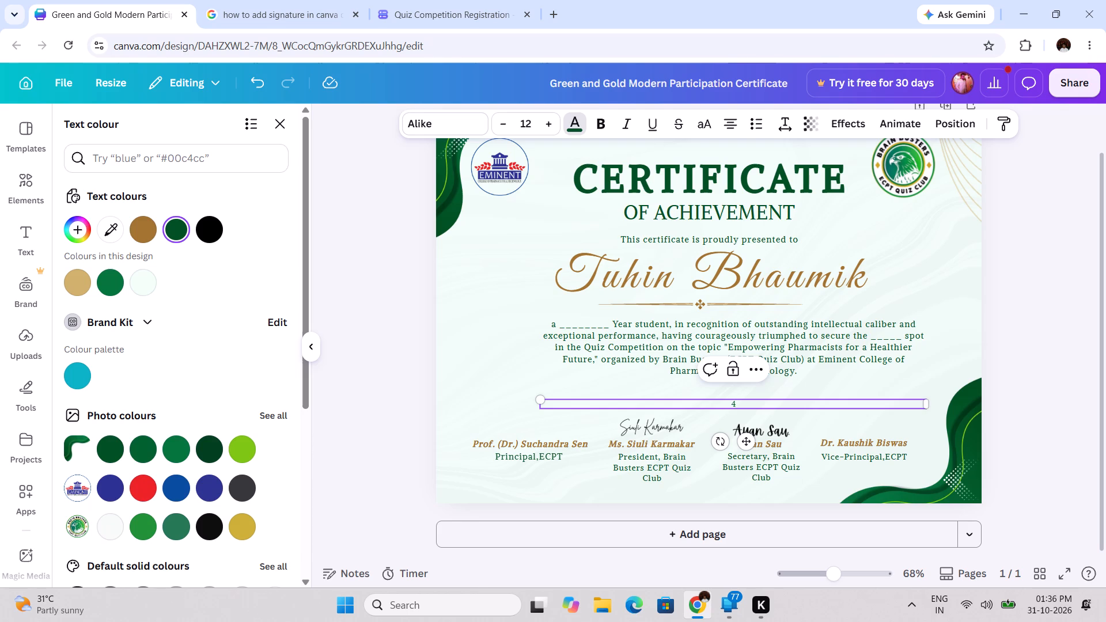
{"action": "left_click", "coordinate": [959, 122]}
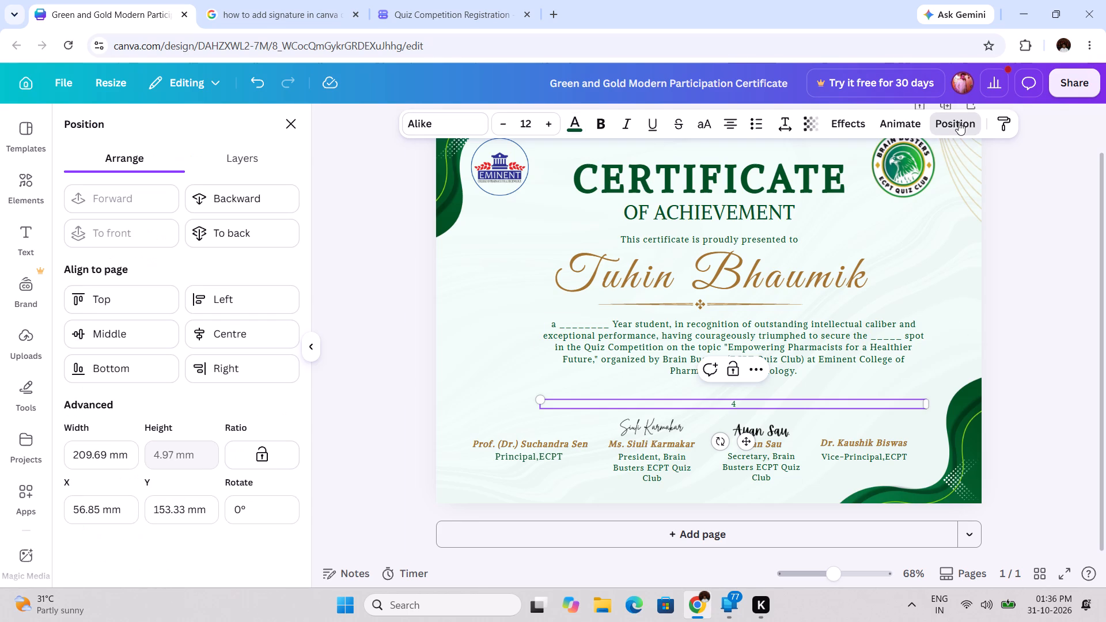
{"action": "left_click", "coordinate": [959, 122]}
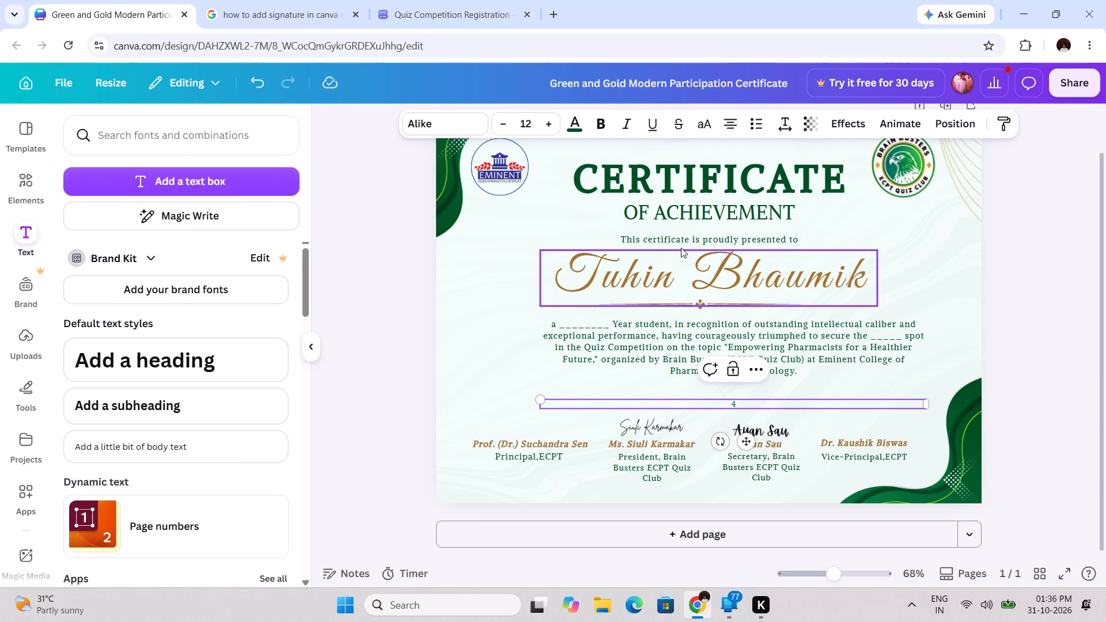
{"action": "type", "text": "TH"}
{"action": "key", "text": "BackSpace"}
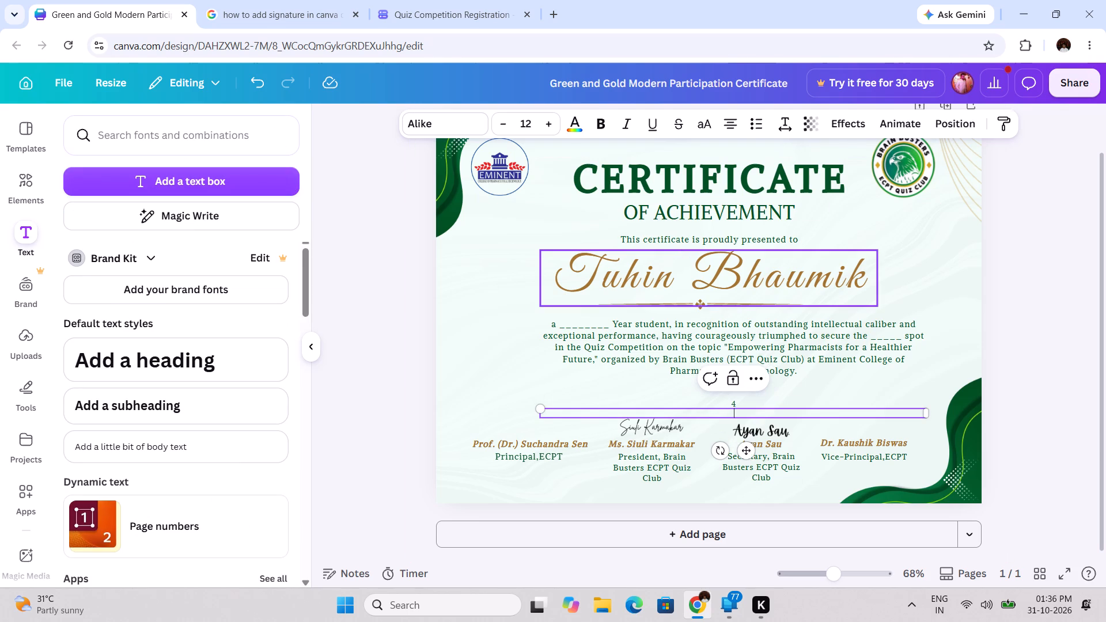
{"action": "key", "text": "BackSpace"}
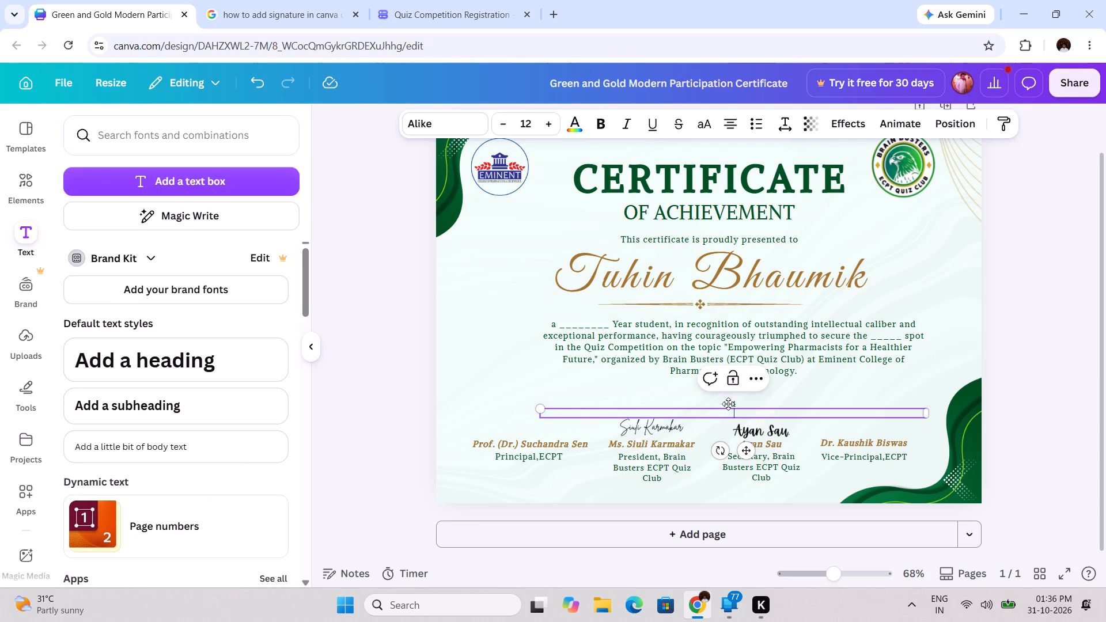
{"action": "left_click", "coordinate": [733, 403]}
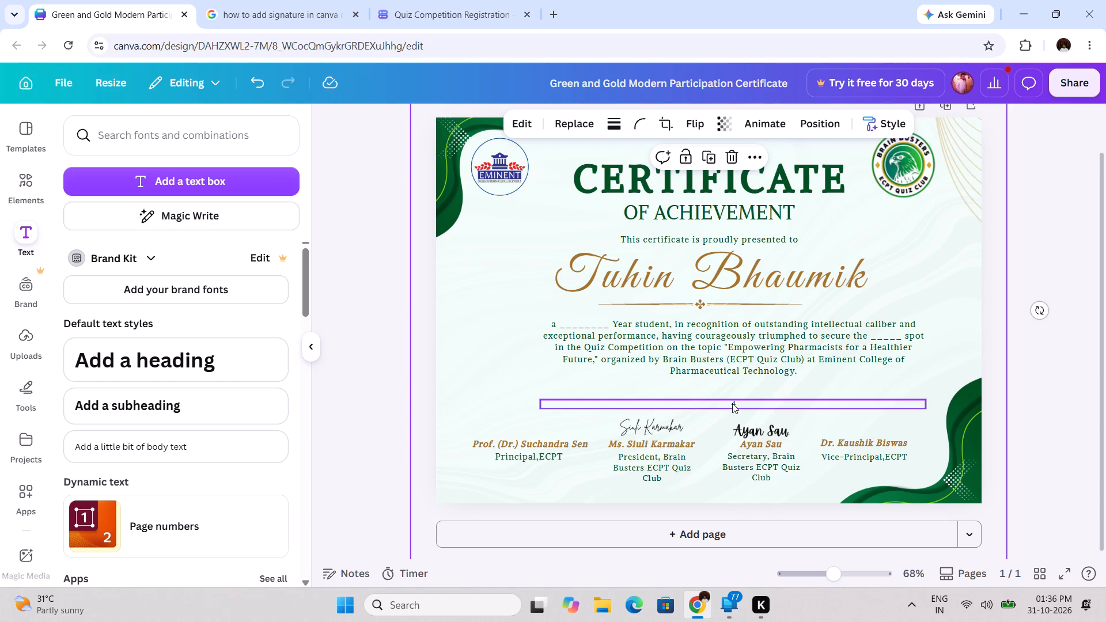
{"action": "double_click", "coordinate": [736, 404]}
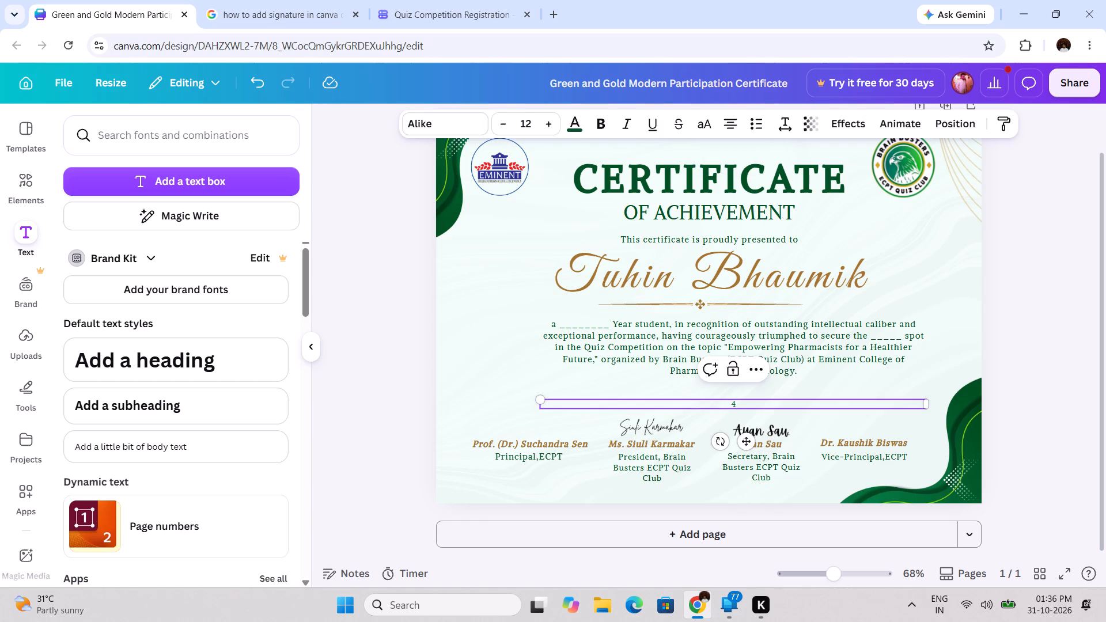
{"action": "type", "text": "TH"}
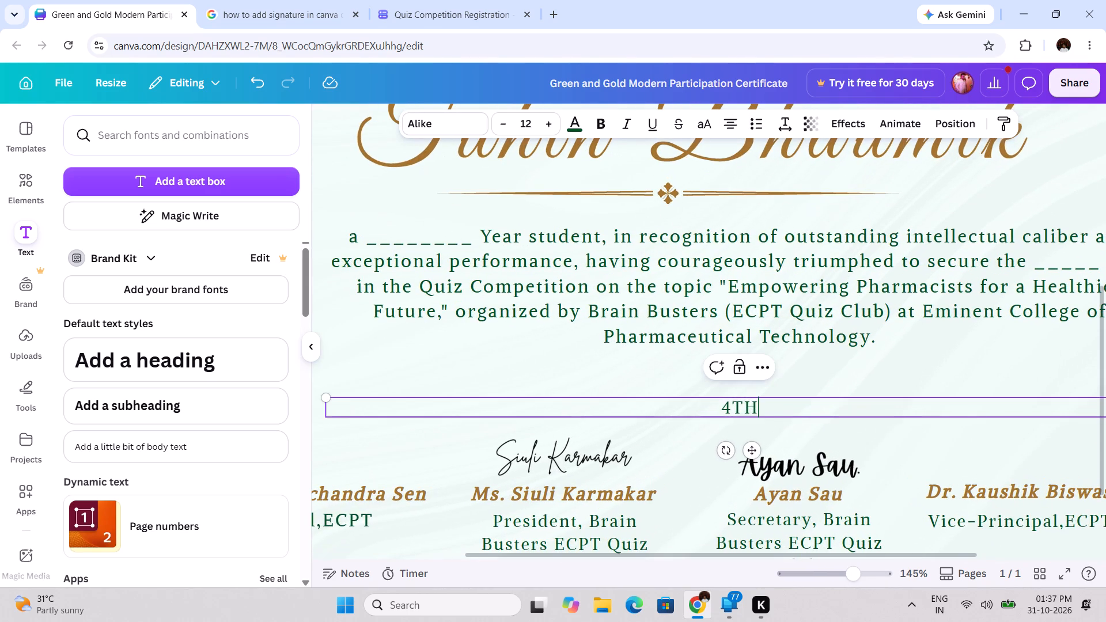
Select the letters TH in the 4TH text and look through its additional options for a way to raise them.
{"action": "left_click_drag", "start_coordinate": [756, 403], "coordinate": [736, 407]}
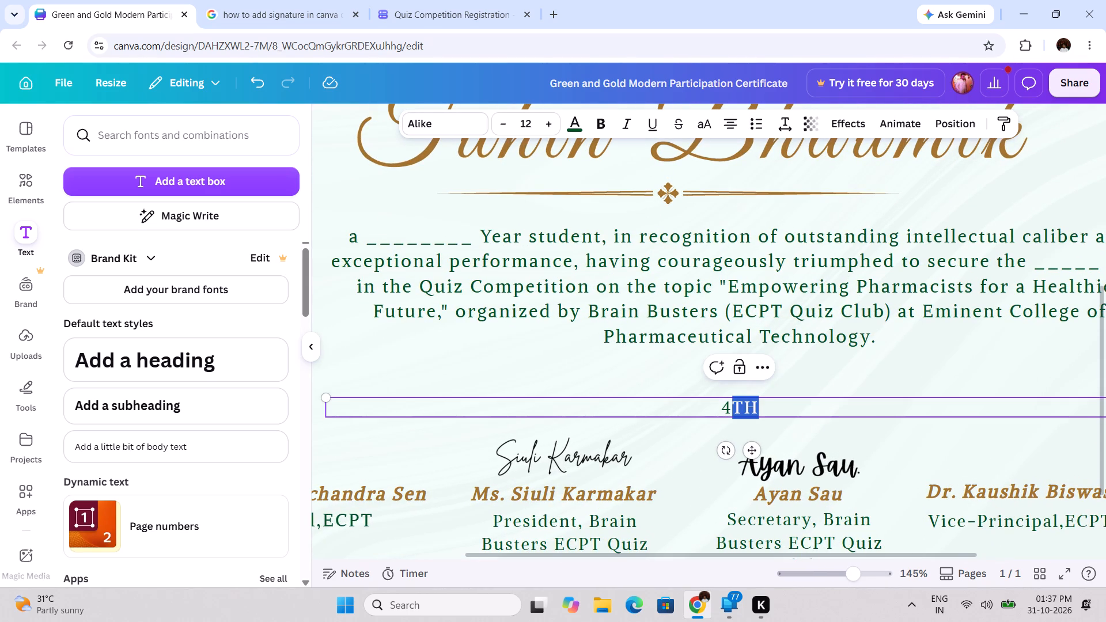
{"action": "left_click_drag", "start_coordinate": [736, 407], "coordinate": [737, 407]}
{"action": "left_click", "coordinate": [768, 364]}
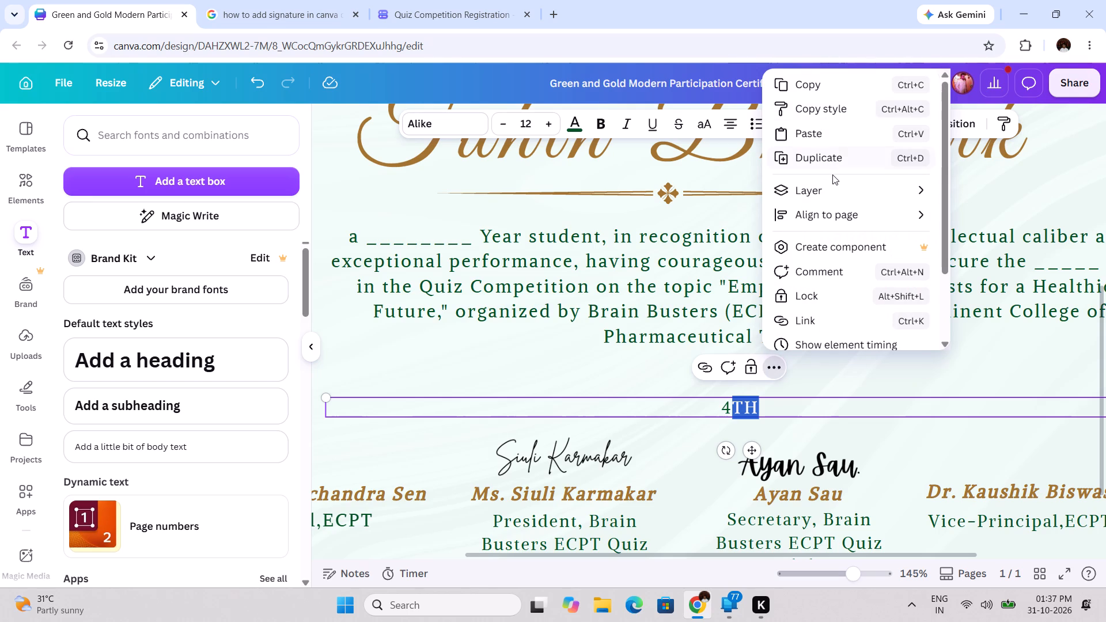
{"action": "scroll", "coordinate": [832, 175], "scroll_direction": "down", "scroll_amount": 4}
{"action": "scroll", "coordinate": [832, 175], "scroll_direction": "up", "scroll_amount": 1}
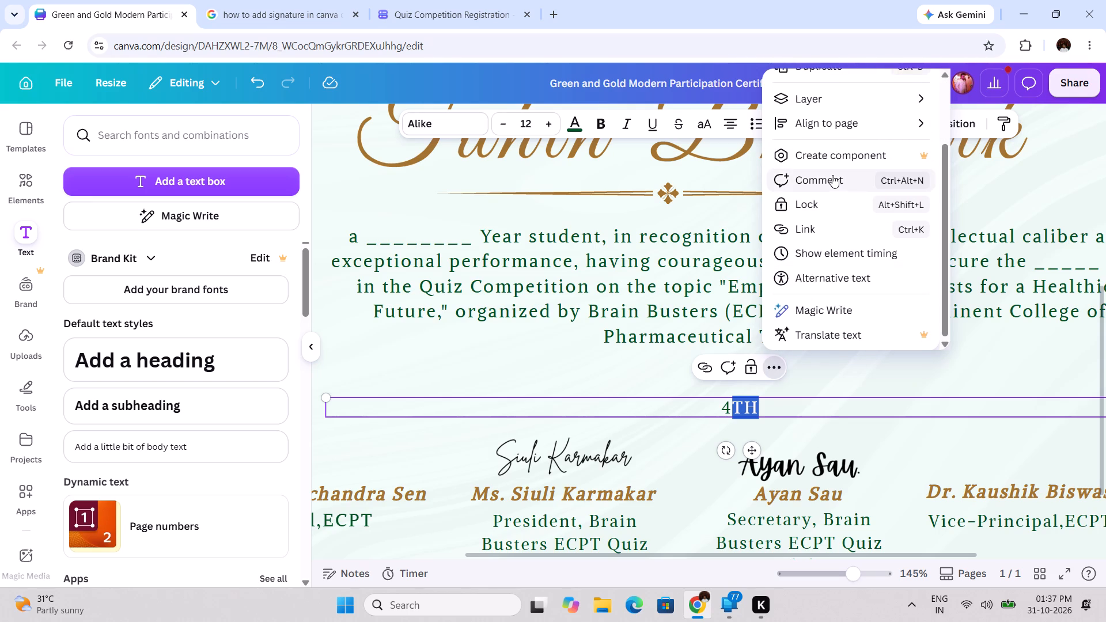
{"action": "scroll", "coordinate": [832, 175], "scroll_direction": "up", "scroll_amount": 2}
{"action": "left_click", "coordinate": [840, 189]}
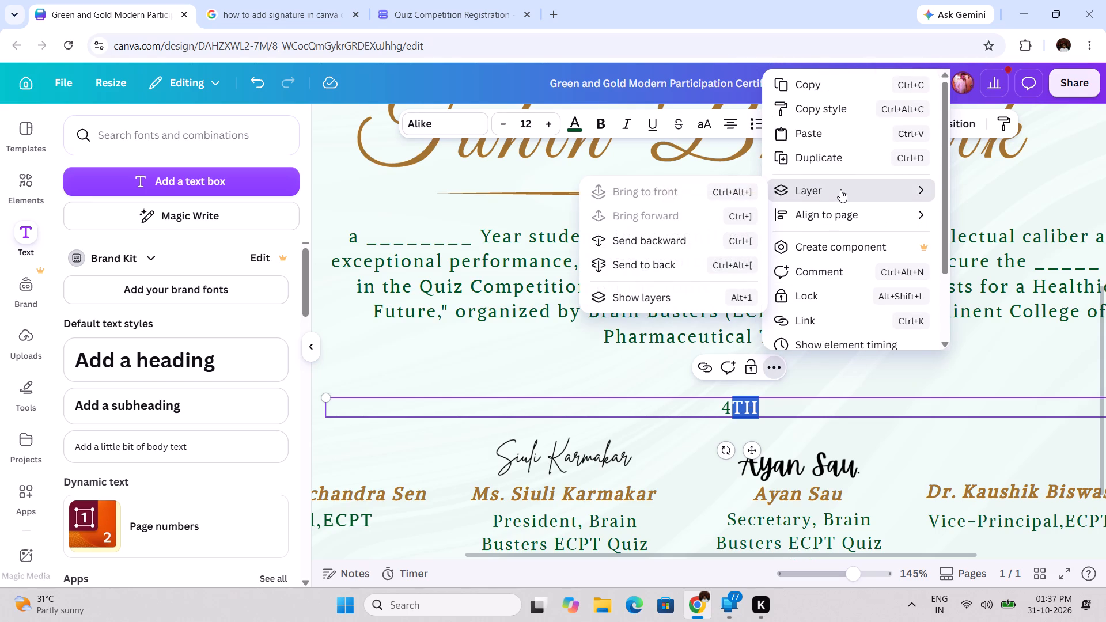
{"action": "left_click", "coordinate": [840, 189]}
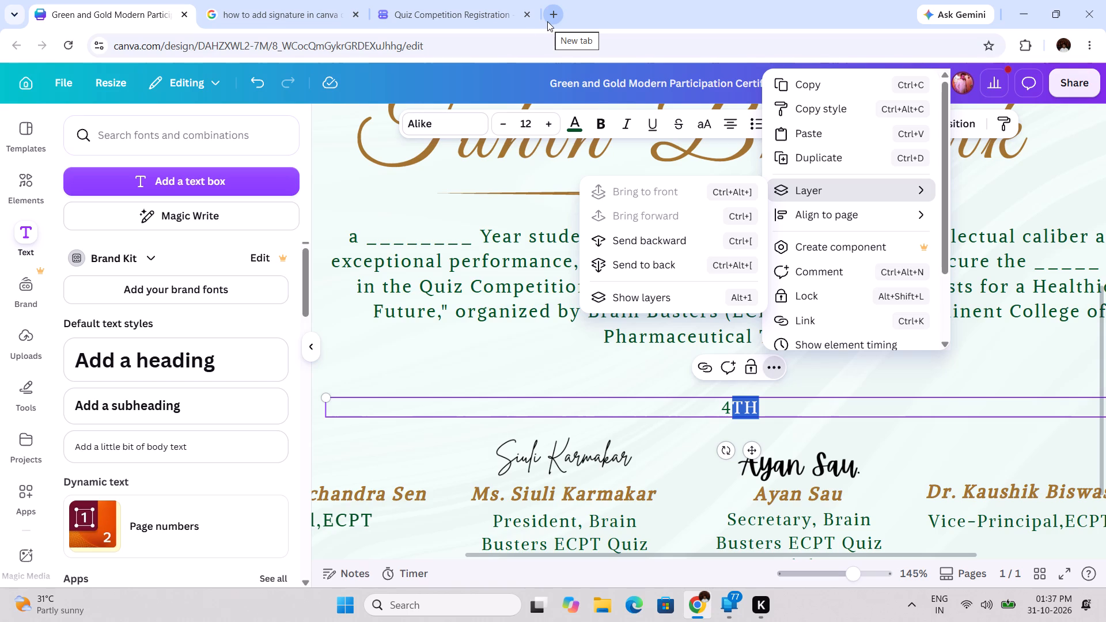
Search the web in a new browser tab for "how to write text like 4th in canva" and read the instructions.
{"action": "left_click", "coordinate": [556, 10]}
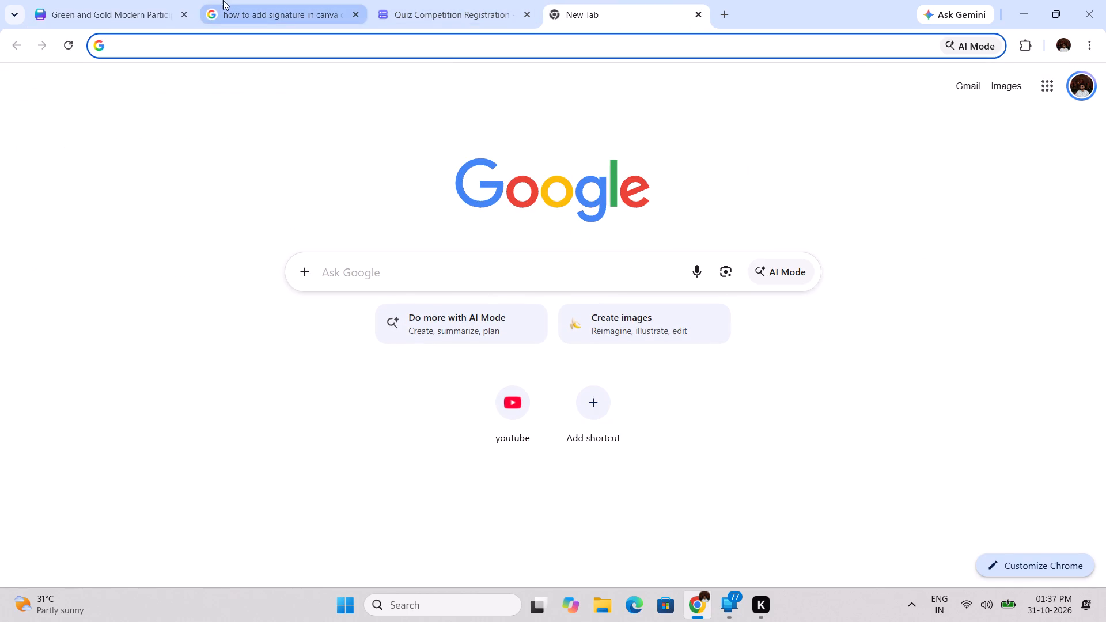
{"action": "type", "text": "HOW TO WITR"}
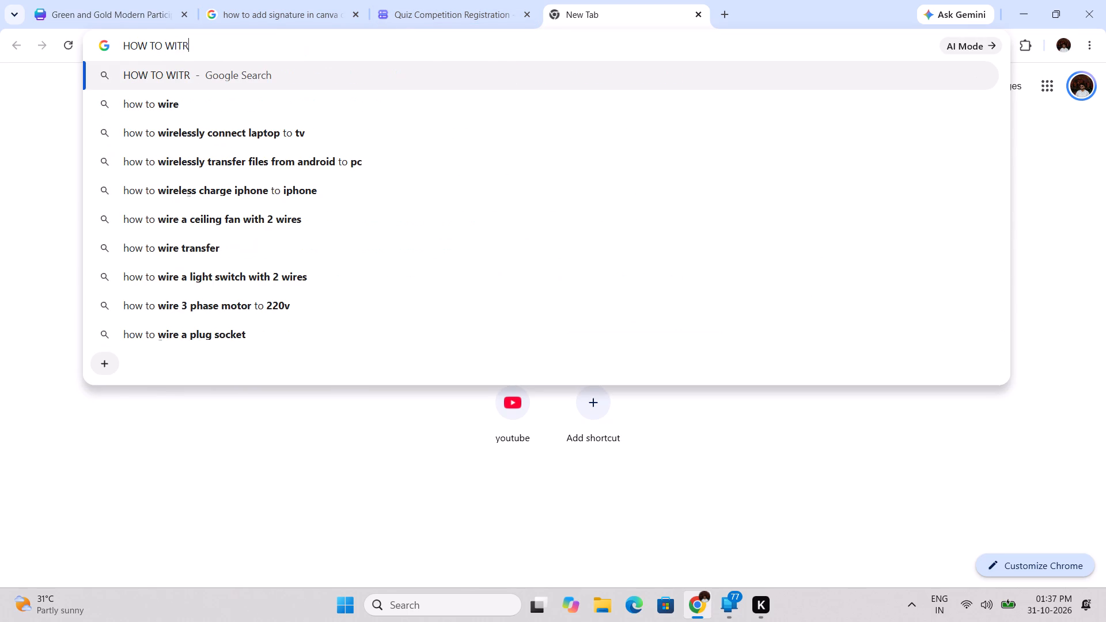
{"action": "type", "text": "E TEXT LIEM"}
{"action": "key", "text": "BackSpace"}
{"action": "key", "text": "BackSpace"}
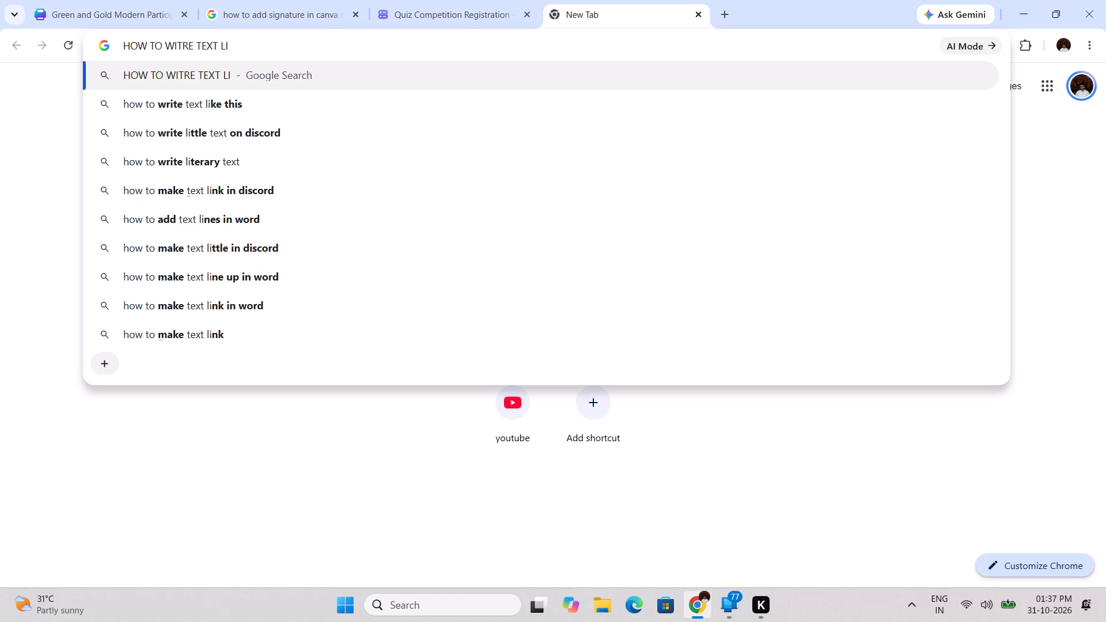
{"action": "key", "text": "BackSpace"}
{"action": "key", "text": "BackSpace"}
{"action": "key", "text": "BackSpace"}
{"action": "key", "text": "BackSpace"}
{"action": "key", "text": "BackSpace"}
{"action": "key", "text": "BackSpace"}
{"action": "key", "text": "BackSpace"}
{"action": "key", "text": "BackSpace"}
{"action": "key", "text": "BackSpace"}
{"action": "key", "text": "BackSpace"}
{"action": "key", "text": "BackSpace"}
{"action": "key", "text": "BackSpace"}
{"action": "key", "text": "BackSpace"}
{"action": "key", "text": "BackSpace"}
{"action": "key", "text": "BackSpace"}
{"action": "key", "text": "BackSpace"}
{"action": "key", "text": "BackSpace"}
{"action": "key", "text": "BackSpace"}
{"action": "key", "text": "BackSpace"}
{"action": "key", "text": "BackSpace"}
{"action": "key", "text": "BackSpace"}
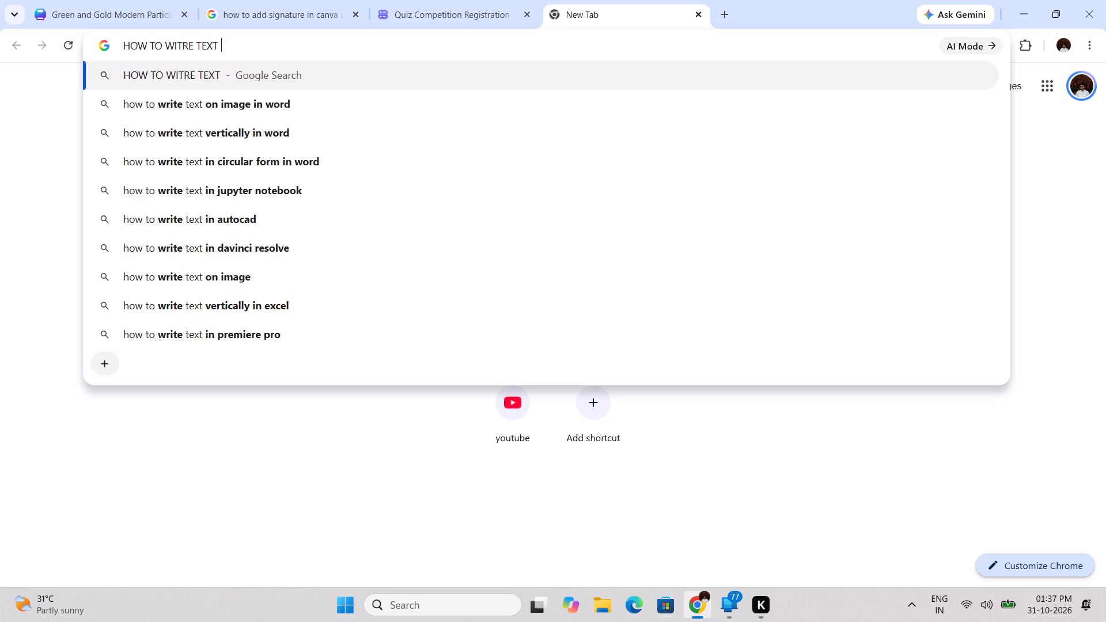
{"action": "type", "text": "how to wi"}
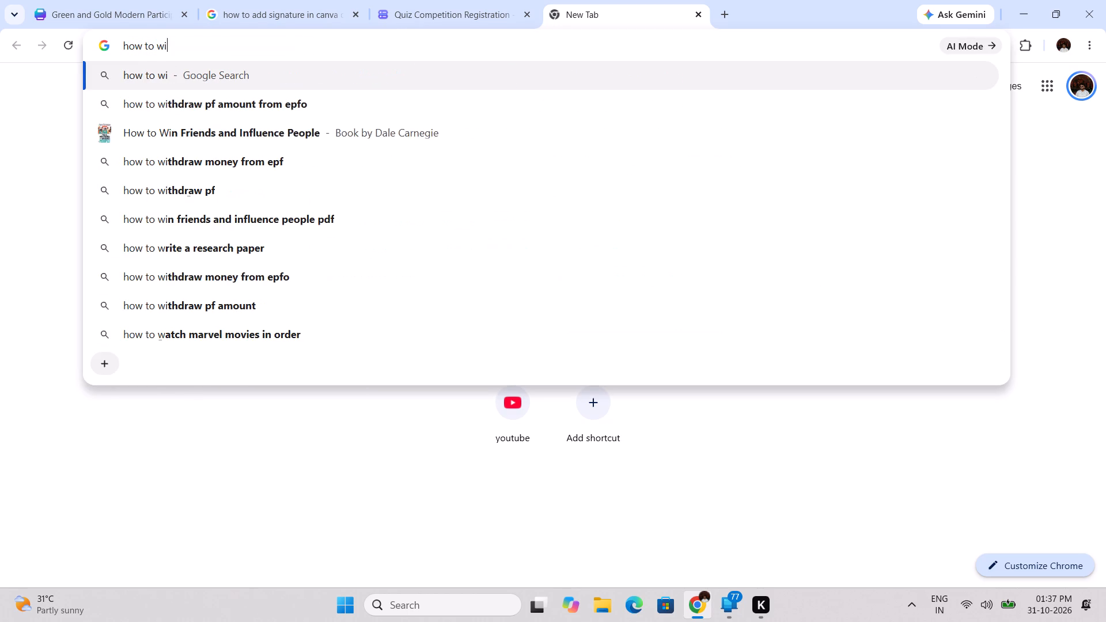
{"action": "key", "text": "equal"}
{"action": "key", "text": "BackSpace"}
{"action": "key", "text": "BackSpace"}
{"action": "type", "text": "tite tex"}
{"action": "type", "text": "t in"}
{"action": "key", "text": "space"}
{"action": "key", "text": "space"}
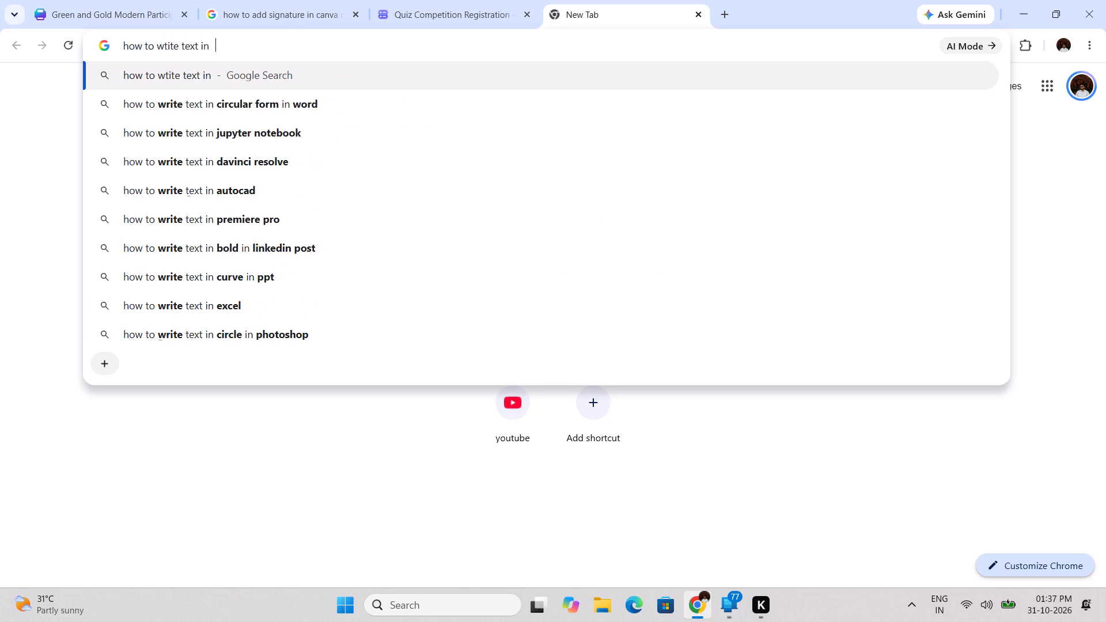
{"action": "key", "text": "BackSpace"}
{"action": "key", "text": "BackSpace"}
{"action": "key", "text": "BackSpace"}
{"action": "key", "text": "BackSpace"}
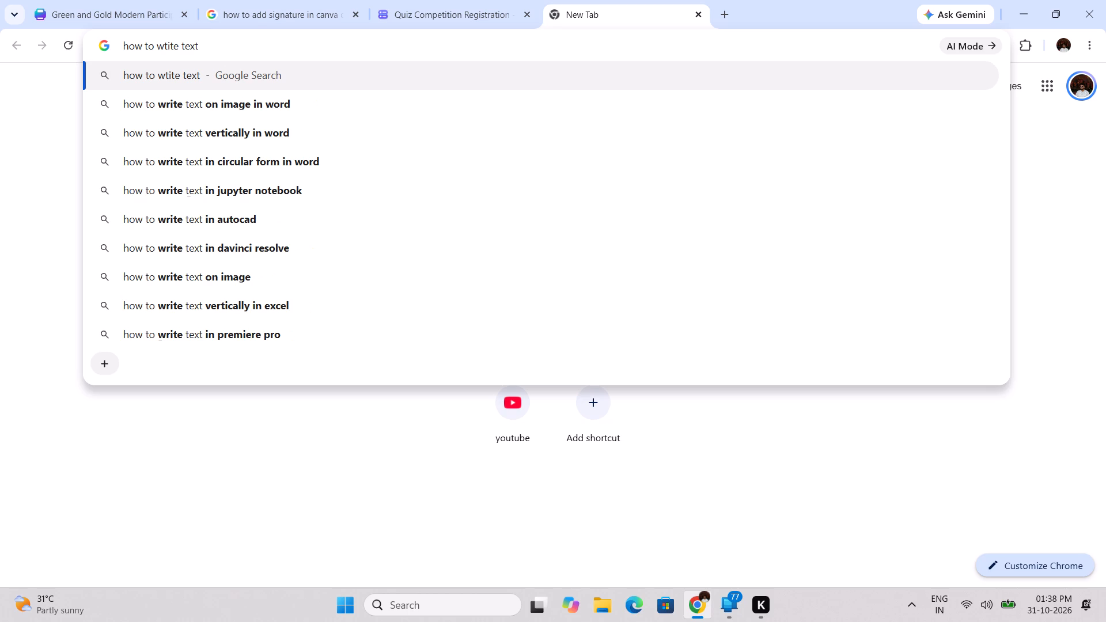
{"action": "type", "text": "loke"}
{"action": "key", "text": "space"}
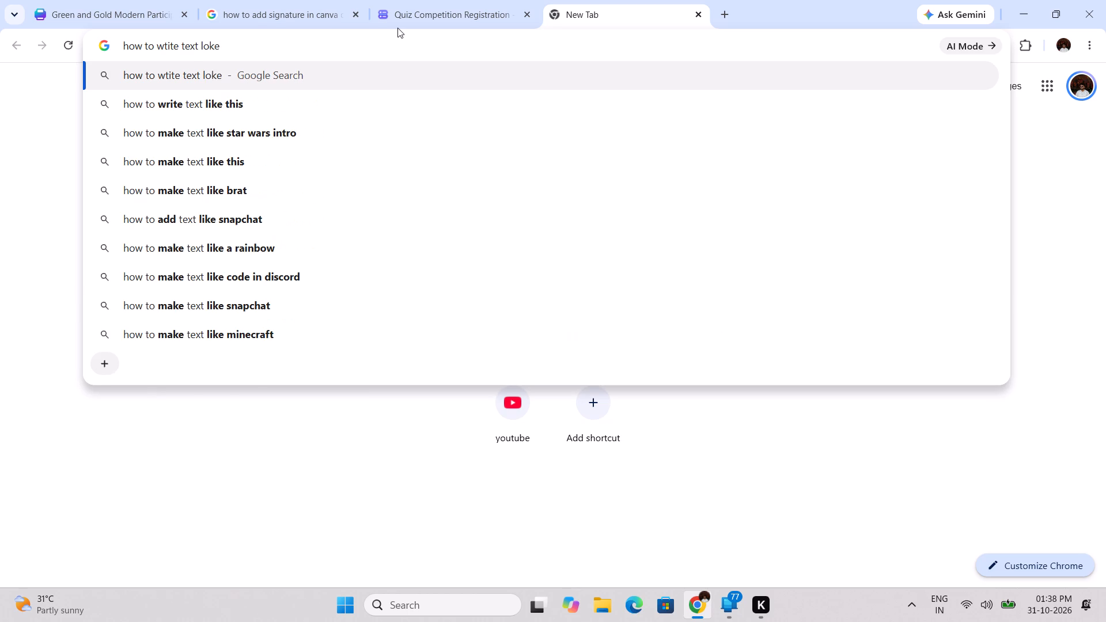
{"action": "key", "text": "4"}
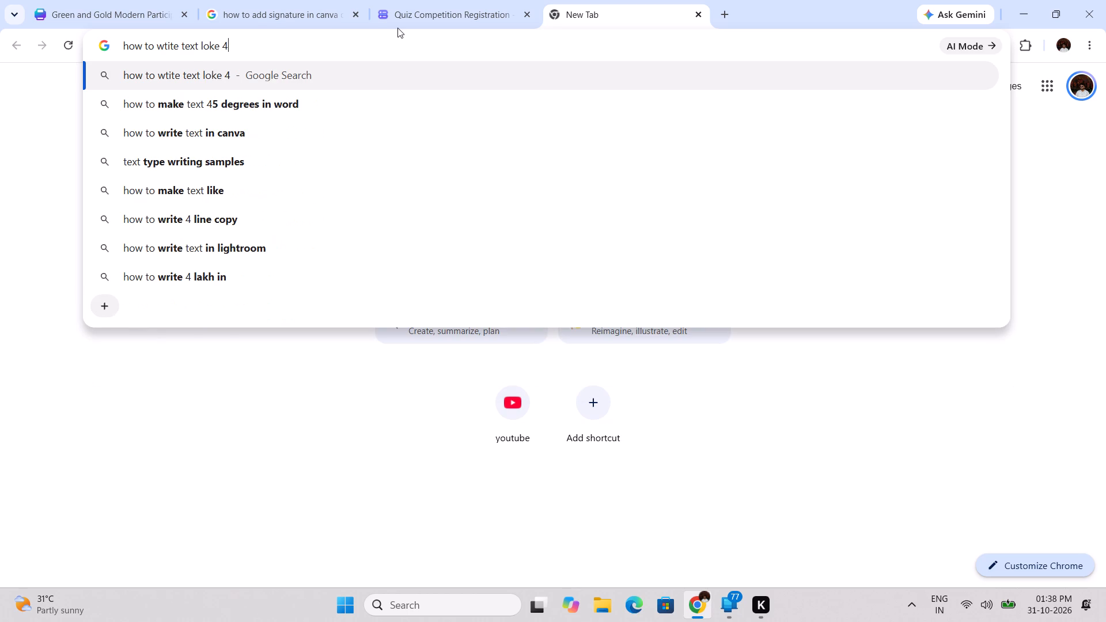
{"action": "type", "text": "th"}
{"action": "key", "text": "space"}
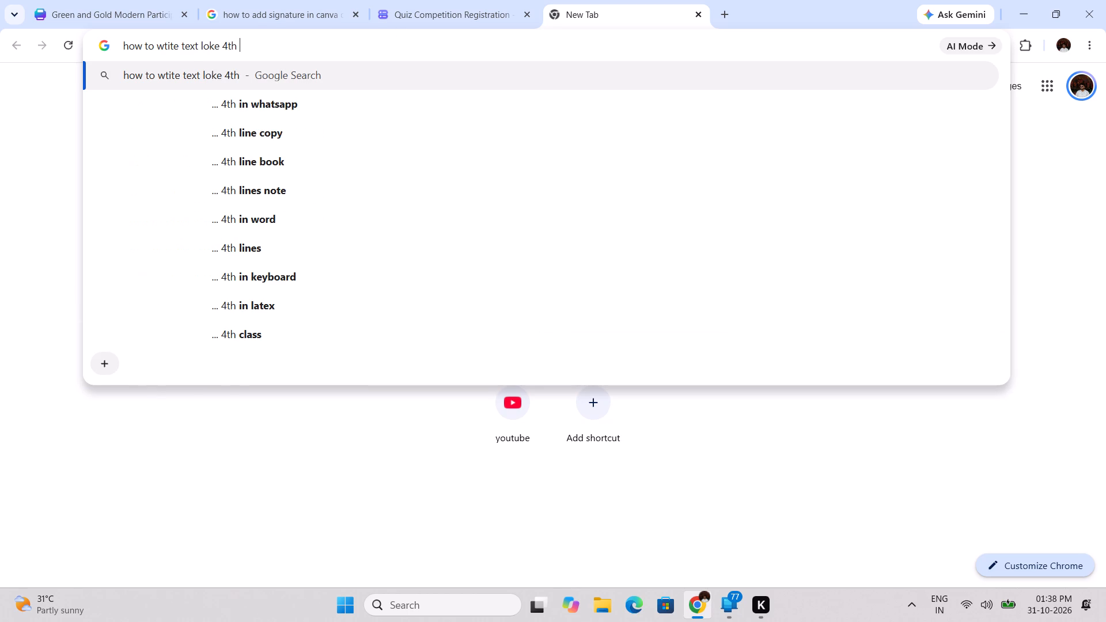
{"action": "type", "text": "in canva"}
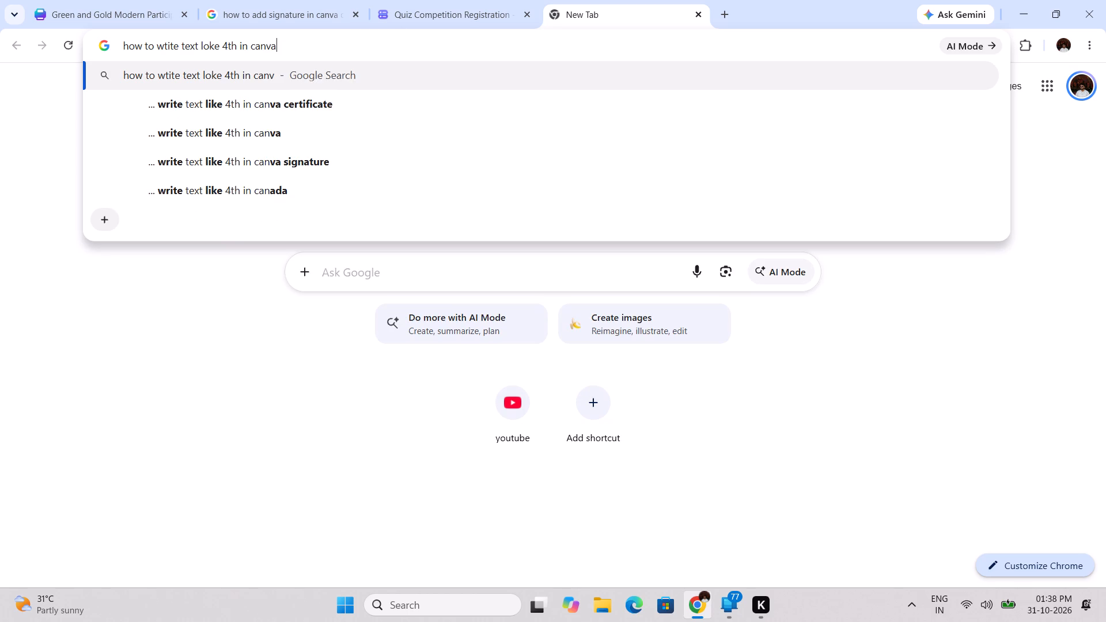
{"action": "key", "text": "space"}
{"action": "key", "text": "Return"}
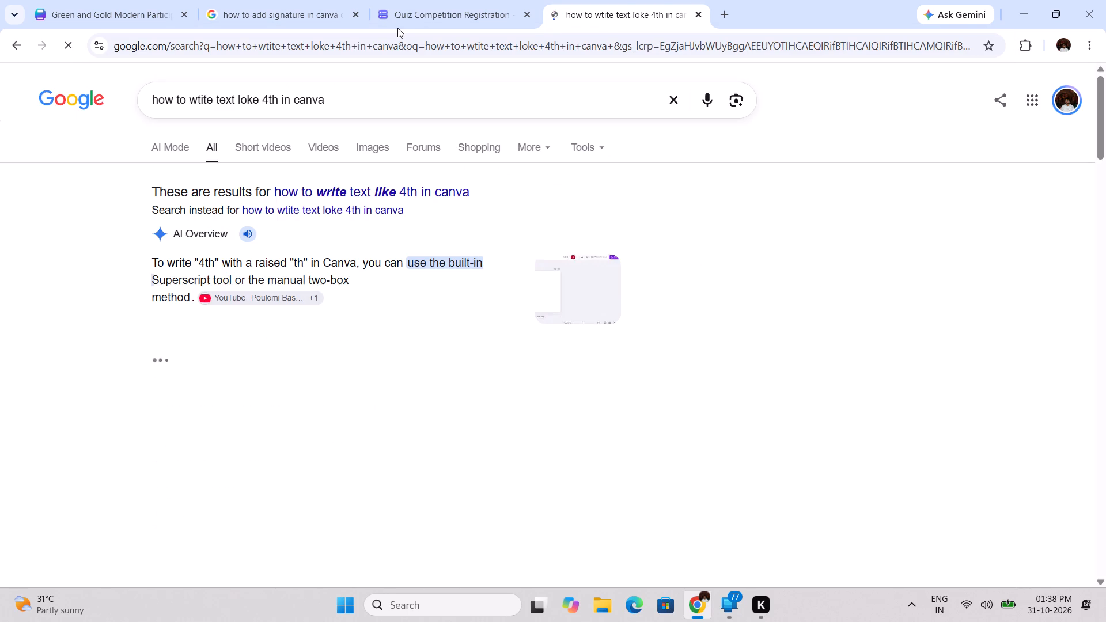
{"action": "left_click", "coordinate": [434, 185]}
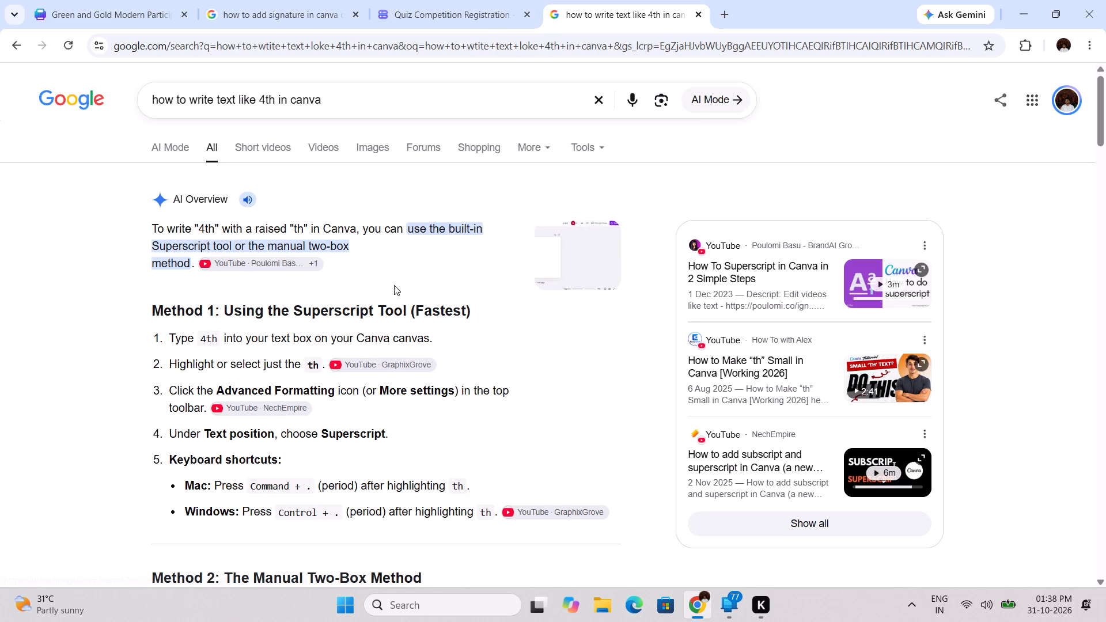
{"action": "scroll", "coordinate": [406, 407], "scroll_direction": "down", "scroll_amount": 2}
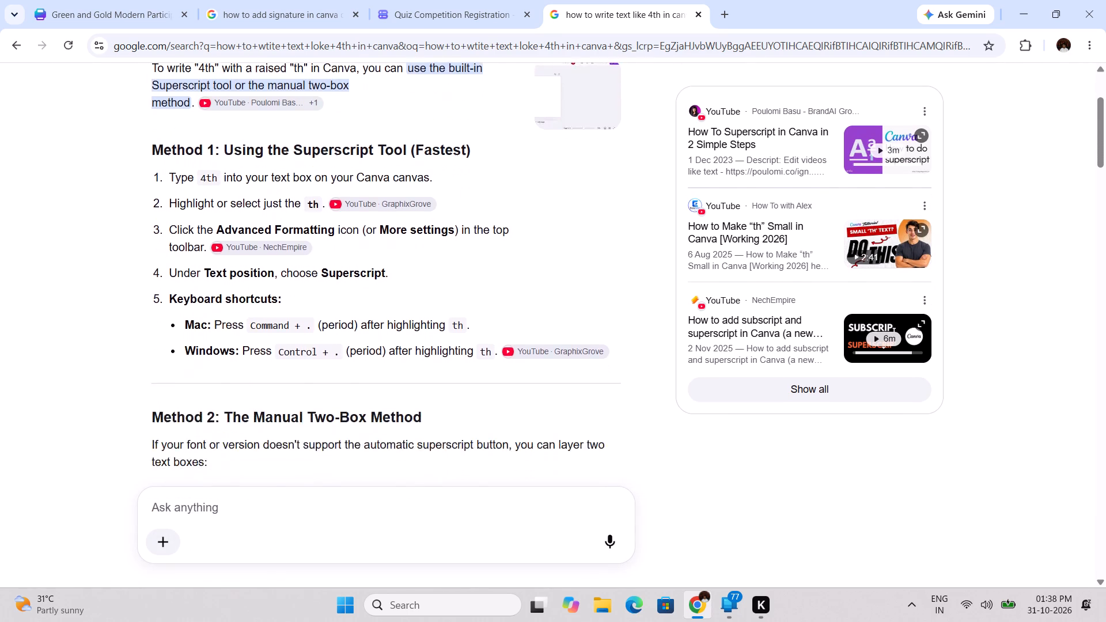
Read through the superscript and two-box methods for raising th in Canva, and preview the overview's illustration.
{"action": "scroll", "coordinate": [406, 407], "scroll_direction": "down", "scroll_amount": 2}
{"action": "scroll", "coordinate": [406, 407], "scroll_direction": "up", "scroll_amount": 1}
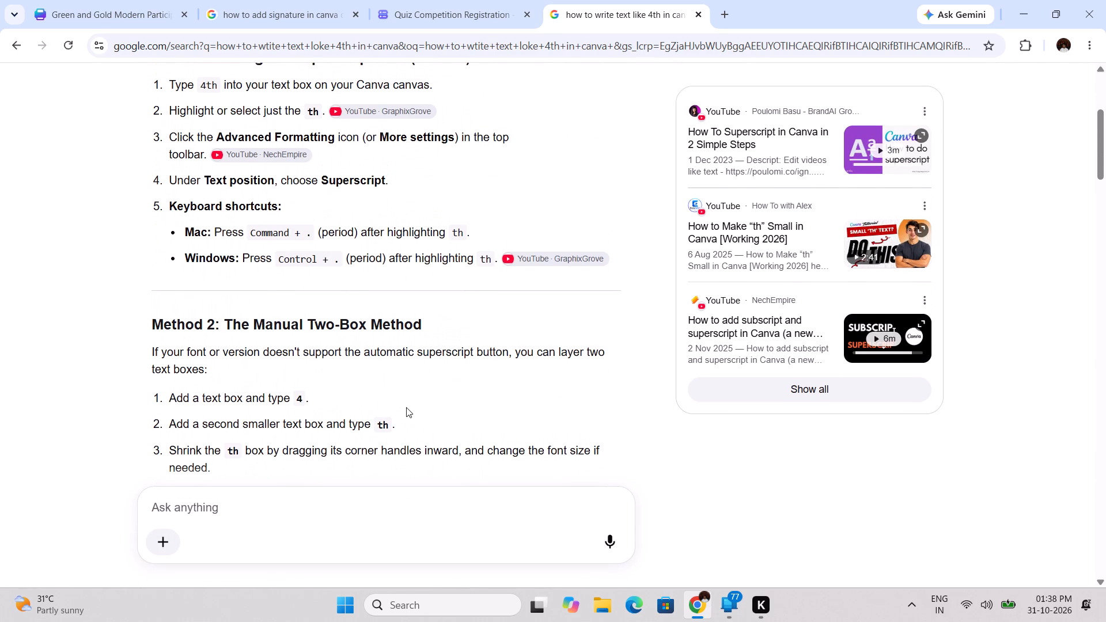
{"action": "scroll", "coordinate": [406, 407], "scroll_direction": "up", "scroll_amount": 3}
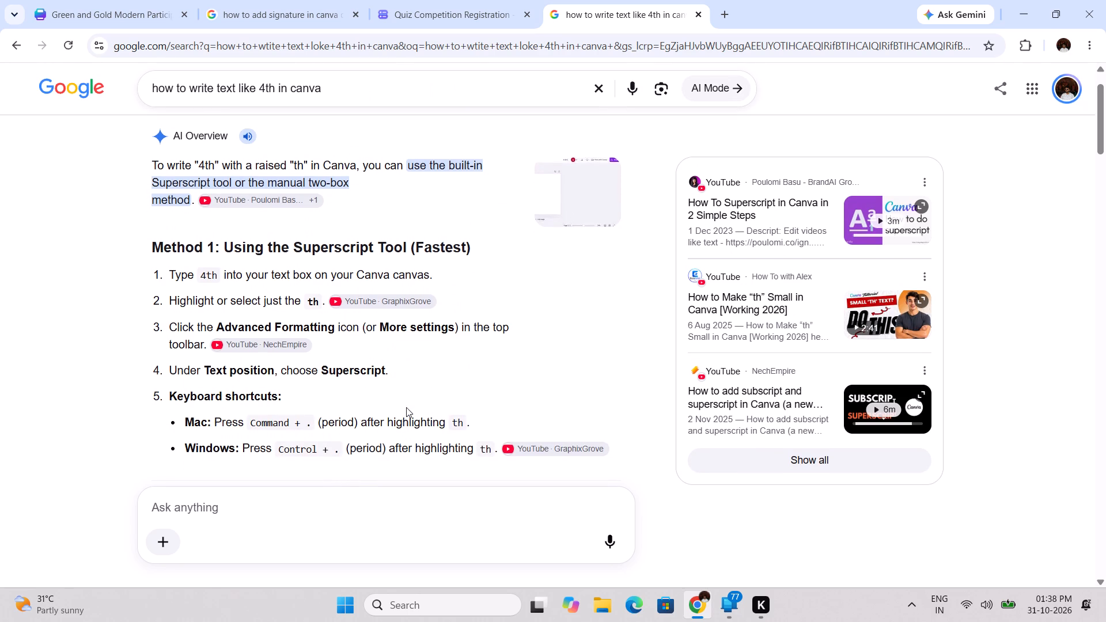
{"action": "left_click", "coordinate": [560, 203]}
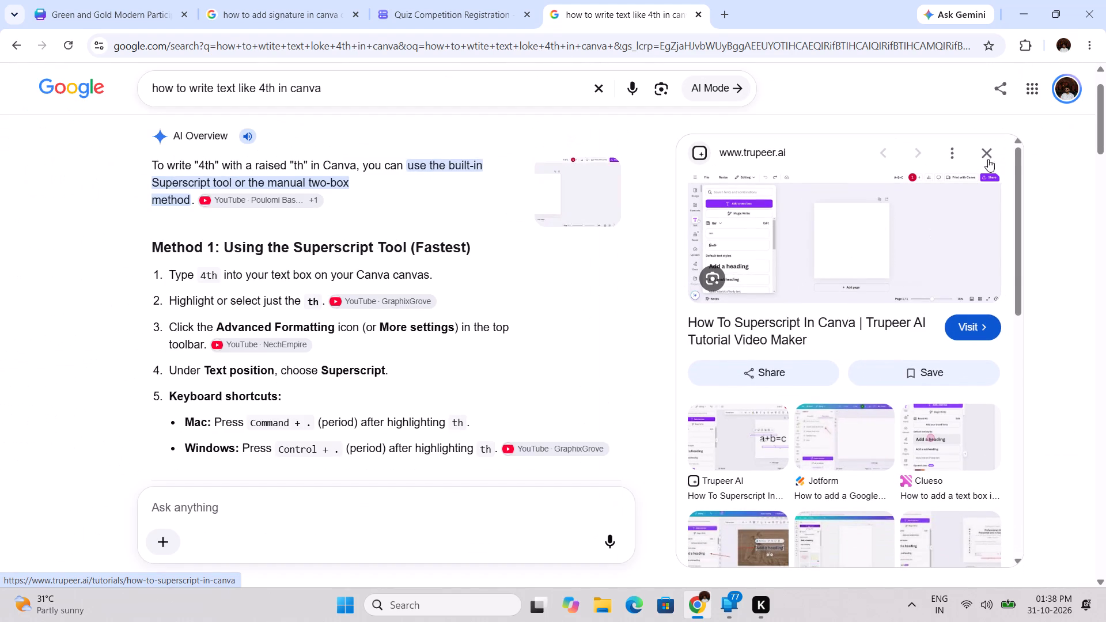
{"action": "left_click", "coordinate": [987, 157]}
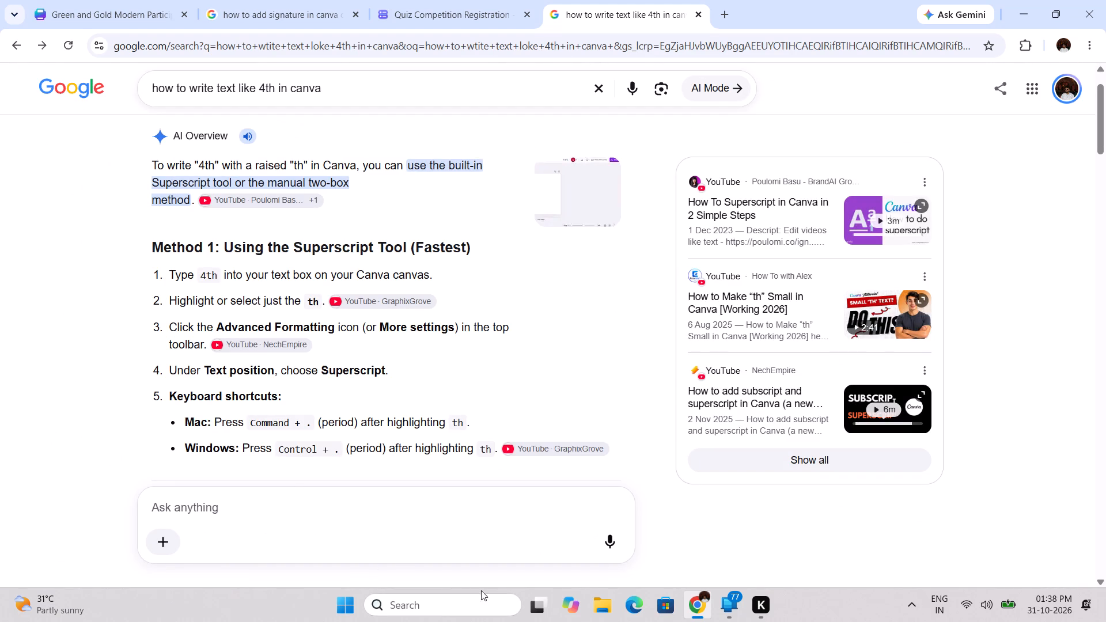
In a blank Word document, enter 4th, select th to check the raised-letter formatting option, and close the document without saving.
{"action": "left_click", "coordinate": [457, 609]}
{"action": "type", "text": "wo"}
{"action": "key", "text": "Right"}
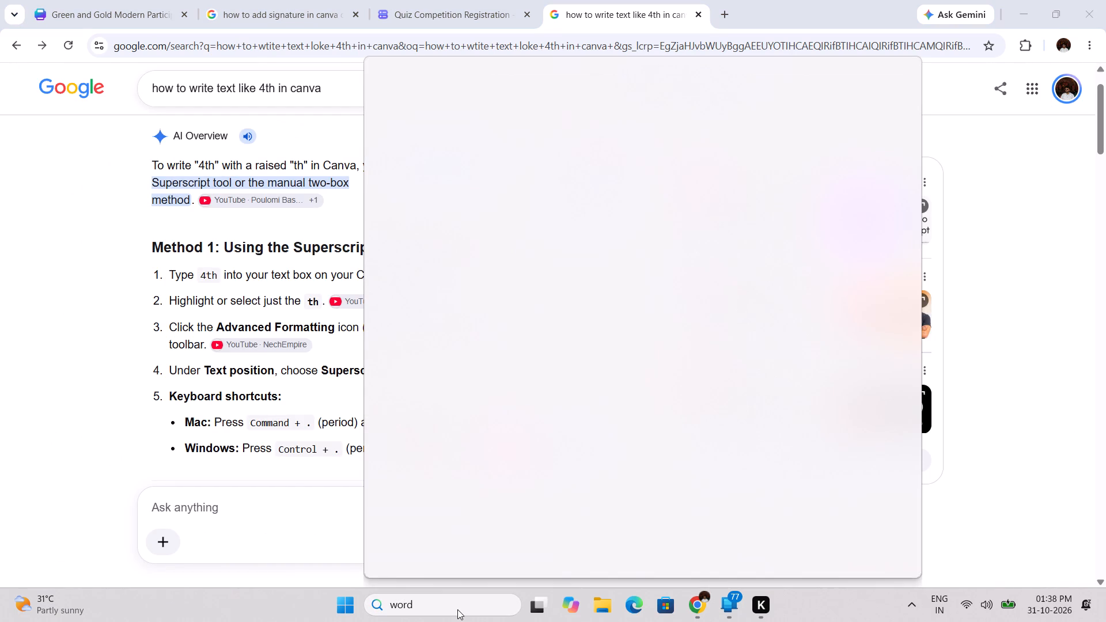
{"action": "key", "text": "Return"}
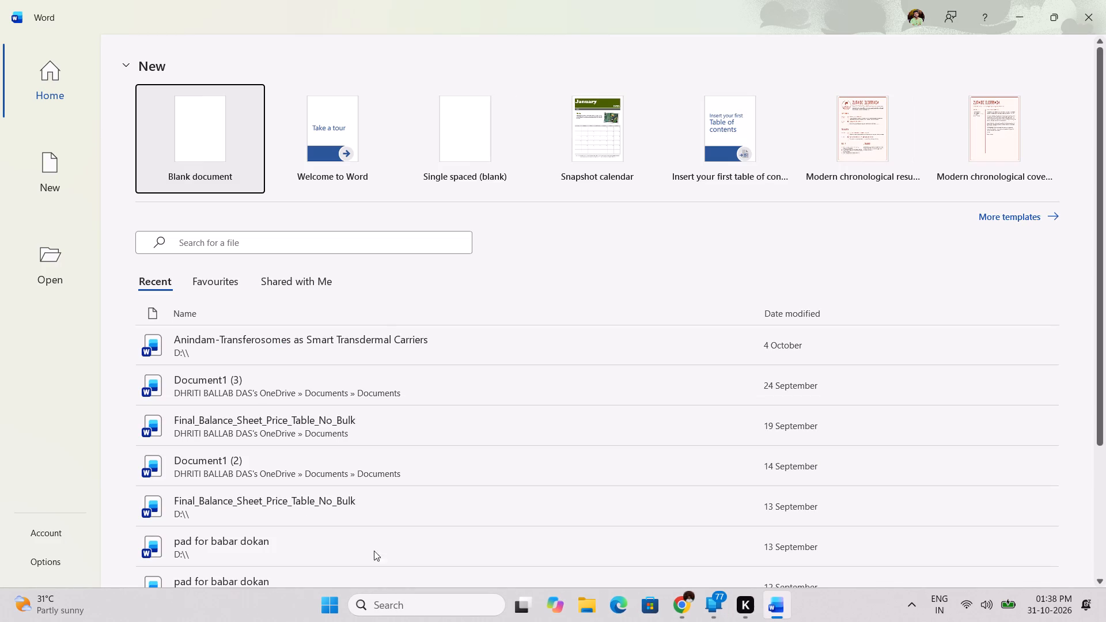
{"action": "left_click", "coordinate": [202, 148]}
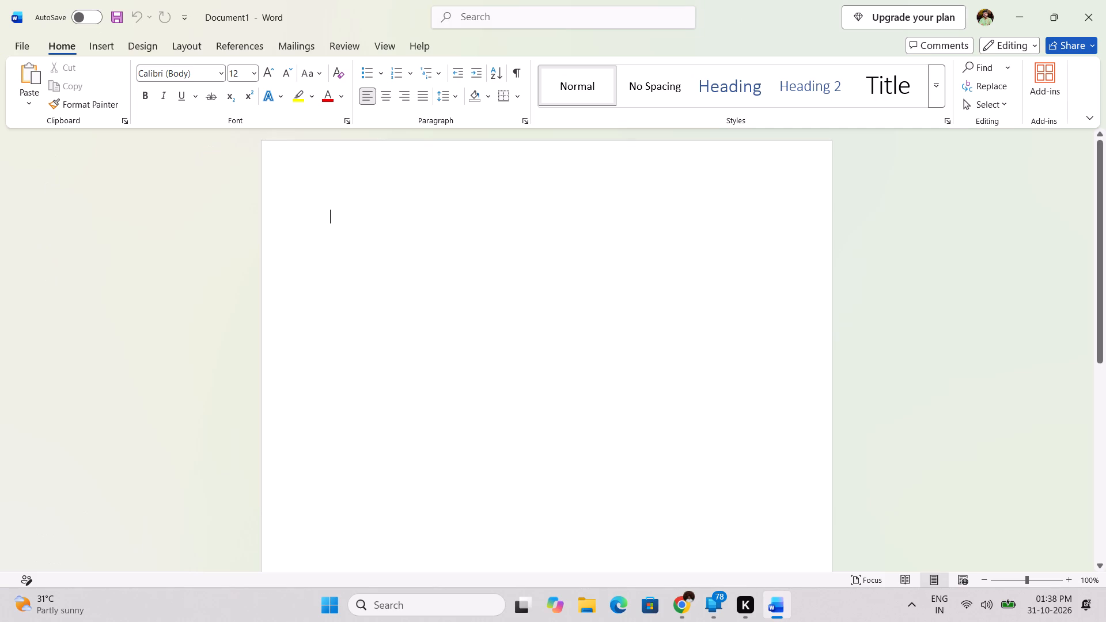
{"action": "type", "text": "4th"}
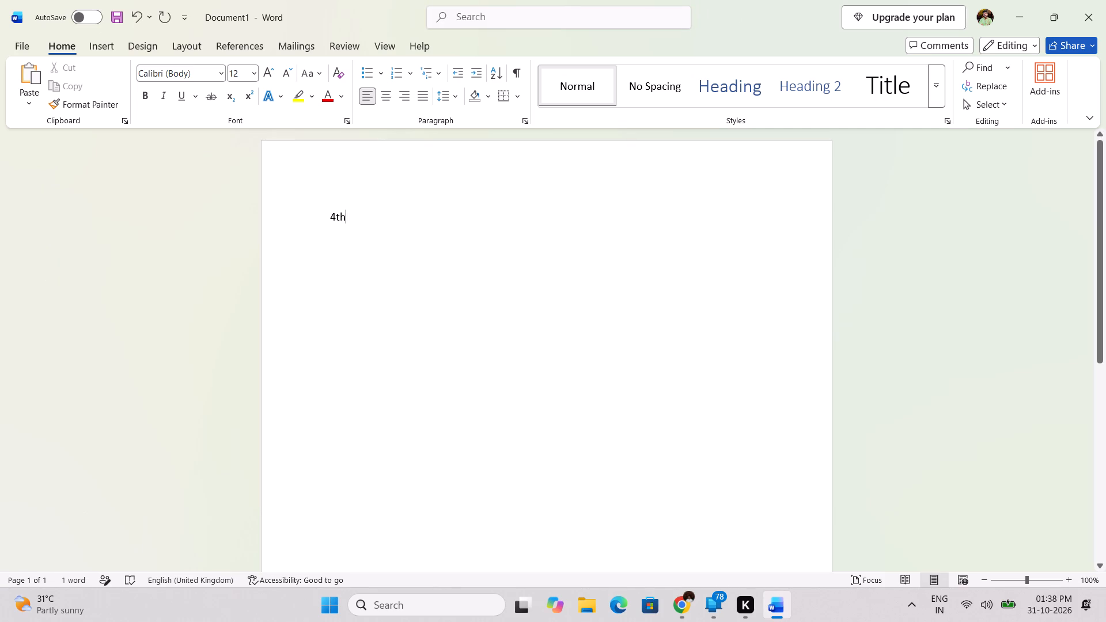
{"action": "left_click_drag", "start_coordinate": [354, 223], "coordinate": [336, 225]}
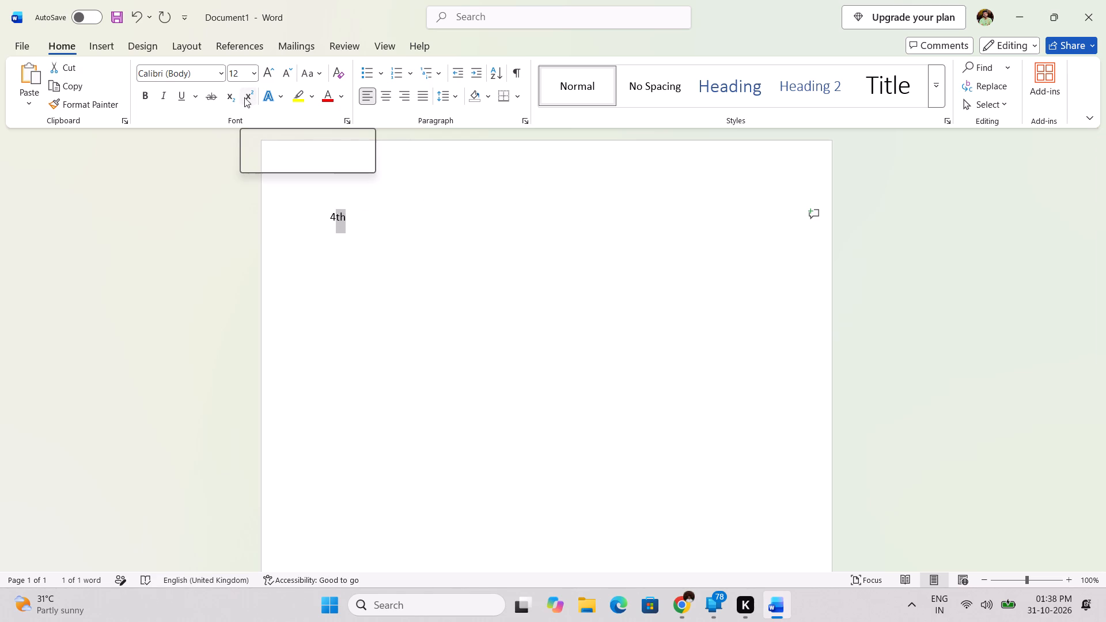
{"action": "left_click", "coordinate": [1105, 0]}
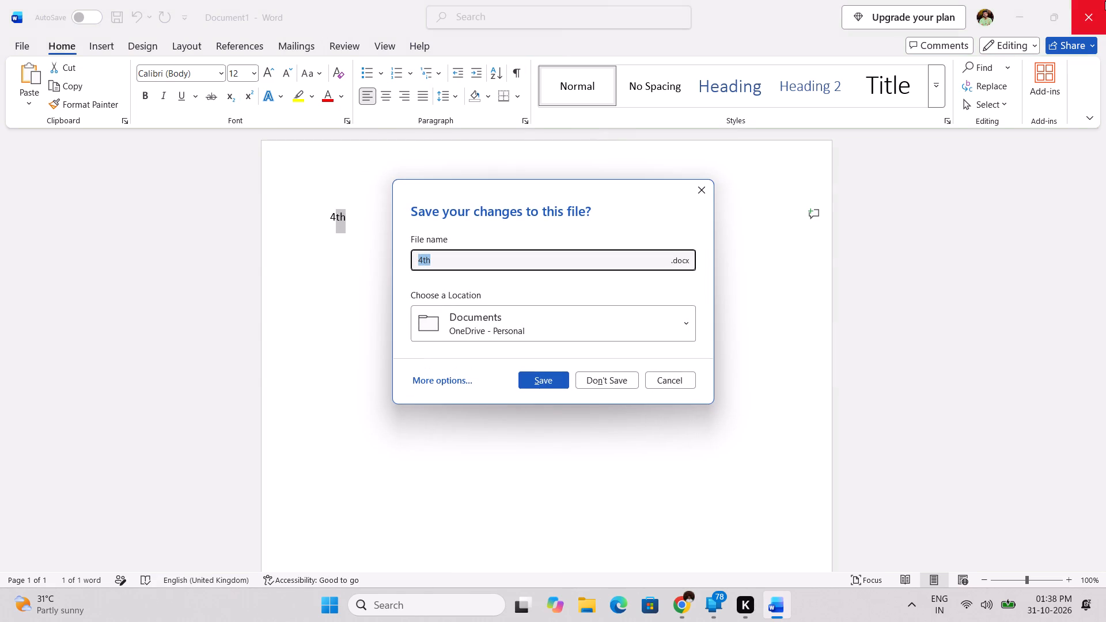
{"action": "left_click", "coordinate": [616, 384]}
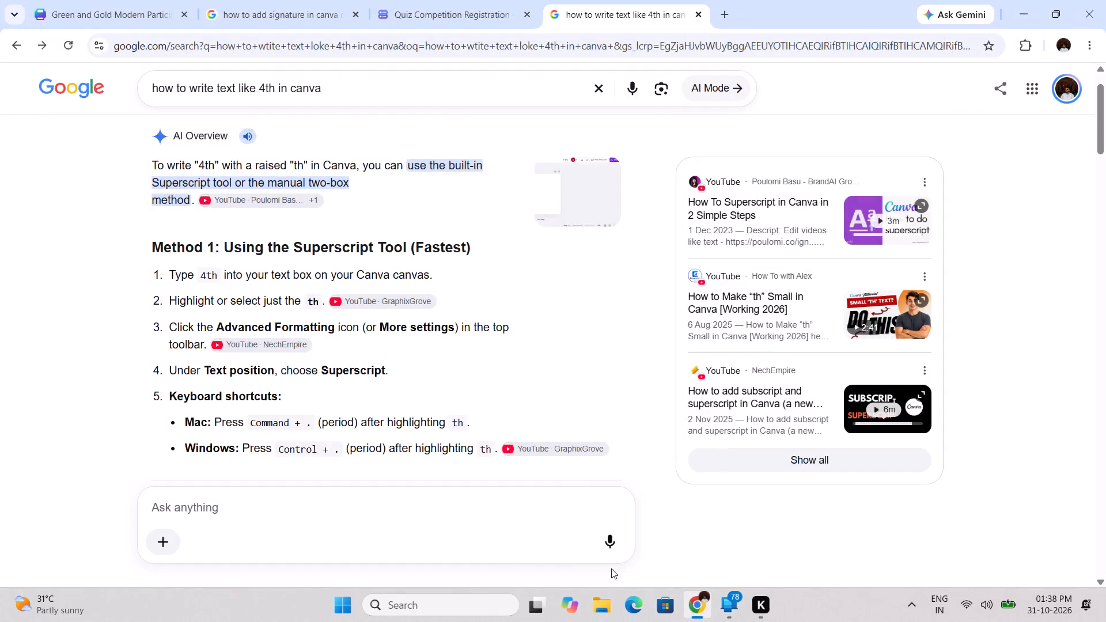
Change the web search to "how to write text in superscript in canva" and run it.
{"action": "left_click", "coordinate": [347, 89]}
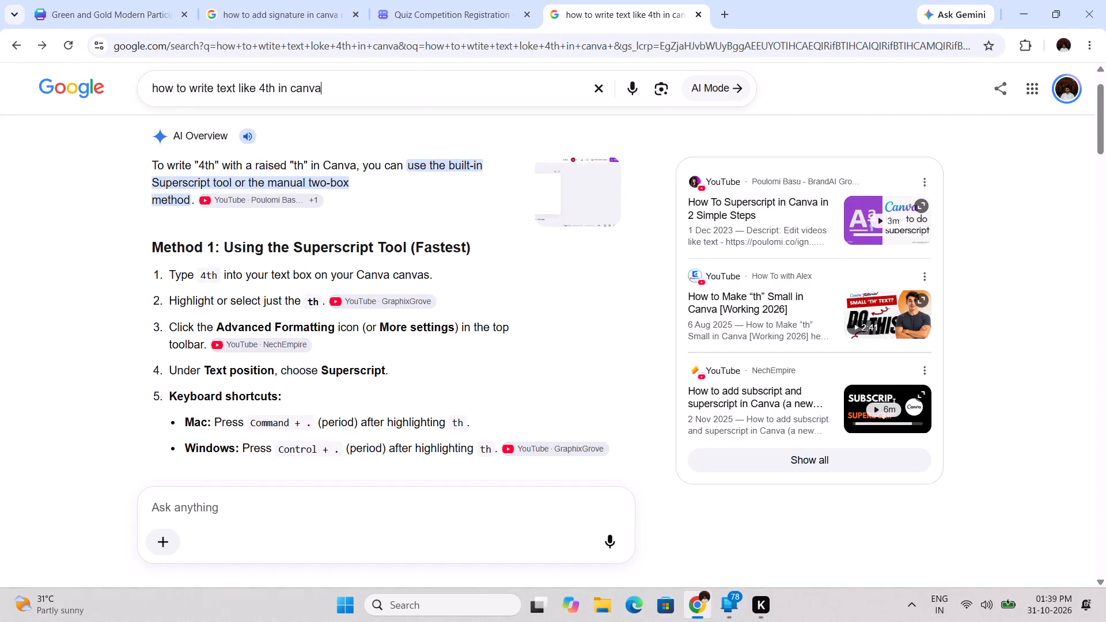
{"action": "key", "text": "BackSpace"}
{"action": "key", "text": "BackSpace"}
{"action": "key", "text": "BackSpace"}
{"action": "key", "text": "BackSpace"}
{"action": "key", "text": "BackSpace"}
{"action": "key", "text": "BackSpace"}
{"action": "key", "text": "BackSpace"}
{"action": "key", "text": "BackSpace"}
{"action": "key", "text": "BackSpace"}
{"action": "key", "text": "BackSpace"}
{"action": "key", "text": "BackSpace"}
{"action": "key", "text": "BackSpace"}
{"action": "key", "text": "BackSpace"}
{"action": "key", "text": "BackSpace"}
{"action": "key", "text": "BackSpace"}
{"action": "key", "text": "BackSpace"}
{"action": "key", "text": "BackSpace"}
{"action": "key", "text": "BackSpace"}
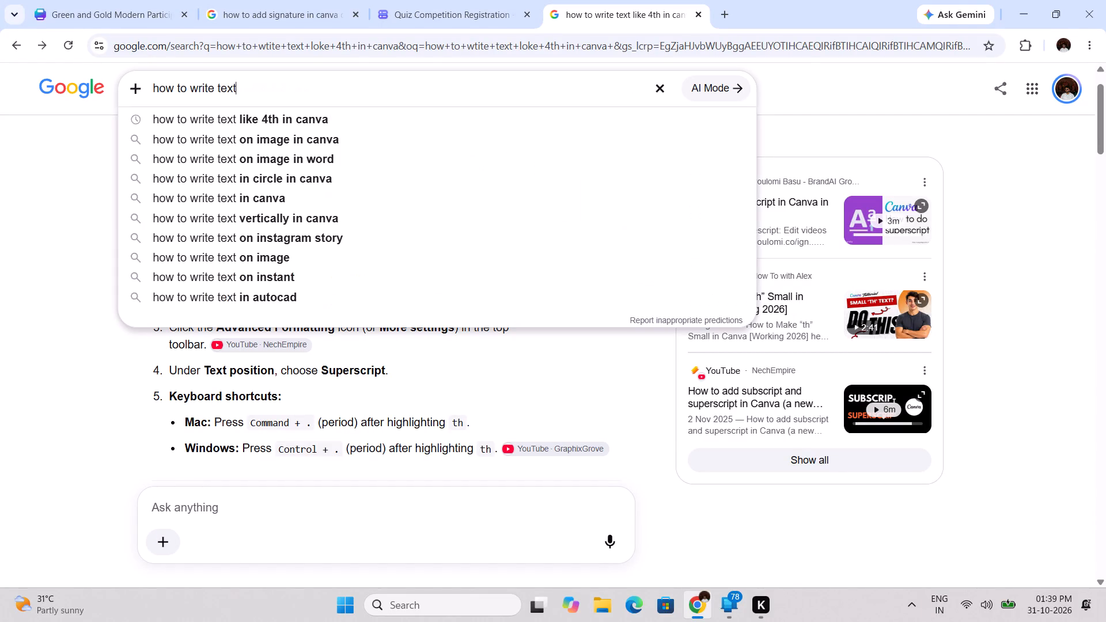
{"action": "key", "text": "space"}
{"action": "type", "text": "im"}
{"action": "key", "text": "BackSpace"}
{"action": "type", "text": "n sup"}
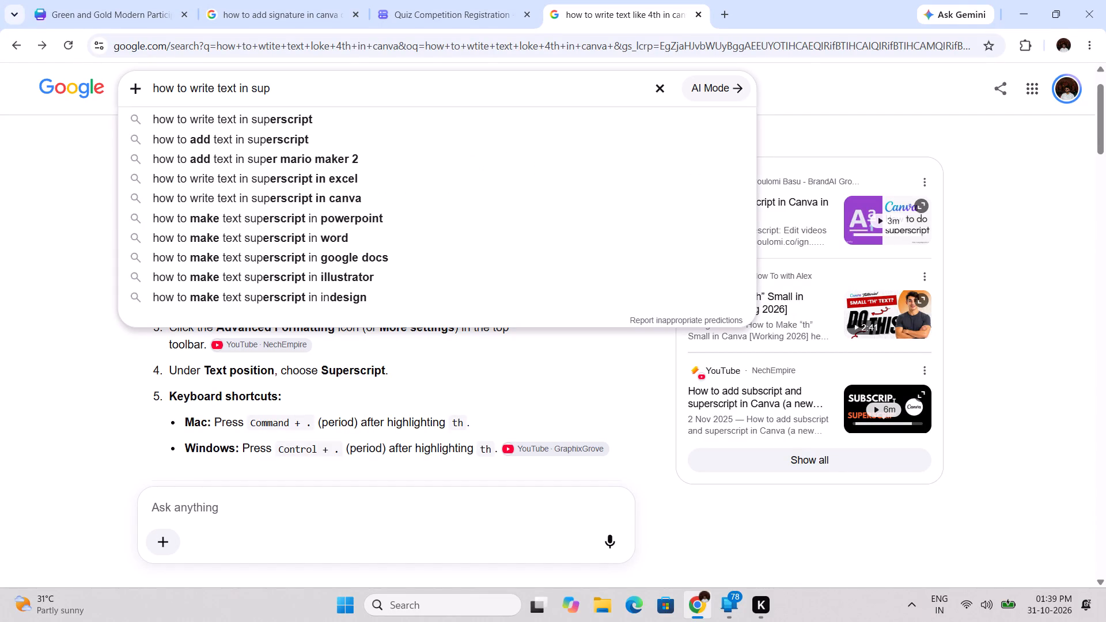
{"action": "key", "text": "Down"}
{"action": "key", "text": "space"}
{"action": "type", "text": "in"}
{"action": "key", "text": "space"}
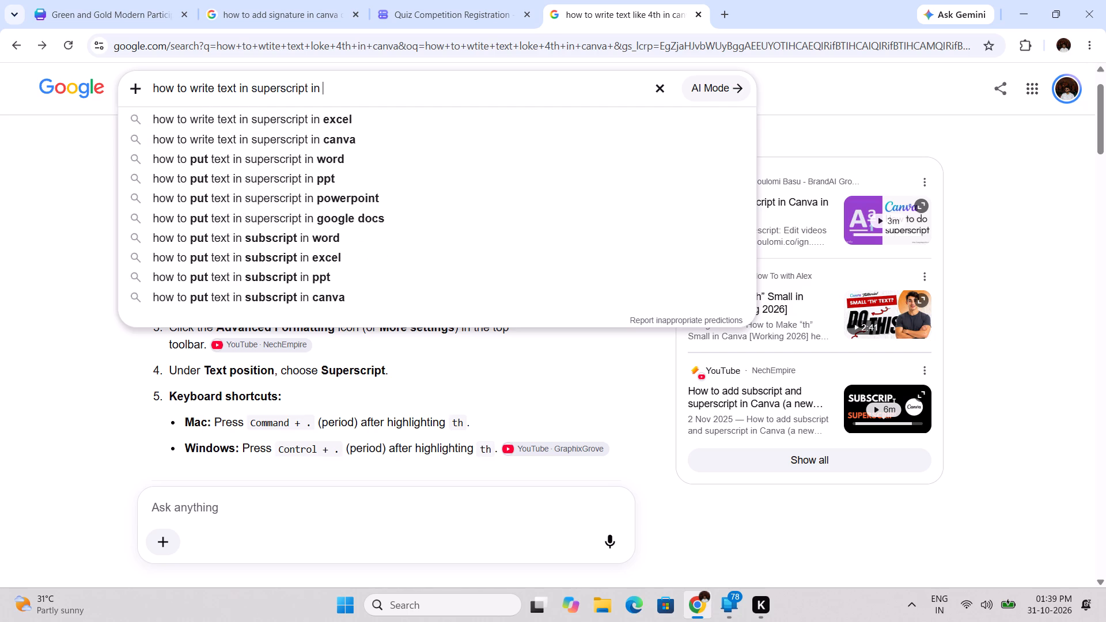
{"action": "key", "text": "Down"}
{"action": "key", "text": "Down"}
{"action": "key", "text": "Return"}
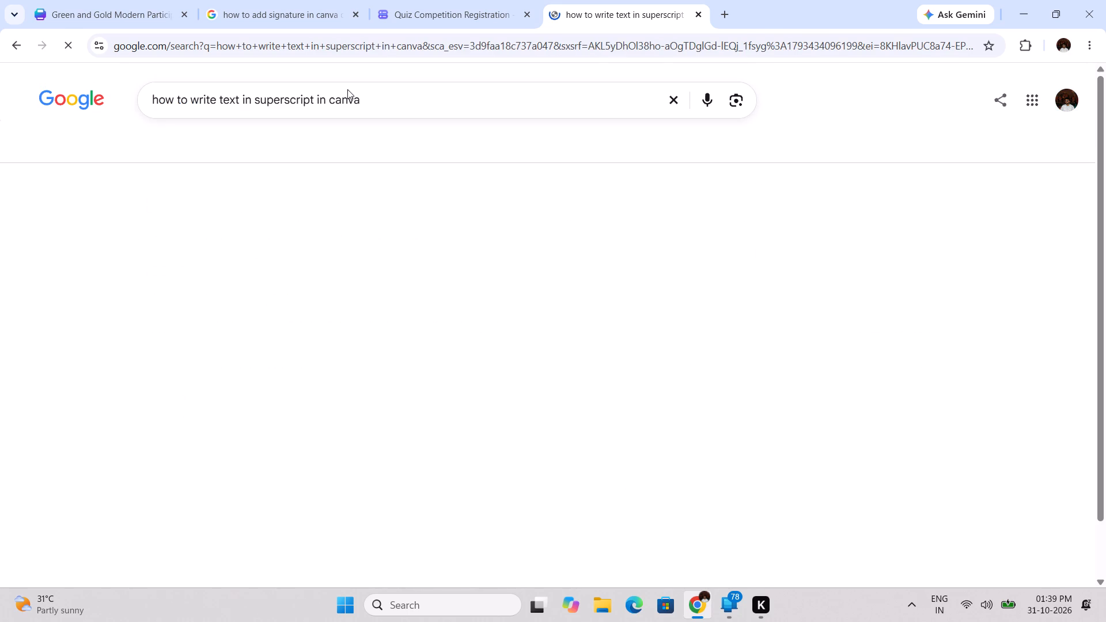
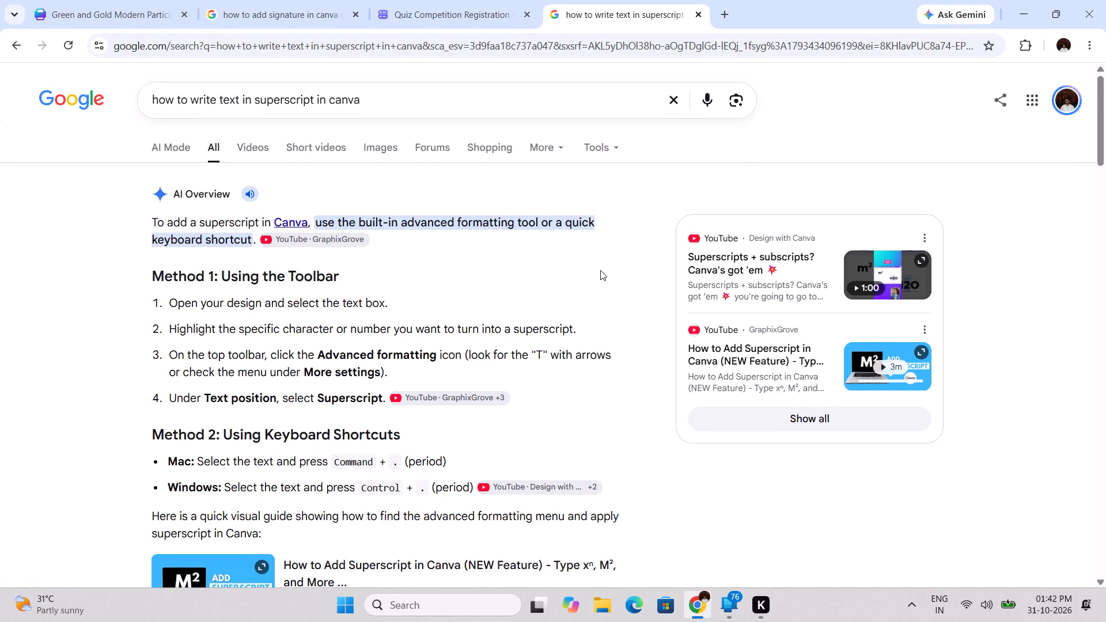
In the certificate design, select the 4TH text box and look through its advanced text settings for the superscript option.
{"action": "scroll", "coordinate": [600, 270], "scroll_direction": "down", "scroll_amount": 1}
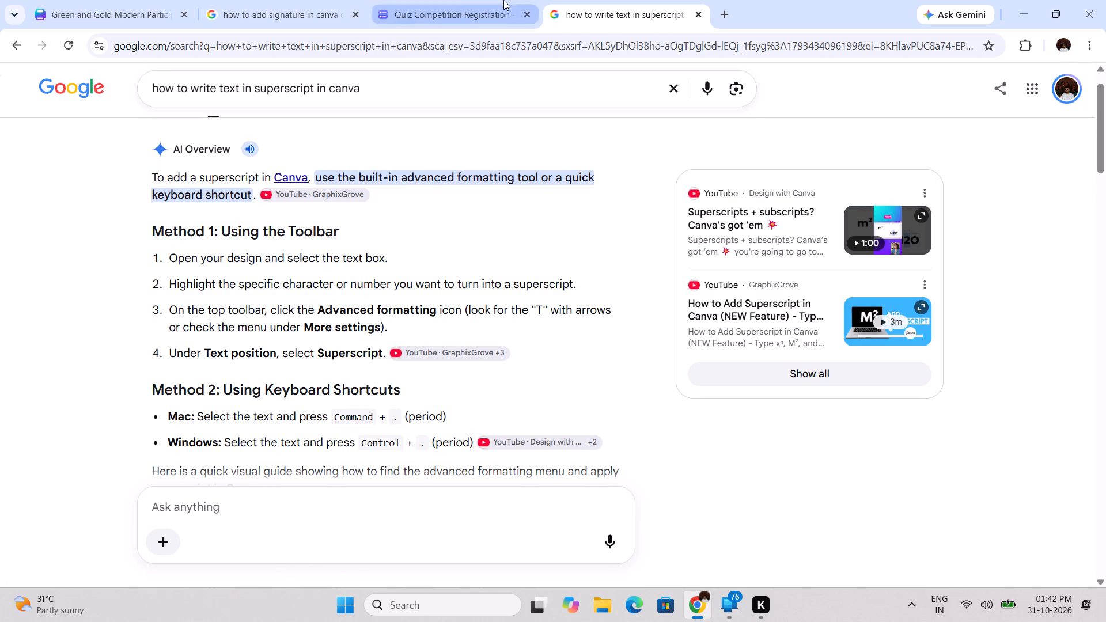
{"action": "left_click", "coordinate": [137, 0]}
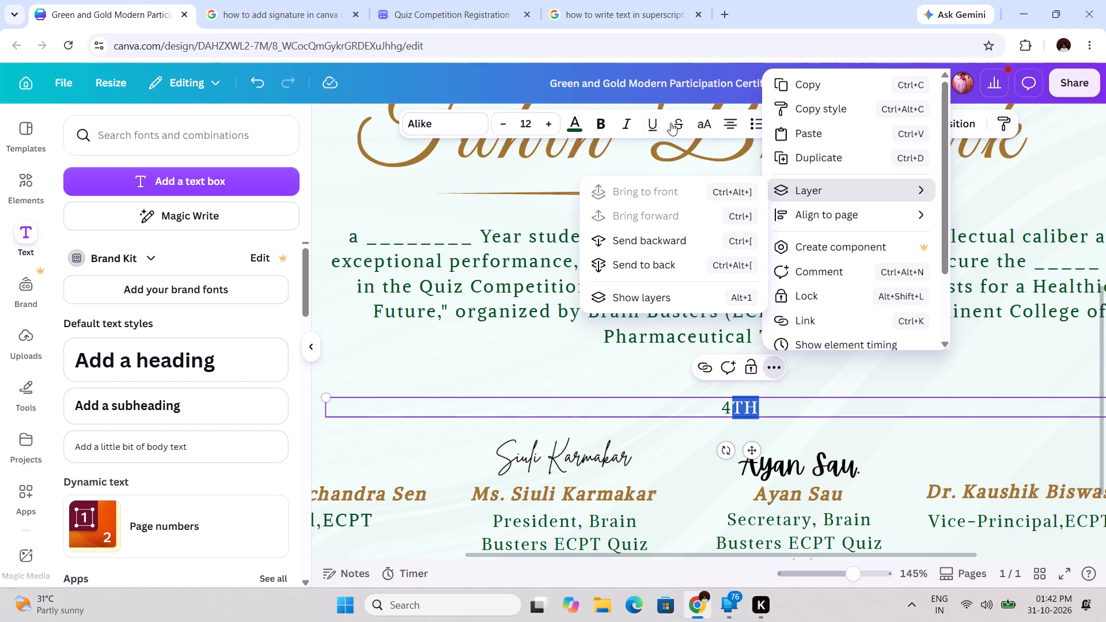
{"action": "left_click", "coordinate": [362, 211]}
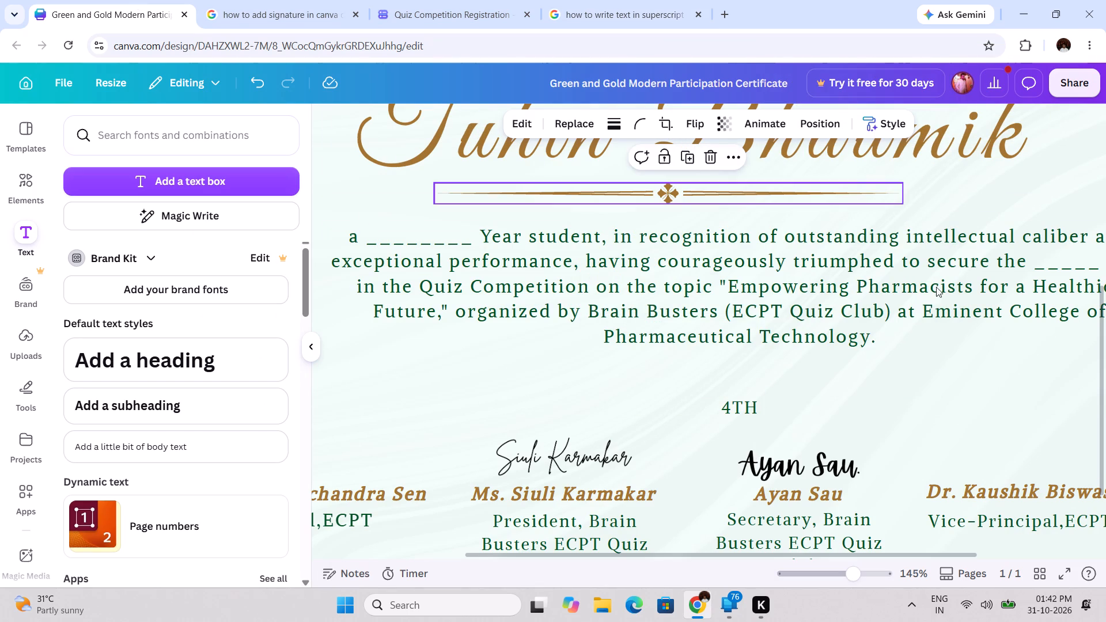
{"action": "left_click", "coordinate": [872, 430]}
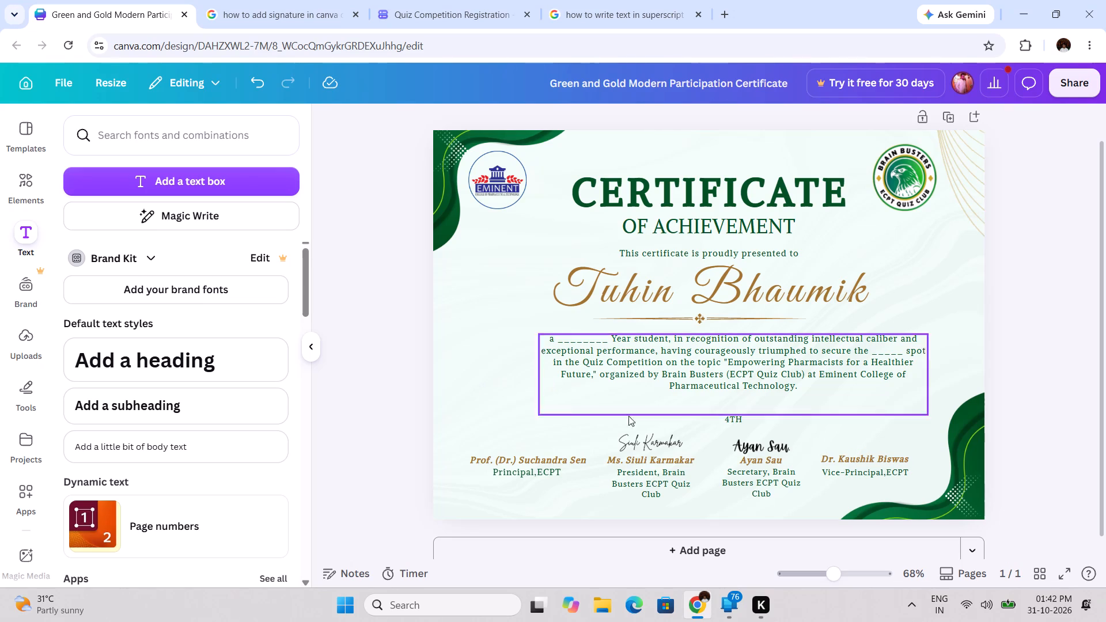
{"action": "left_click", "coordinate": [729, 416]}
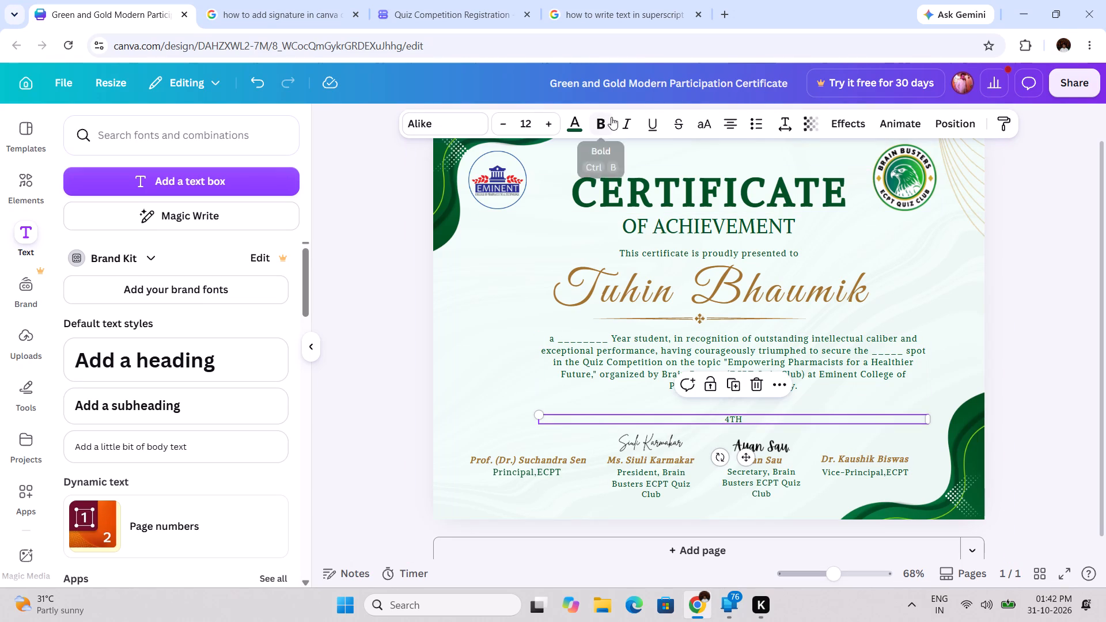
{"action": "left_click", "coordinate": [781, 123]}
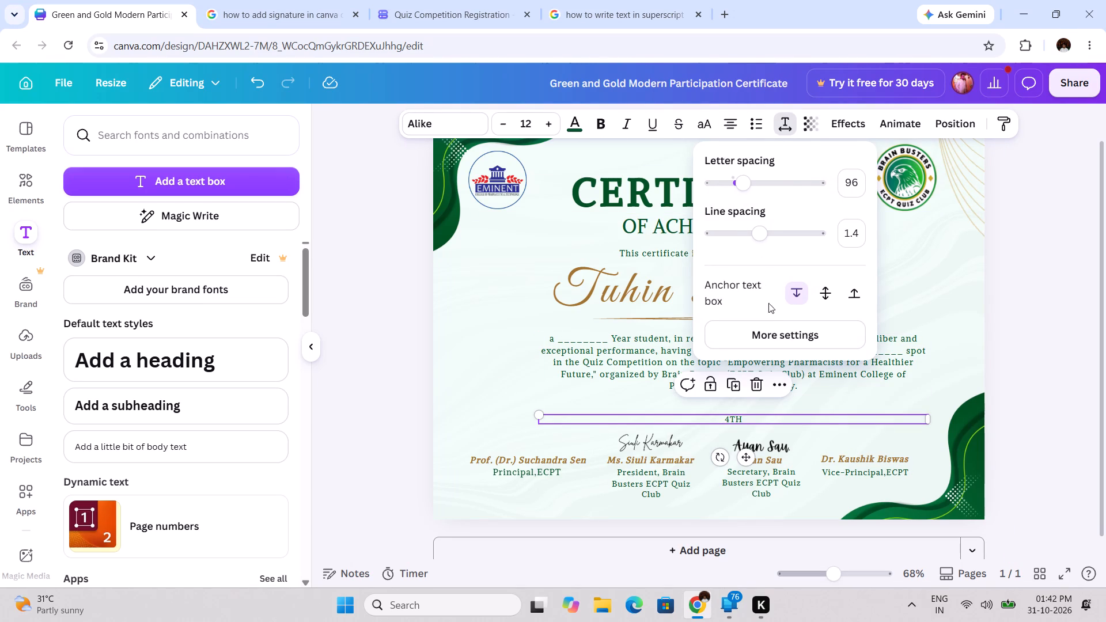
{"action": "left_click", "coordinate": [774, 336]}
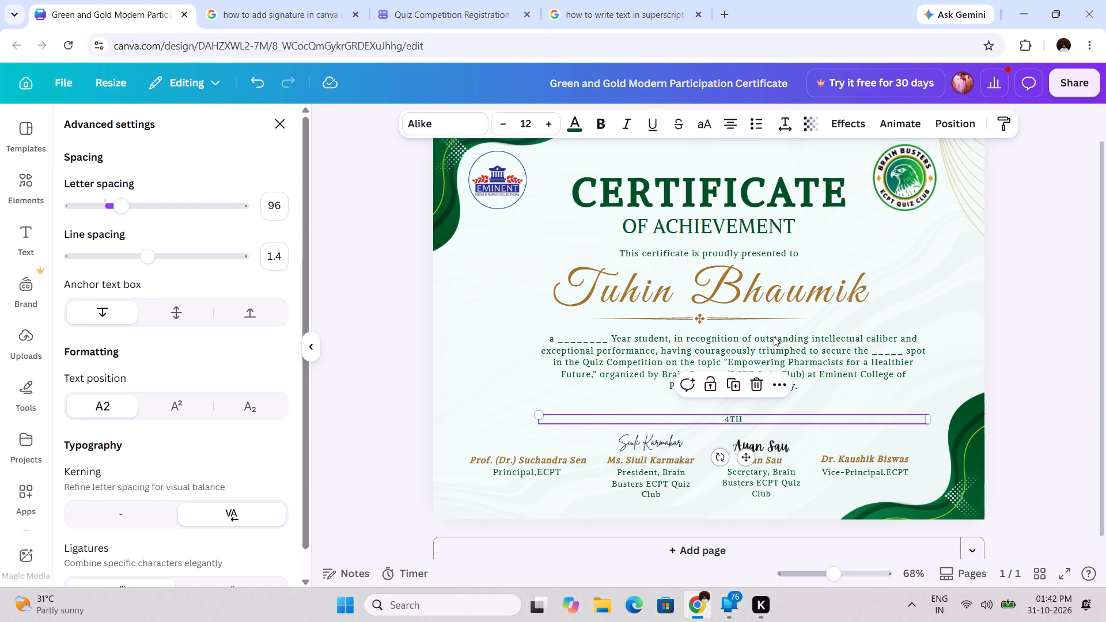
{"action": "scroll", "coordinate": [124, 172], "scroll_direction": "down", "scroll_amount": 1}
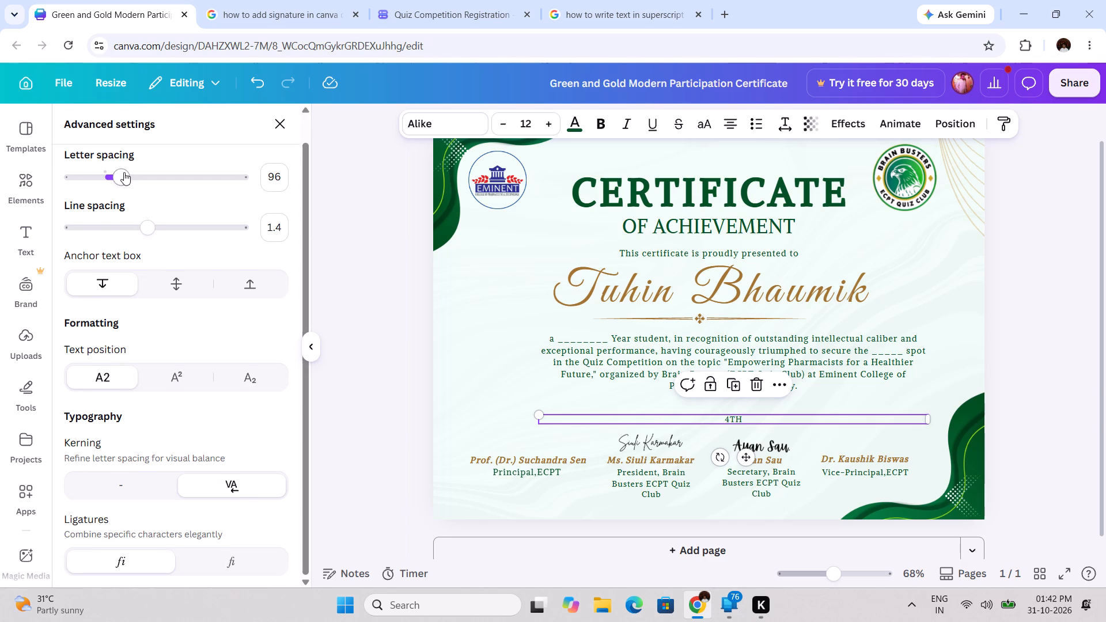
{"action": "scroll", "coordinate": [124, 172], "scroll_direction": "down", "scroll_amount": 1}
{"action": "left_click", "coordinate": [273, 127]}
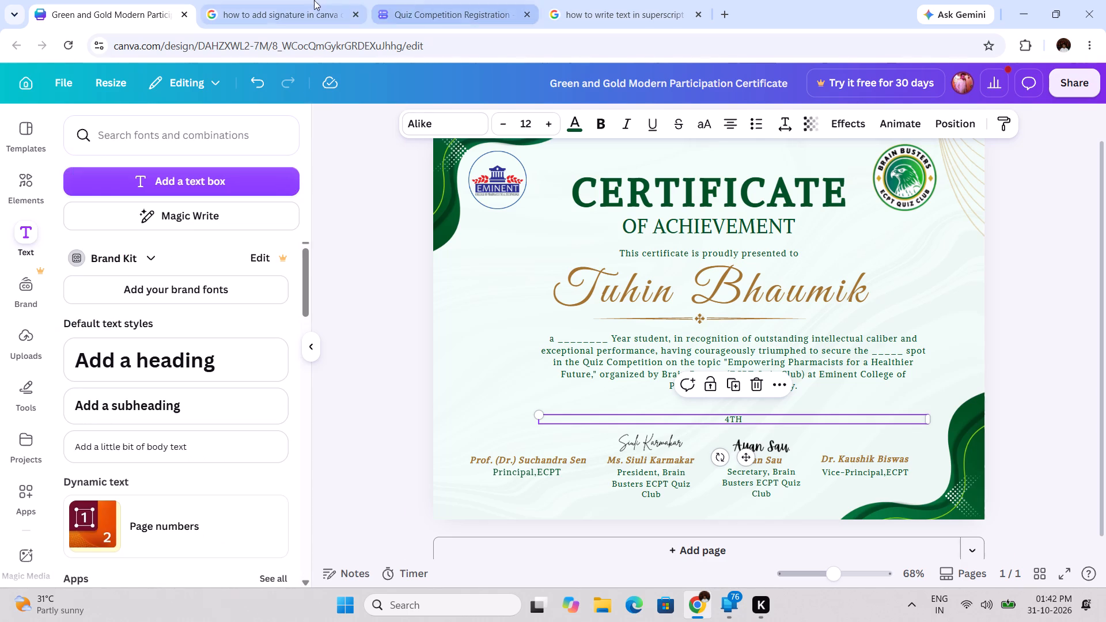
Return to the superscript search results and close the browser tab holding the "how to add signature in canva" search.
{"action": "left_click", "coordinate": [593, 3]}
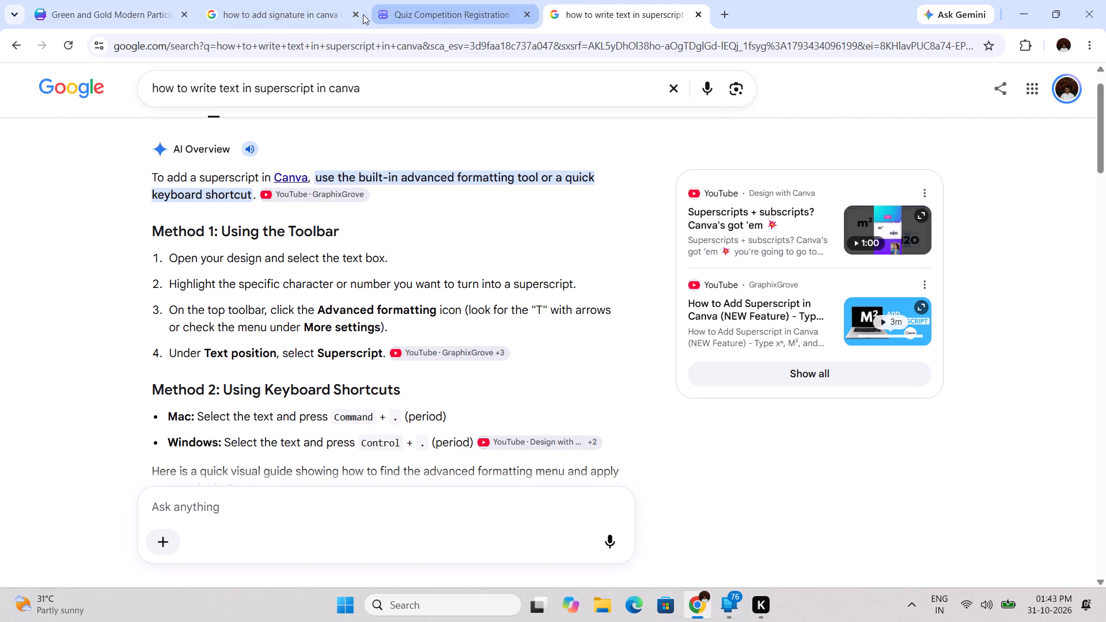
{"action": "left_click", "coordinate": [357, 17]}
Read through both superscript methods in the overview and play GraphixGrove's video "How to Add Superscript in Canva (NEW Feature)".
{"action": "scroll", "coordinate": [332, 284], "scroll_direction": "down", "scroll_amount": 1}
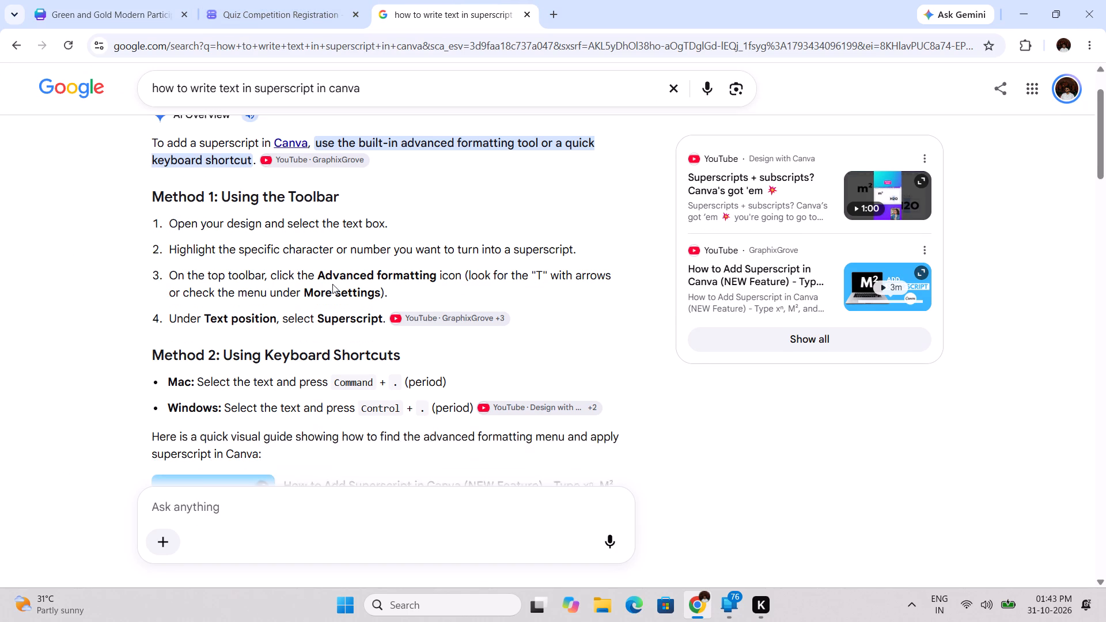
{"action": "scroll", "coordinate": [332, 284], "scroll_direction": "down", "scroll_amount": 1}
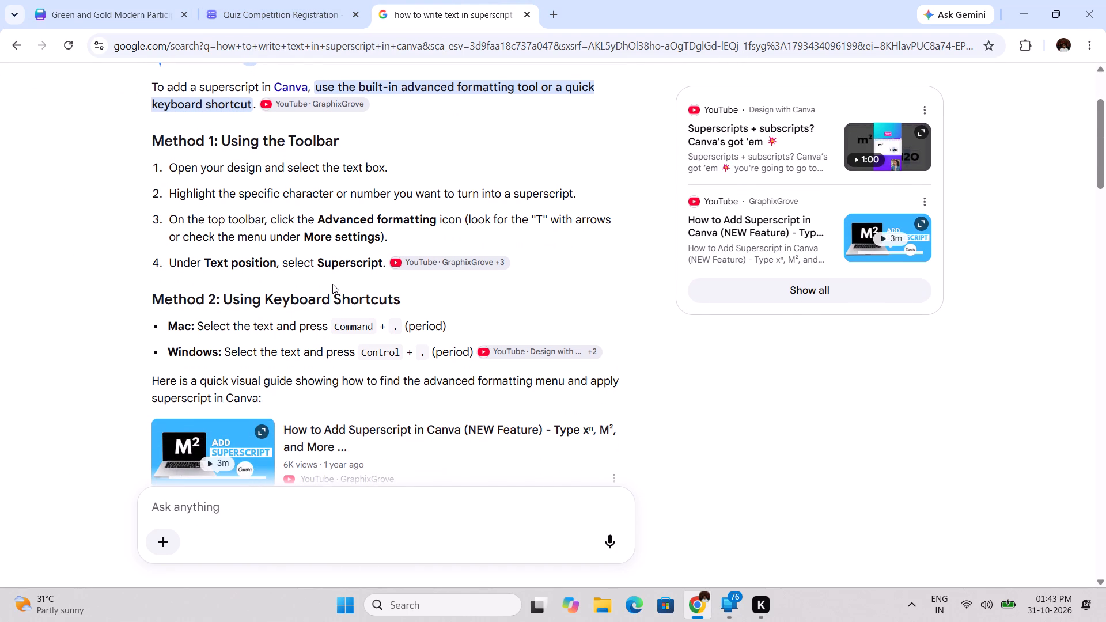
{"action": "scroll", "coordinate": [332, 284], "scroll_direction": "down", "scroll_amount": 1}
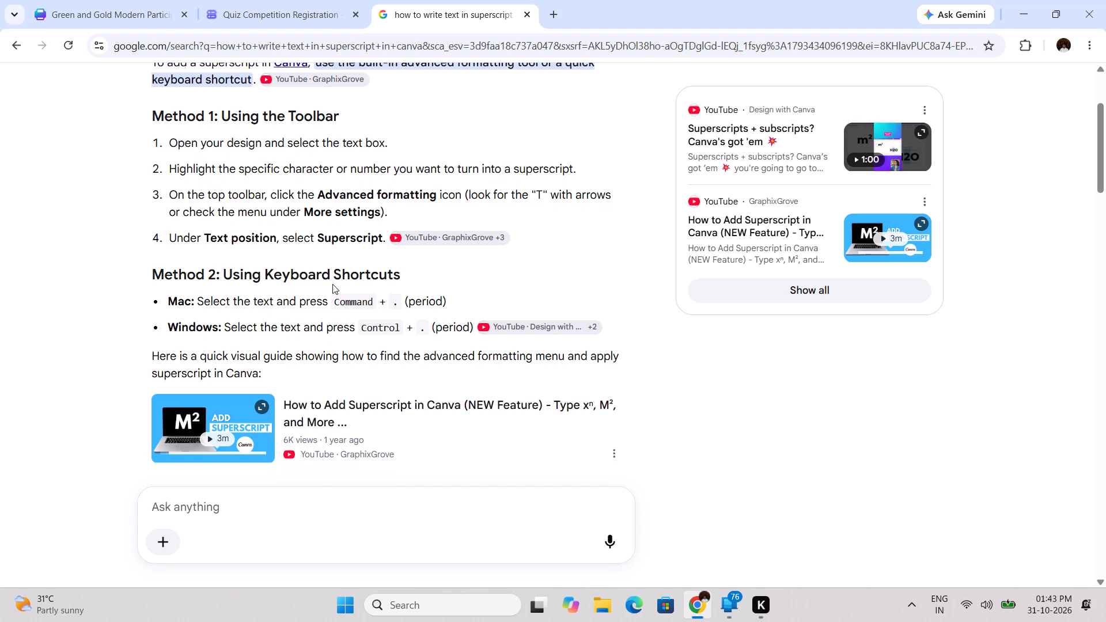
{"action": "scroll", "coordinate": [332, 284], "scroll_direction": "down", "scroll_amount": 2}
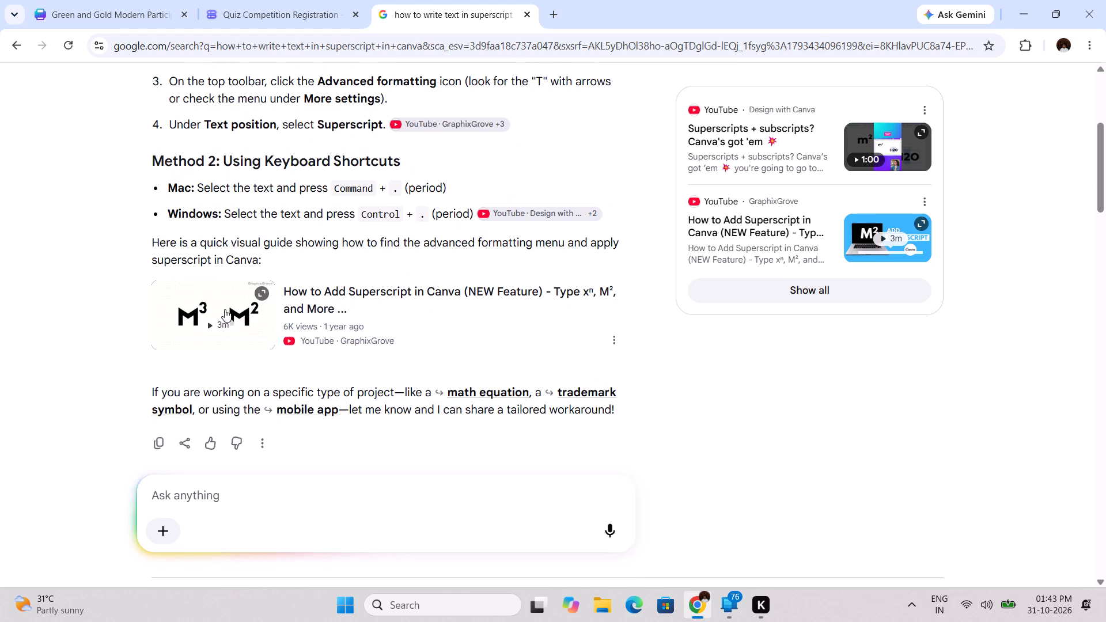
{"action": "left_click", "coordinate": [236, 305]}
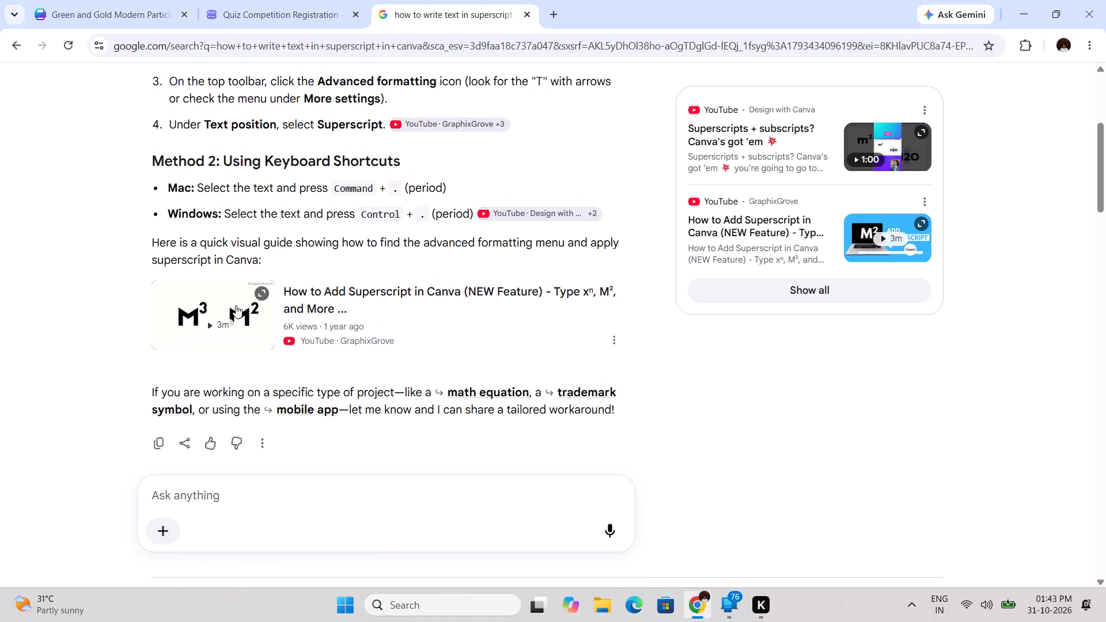
{"action": "left_click", "coordinate": [261, 294]}
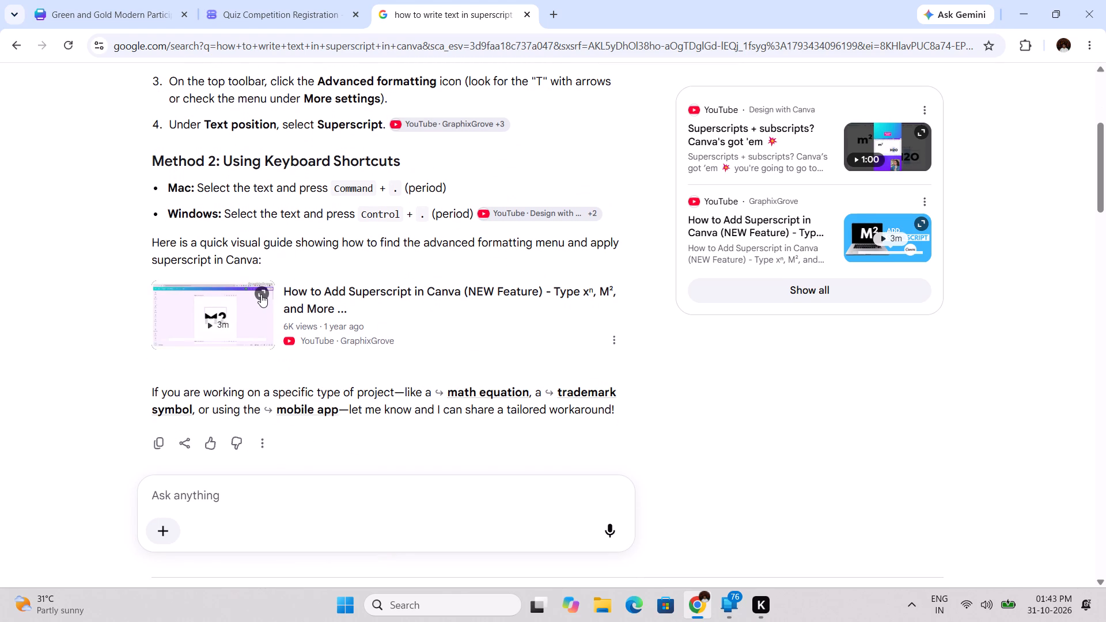
{"action": "scroll", "coordinate": [261, 294], "scroll_direction": "down", "scroll_amount": 1}
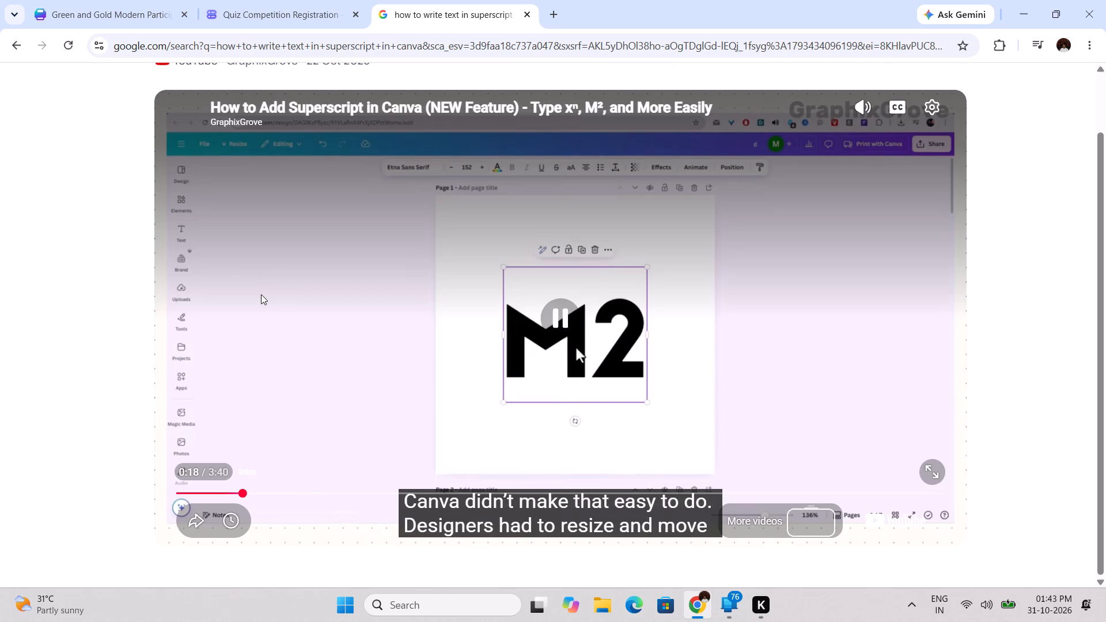
{"action": "scroll", "coordinate": [261, 294], "scroll_direction": "down", "scroll_amount": 1}
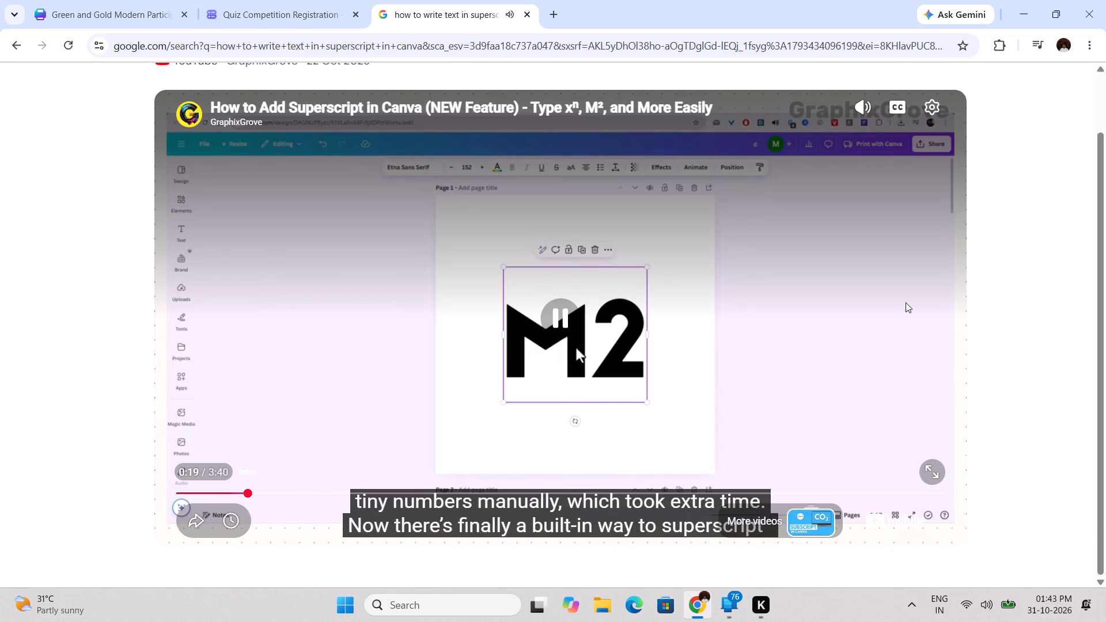
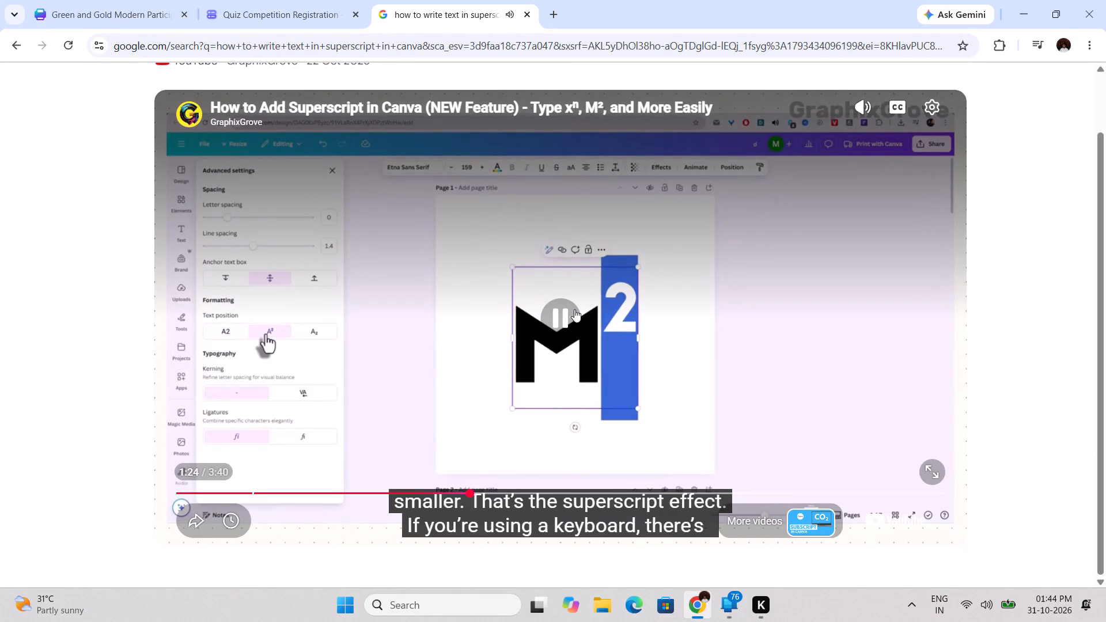
Pause the tutorial video, return to the certificate design and format the letters TH of the 4TH text as superscript.
{"action": "left_click", "coordinate": [558, 327]}
{"action": "left_click", "coordinate": [96, 0]}
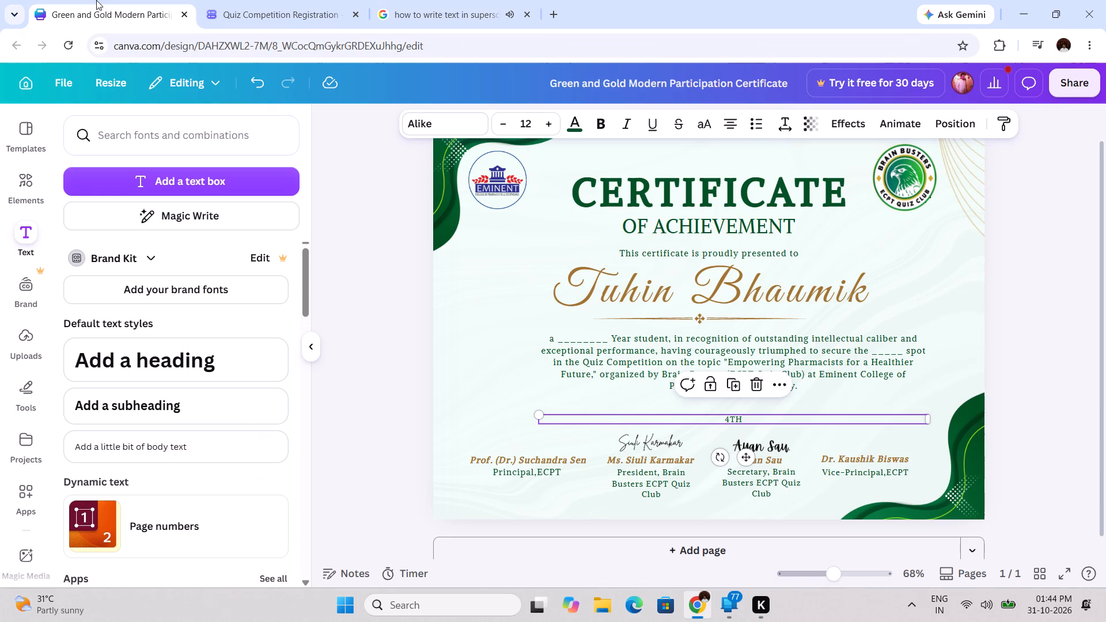
{"action": "scroll", "coordinate": [796, 499], "scroll_direction": "left", "scroll_amount": 1}
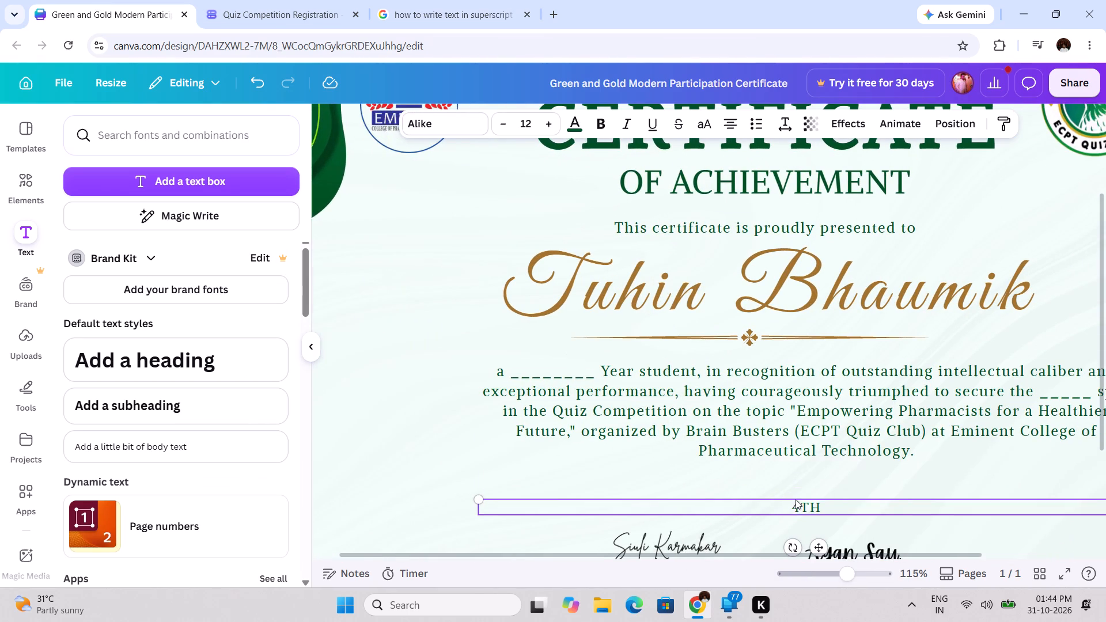
{"action": "scroll", "coordinate": [796, 499], "scroll_direction": "left", "scroll_amount": 2}
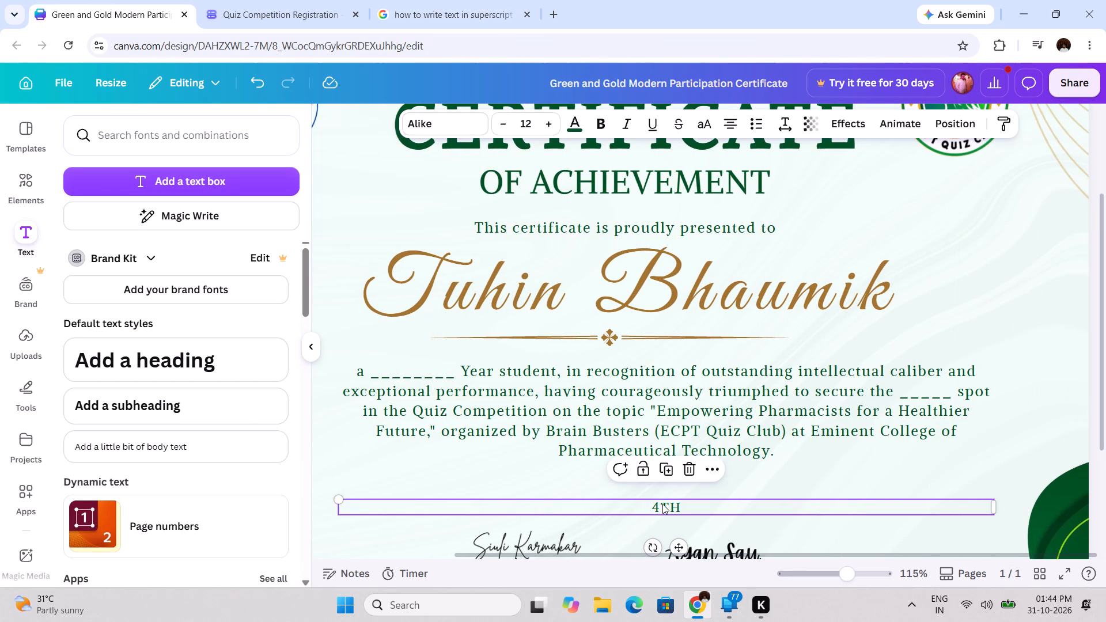
{"action": "left_click", "coordinate": [662, 504]}
{"action": "left_click_drag", "start_coordinate": [662, 504], "coordinate": [686, 505]}
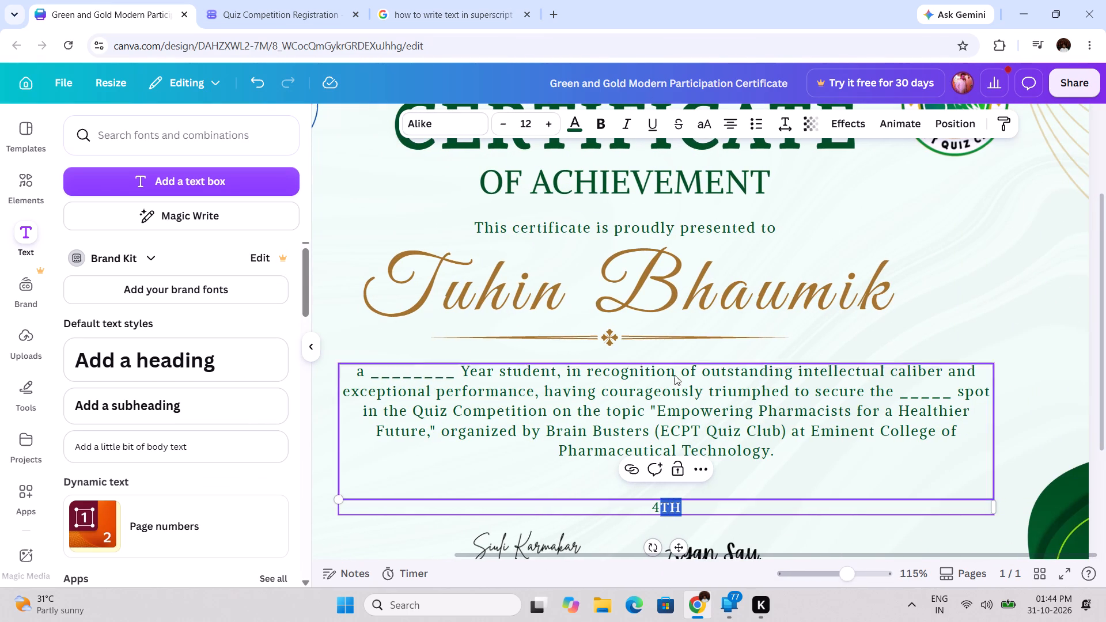
{"action": "left_click", "coordinate": [794, 127]}
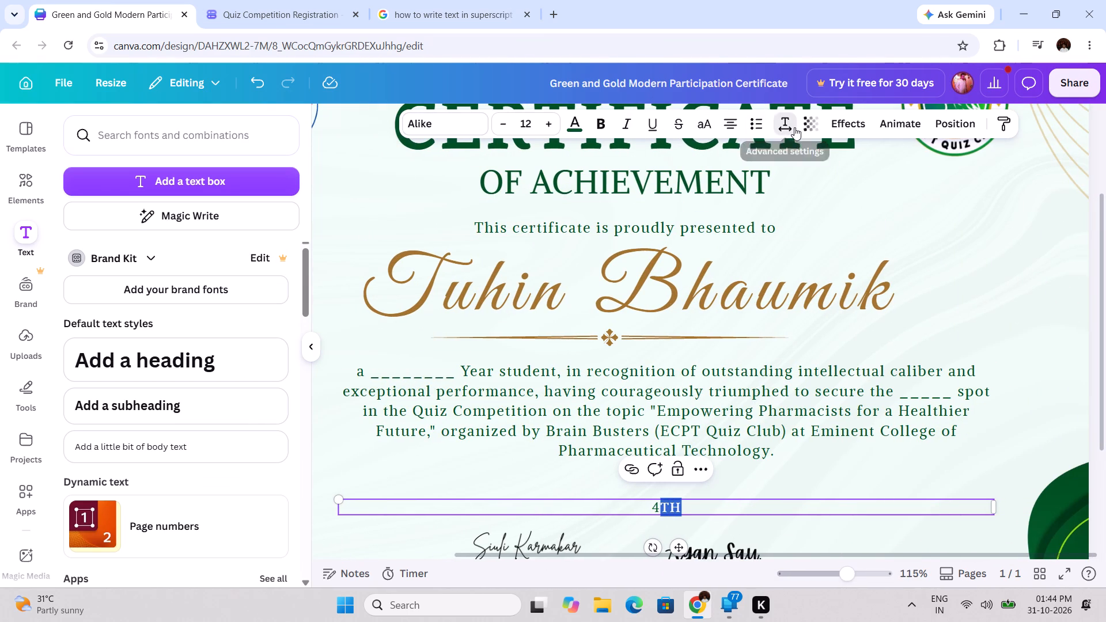
{"action": "left_click", "coordinate": [782, 341]}
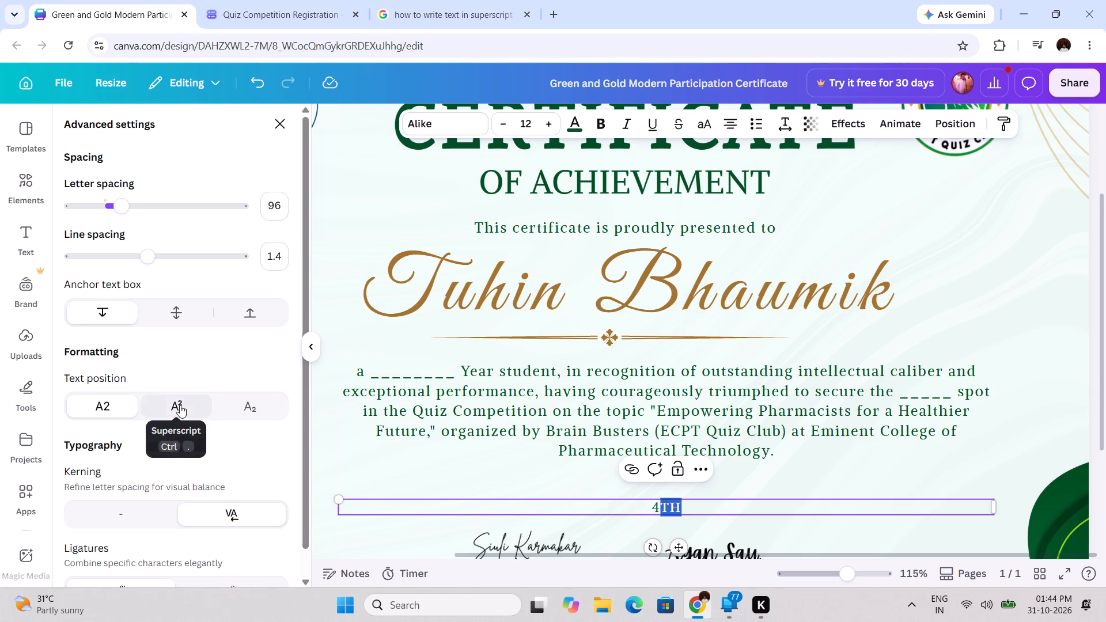
{"action": "left_click", "coordinate": [180, 405]}
{"action": "left_click", "coordinate": [327, 456]}
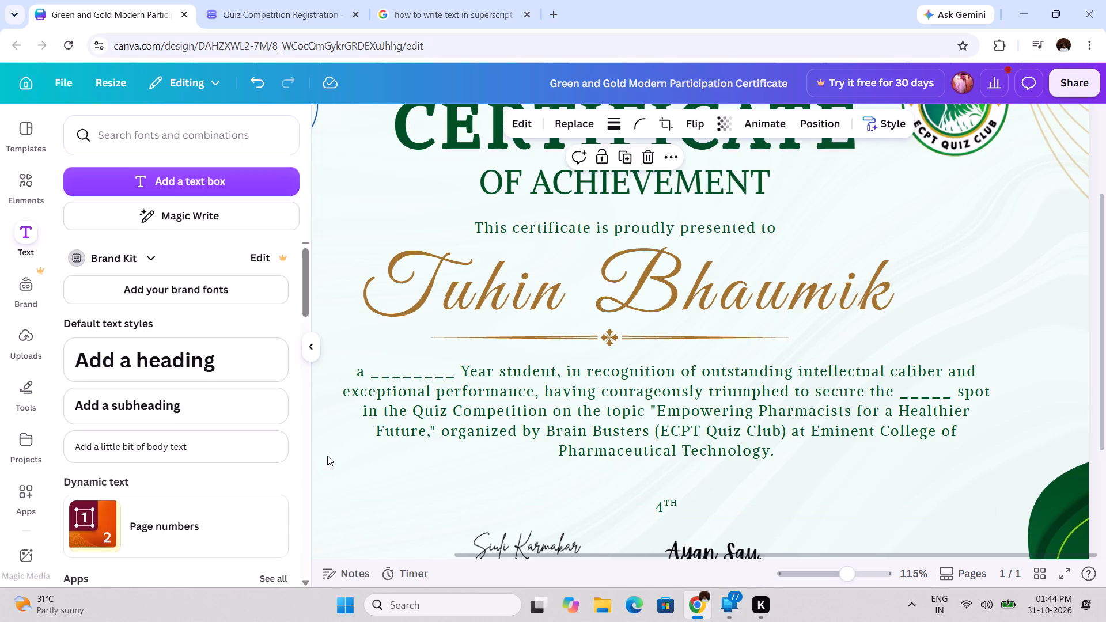
Scale the 4TH text down to size 10.5 and narrow its box to about 6.6 wide, fitting the text.
{"action": "left_click", "coordinate": [650, 507]}
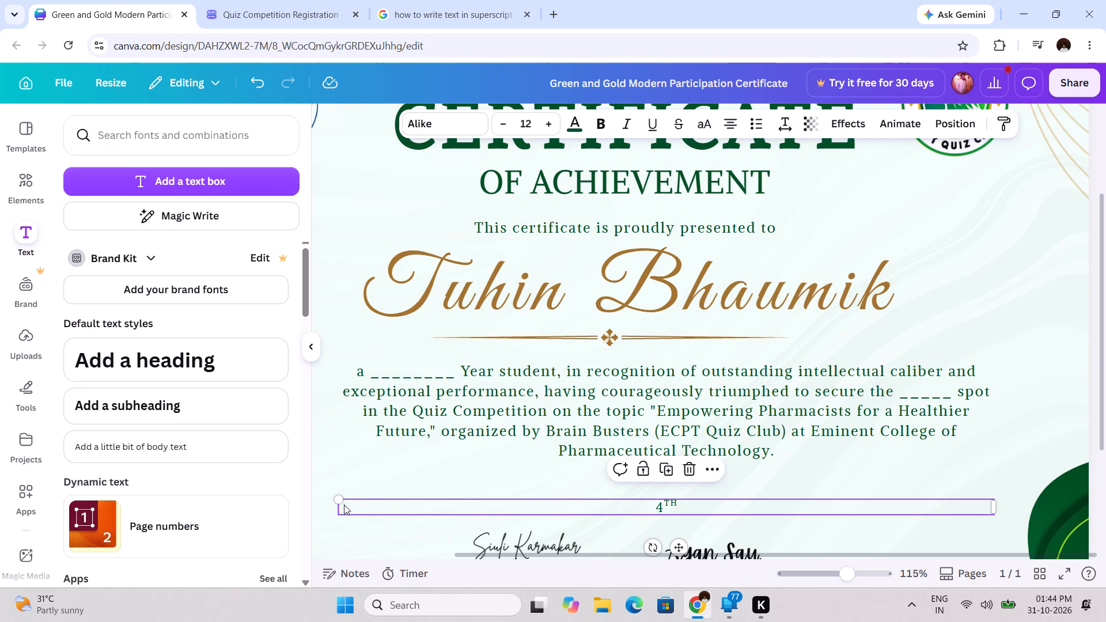
{"action": "left_click_drag", "start_coordinate": [340, 497], "coordinate": [596, 489]}
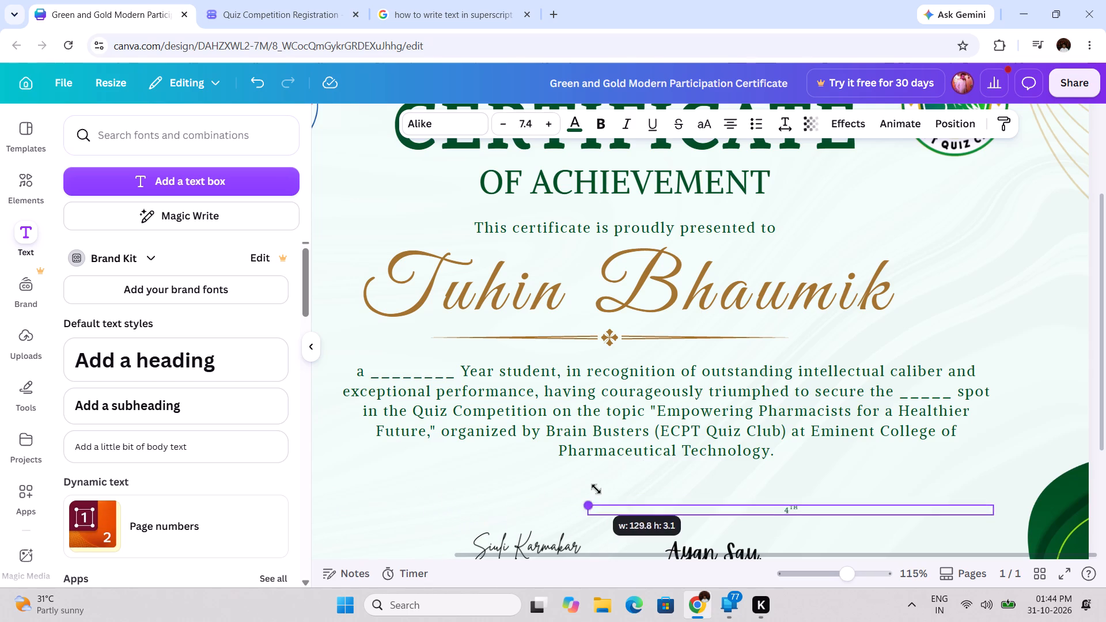
{"action": "left_click_drag", "start_coordinate": [596, 489], "coordinate": [422, 503]}
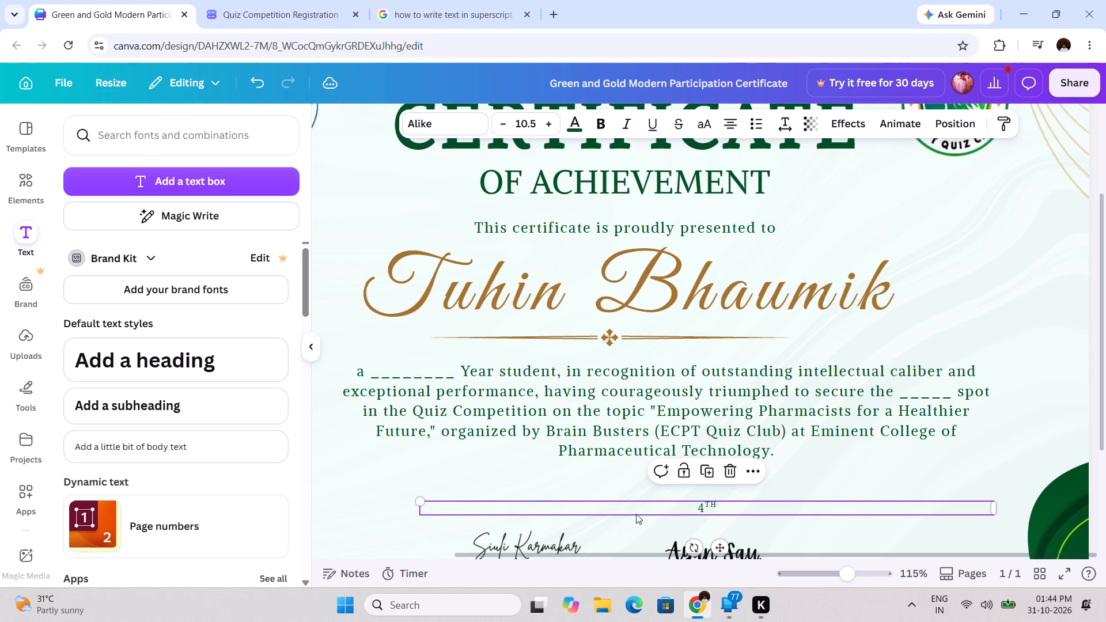
{"action": "left_click_drag", "start_coordinate": [998, 505], "coordinate": [857, 518]}
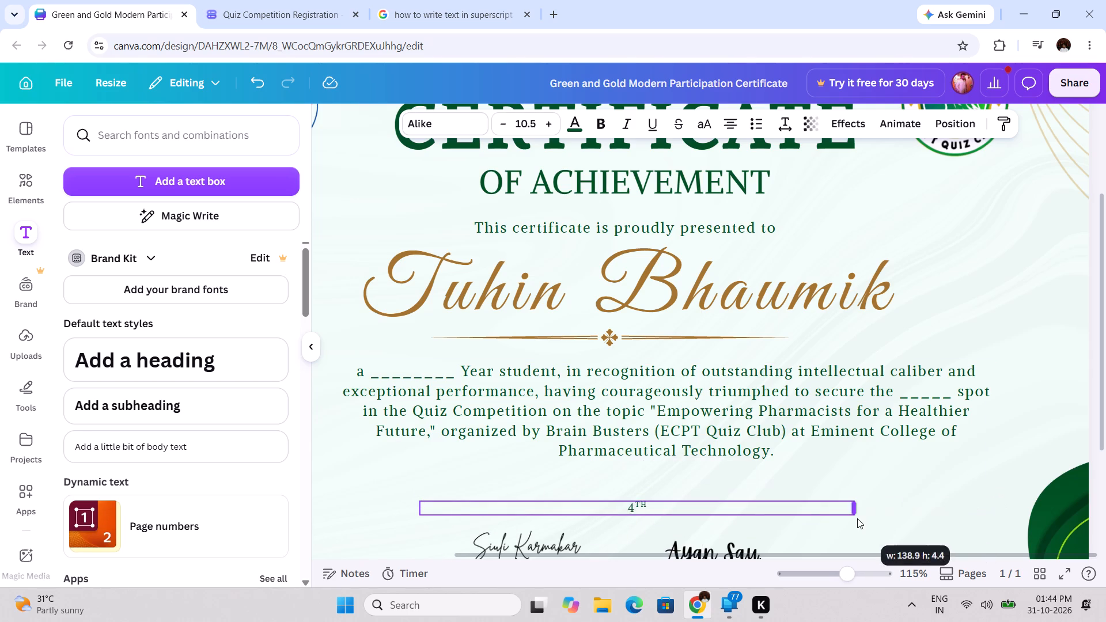
{"action": "left_click_drag", "start_coordinate": [857, 518], "coordinate": [445, 539]}
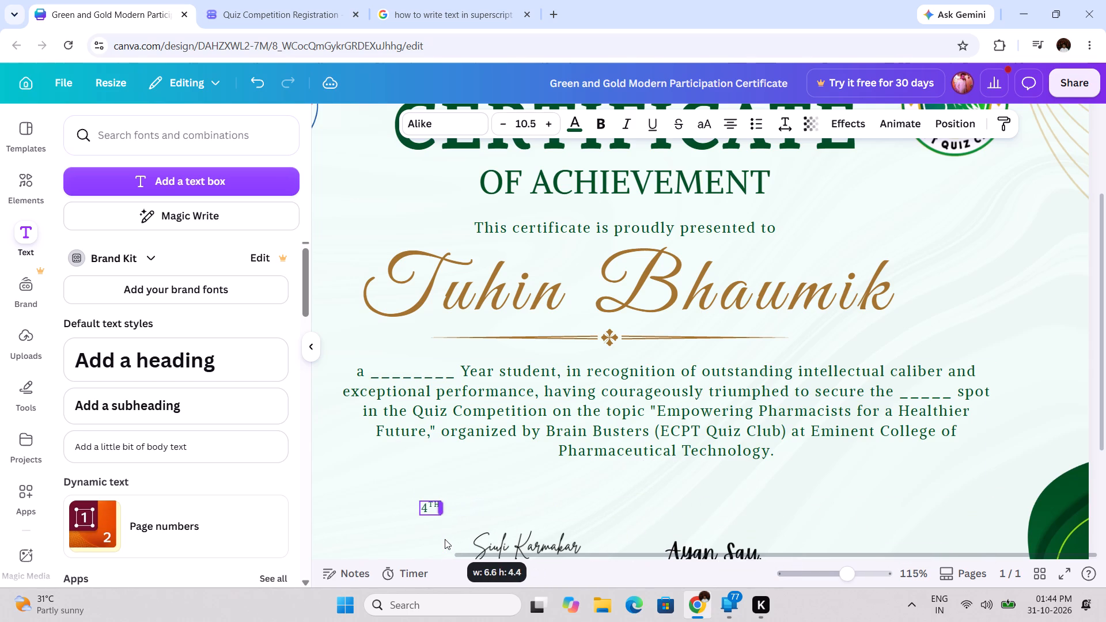
{"action": "left_click_drag", "start_coordinate": [445, 539], "coordinate": [445, 538]}
Move the 4TH text box onto the blank before "Year student" in the certificate paragraph.
{"action": "left_click_drag", "start_coordinate": [438, 547], "coordinate": [411, 396]}
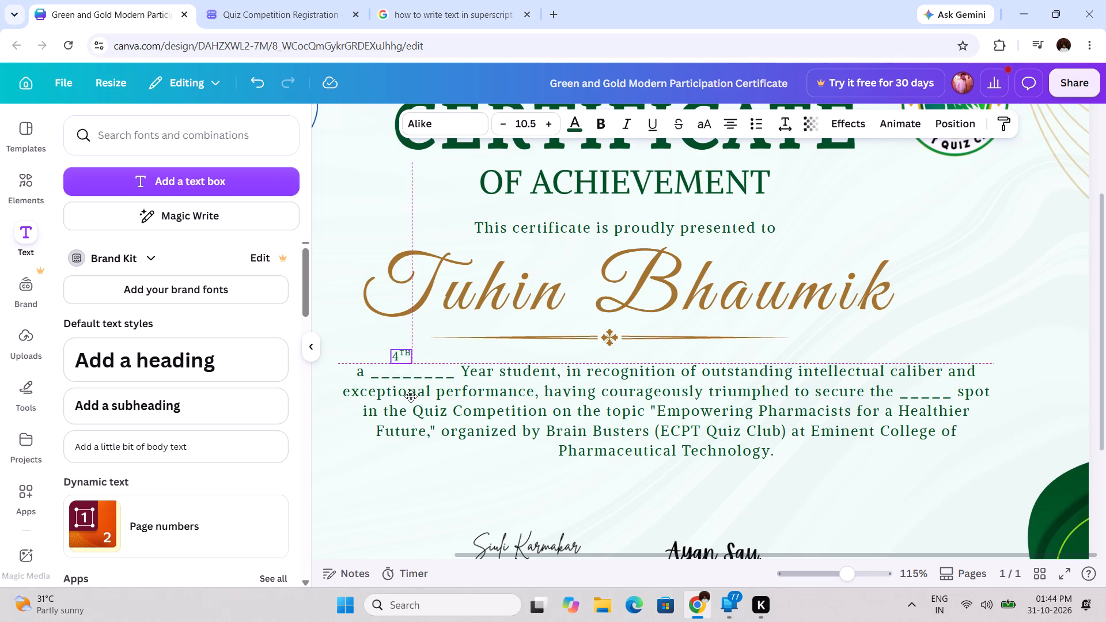
{"action": "left_click_drag", "start_coordinate": [411, 396], "coordinate": [407, 407]}
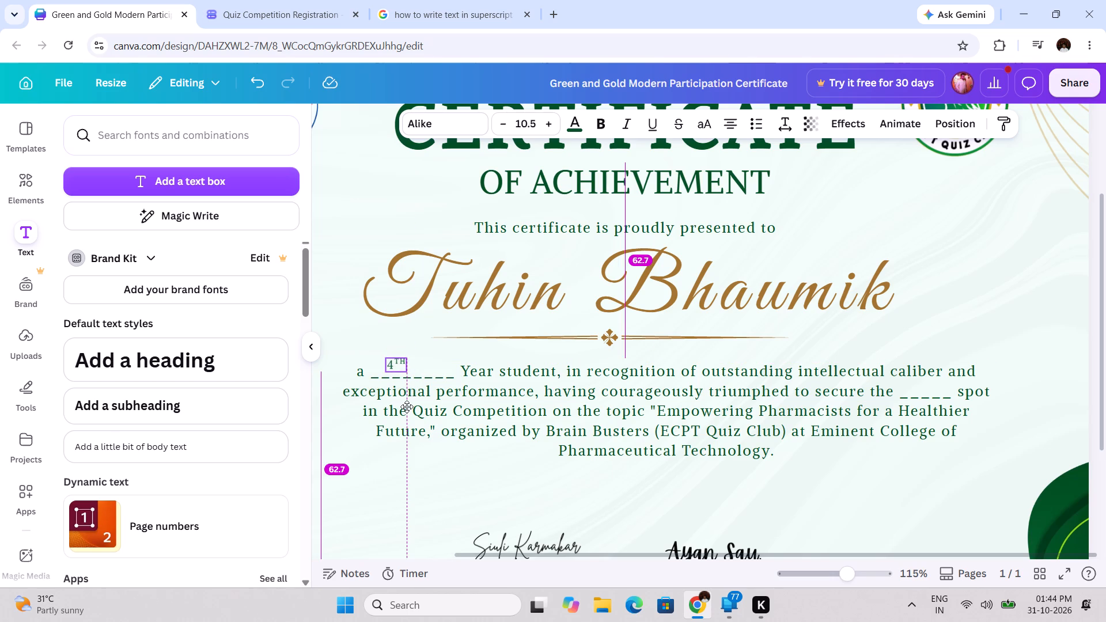
{"action": "left_click_drag", "start_coordinate": [407, 407], "coordinate": [410, 409]}
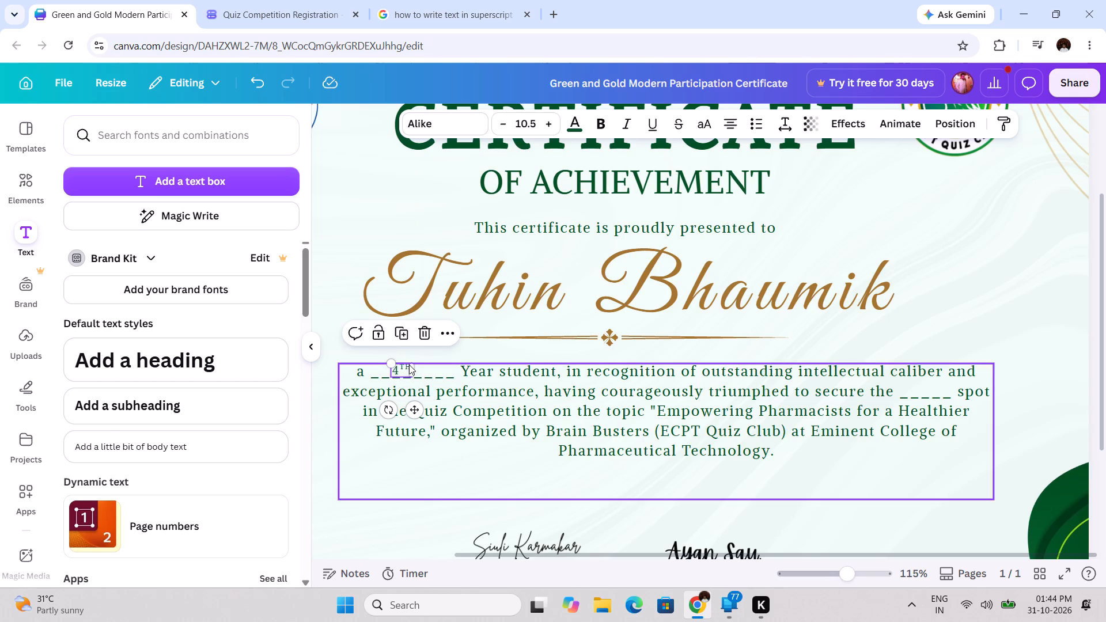
Widen the 4TH text box across the year blank and scale its text up to size 13.4.
{"action": "left_click_drag", "start_coordinate": [414, 367], "coordinate": [452, 369]}
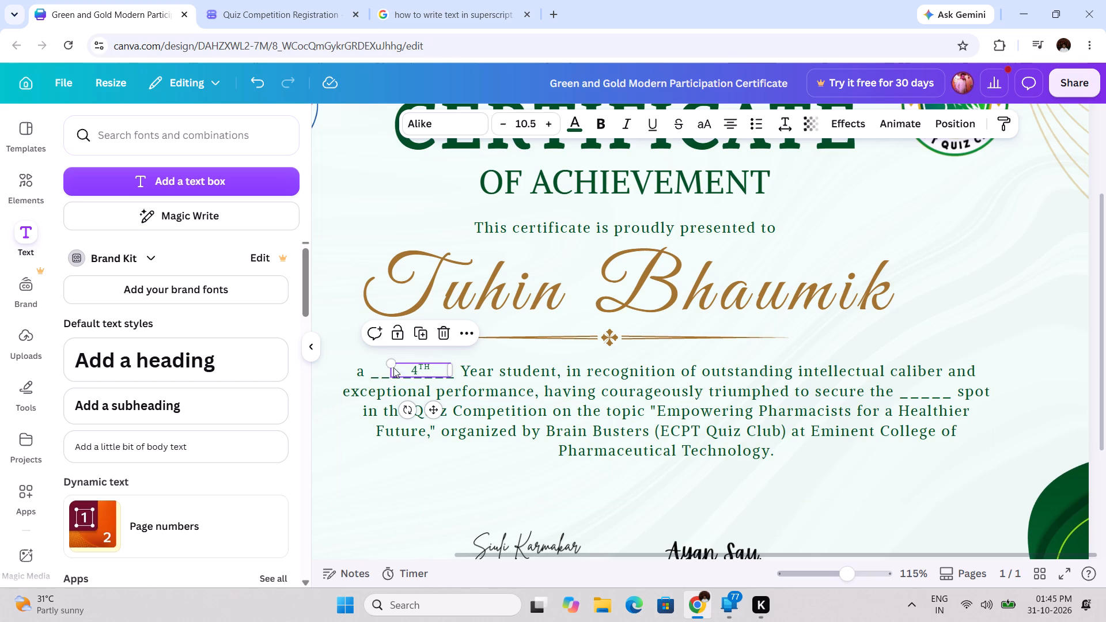
{"action": "left_click_drag", "start_coordinate": [388, 360], "coordinate": [370, 353]}
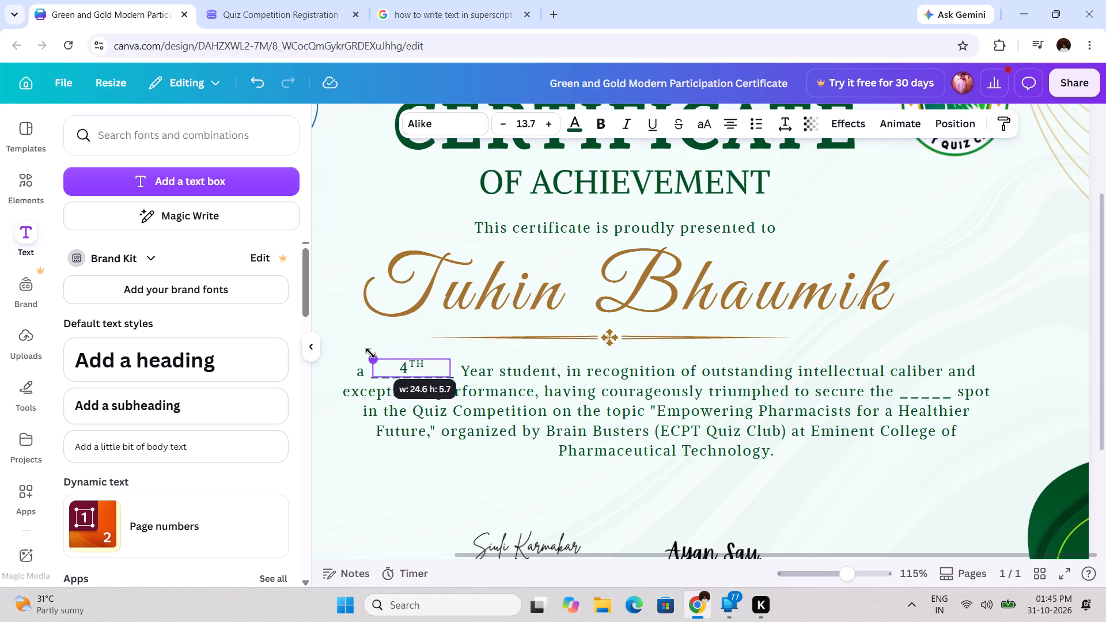
{"action": "left_click_drag", "start_coordinate": [370, 353], "coordinate": [363, 354]}
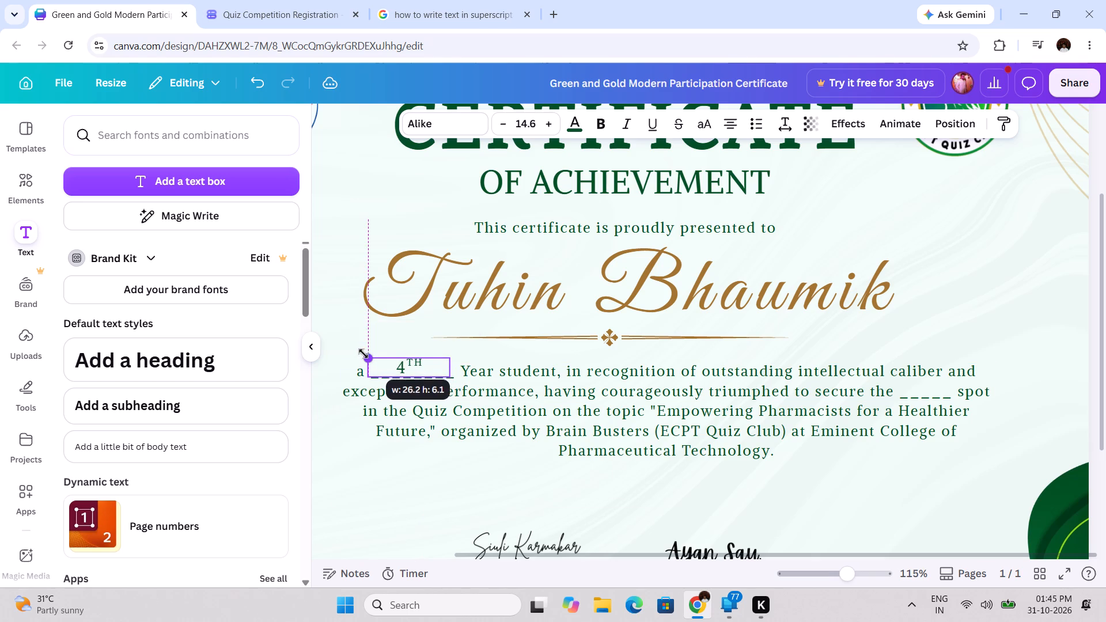
{"action": "left_click_drag", "start_coordinate": [363, 354], "coordinate": [372, 354]}
Fine-tune the position of the 4TH text so it sits on the blank line before "Year student".
{"action": "left_click", "coordinate": [426, 405]}
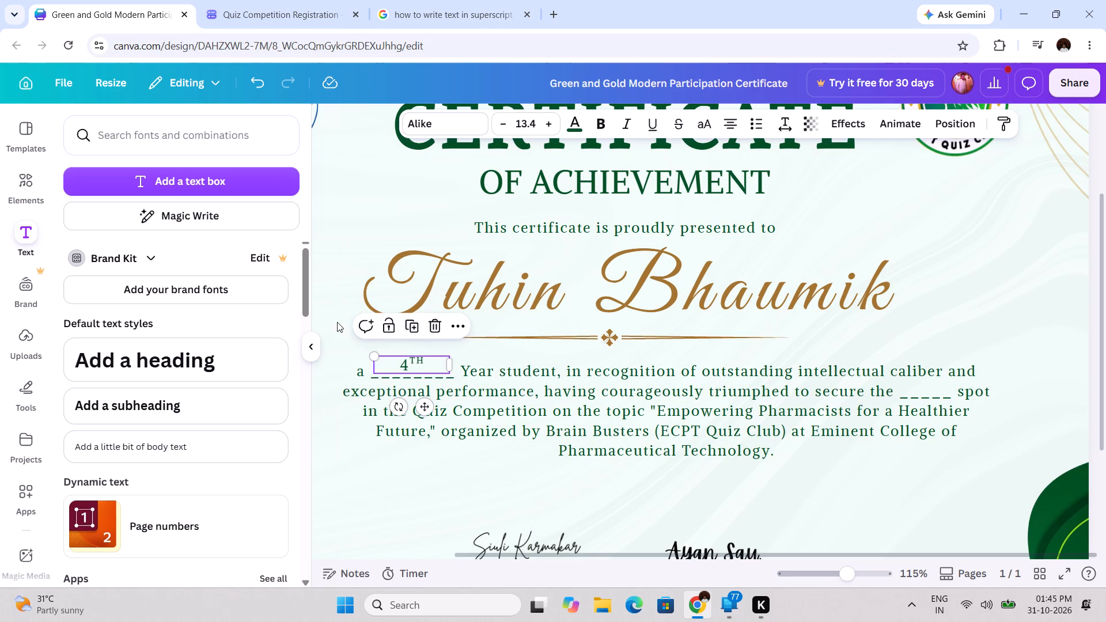
{"action": "left_click", "coordinate": [331, 398]}
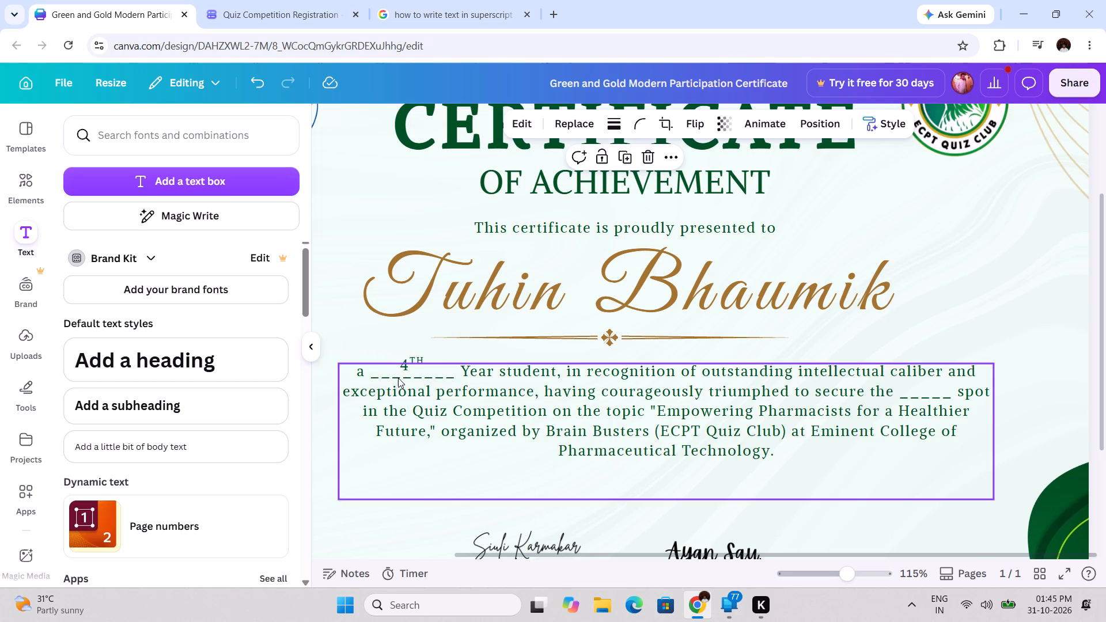
{"action": "left_click", "coordinate": [415, 363]}
{"action": "left_click_drag", "start_coordinate": [425, 405], "coordinate": [422, 411]}
{"action": "left_click", "coordinate": [369, 456]}
{"action": "left_click", "coordinate": [359, 518]}
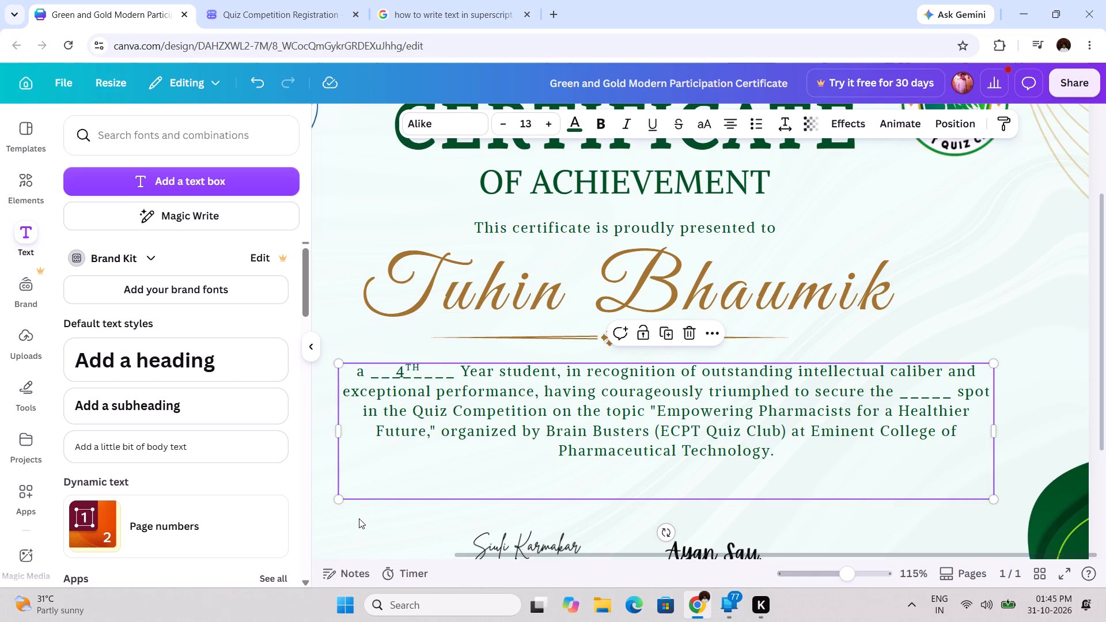
Duplicate the 4TH text box and place the copy over the blank before "spot" in the paragraph.
{"action": "left_click", "coordinate": [407, 371]}
{"action": "left_click", "coordinate": [456, 333]}
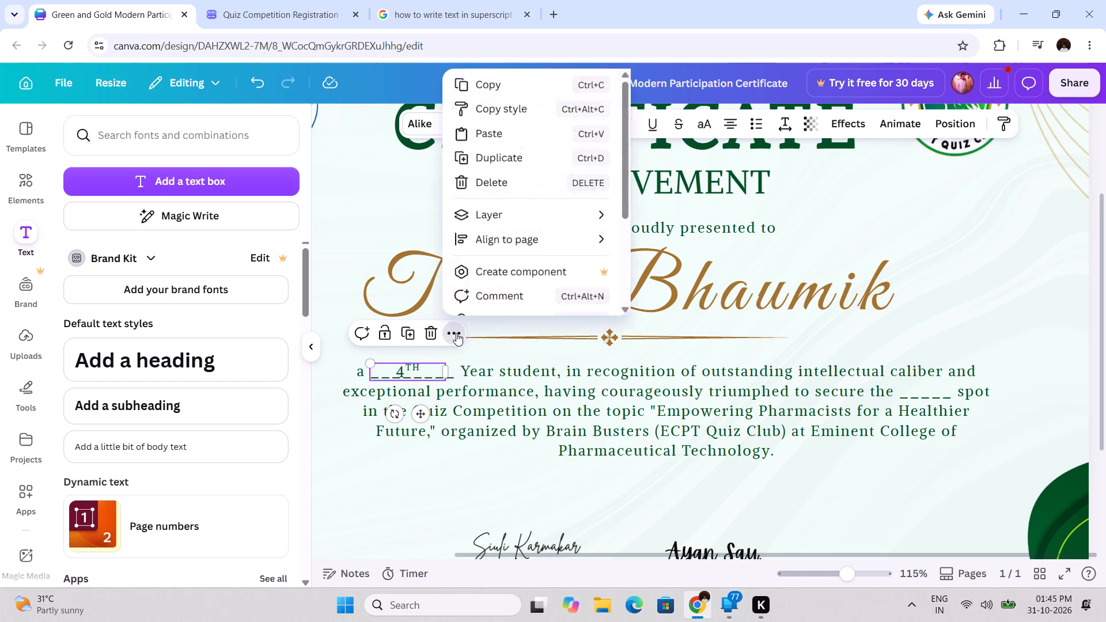
{"action": "left_click", "coordinate": [412, 340]}
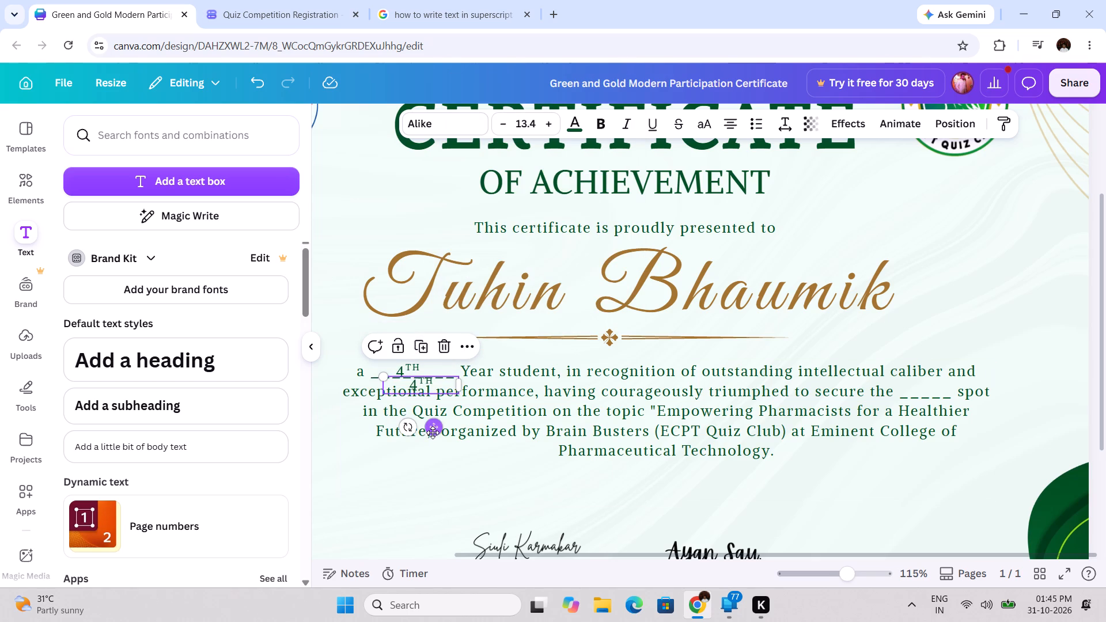
{"action": "left_click", "coordinate": [433, 434]}
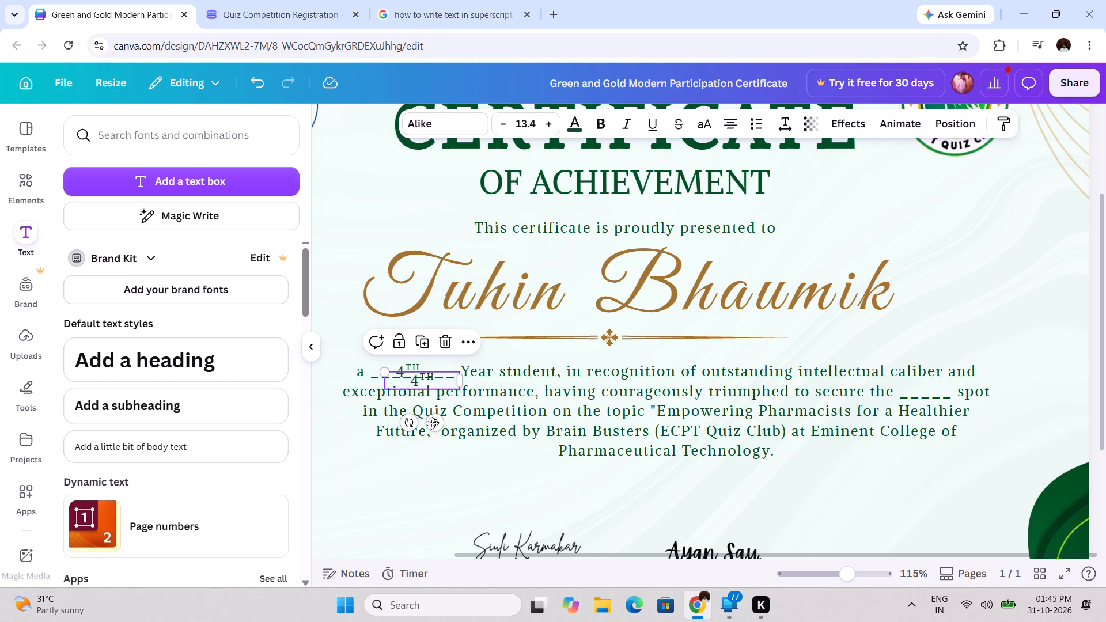
{"action": "left_click_drag", "start_coordinate": [432, 419], "coordinate": [937, 428]}
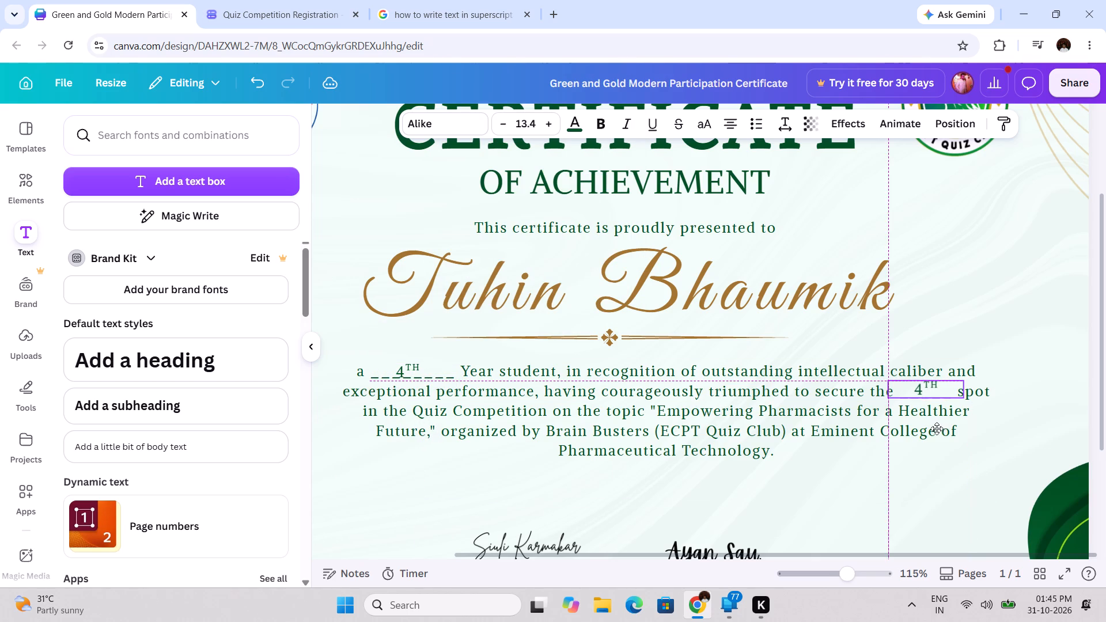
{"action": "left_click_drag", "start_coordinate": [937, 428], "coordinate": [939, 428]}
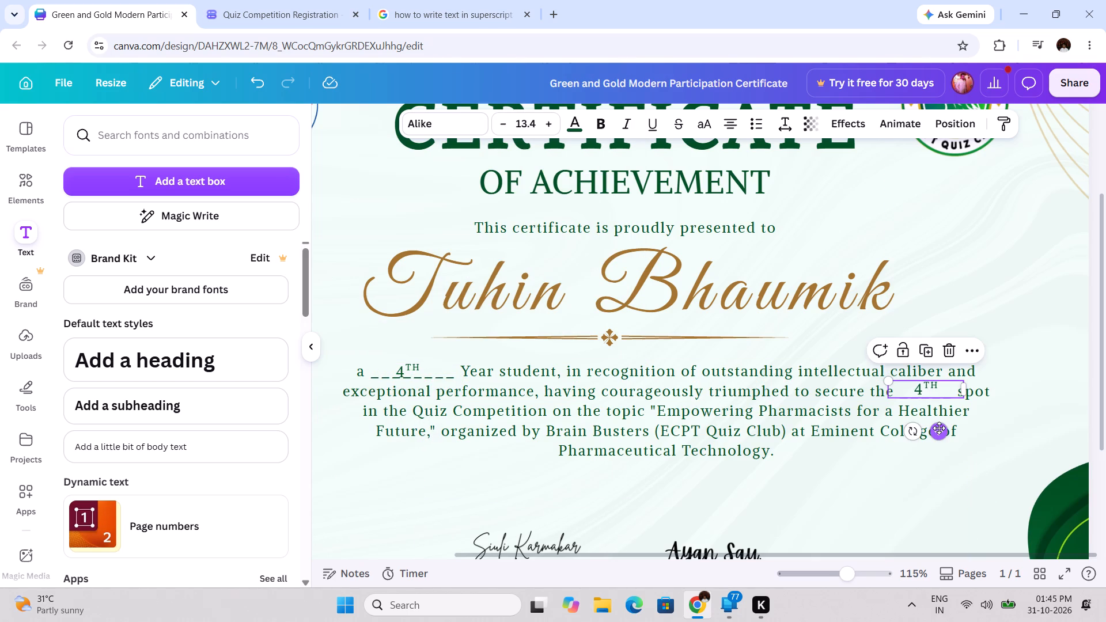
In the copied text box before "spot", replace the digit 4 with 1.
{"action": "scroll", "coordinate": [939, 428], "scroll_direction": "left", "scroll_amount": 2}
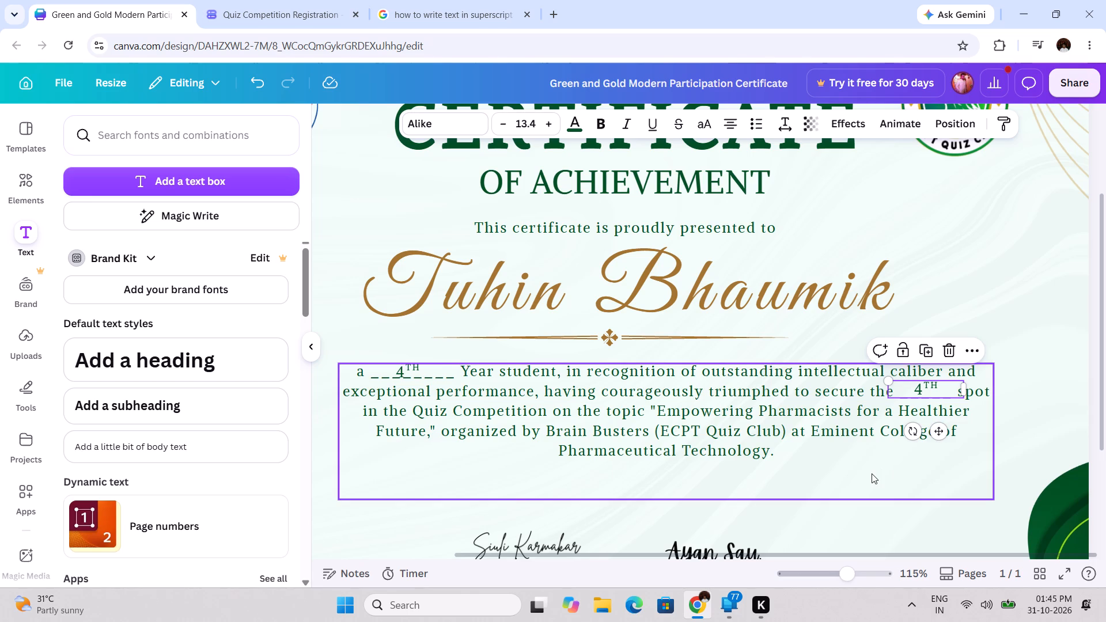
{"action": "scroll", "coordinate": [872, 473], "scroll_direction": "left", "scroll_amount": 4}
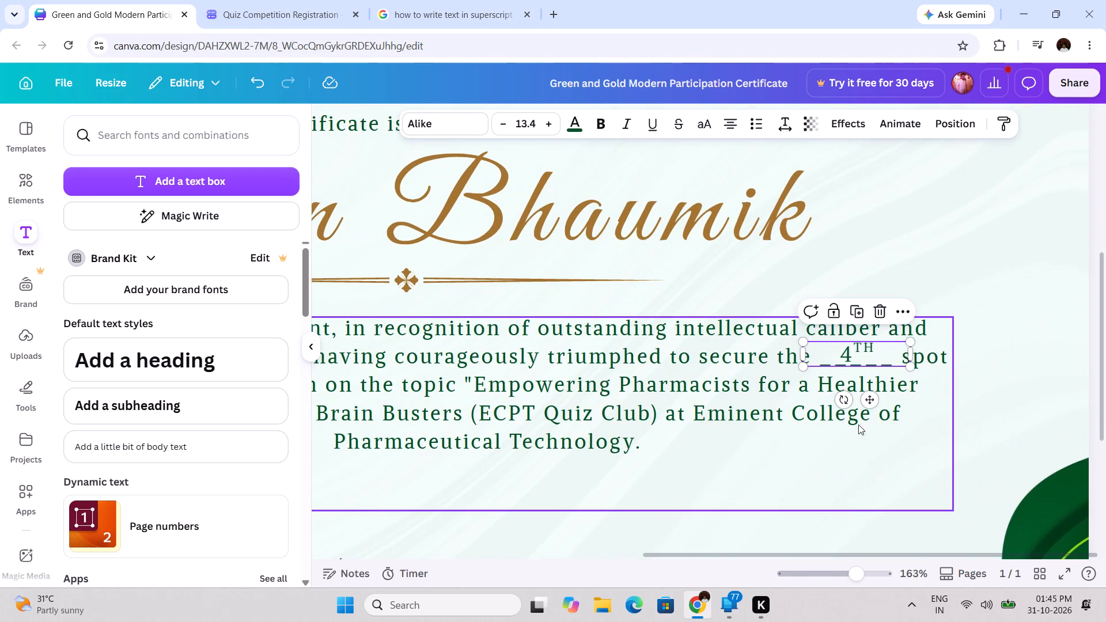
{"action": "left_click", "coordinate": [852, 351]}
{"action": "left_click", "coordinate": [847, 356]}
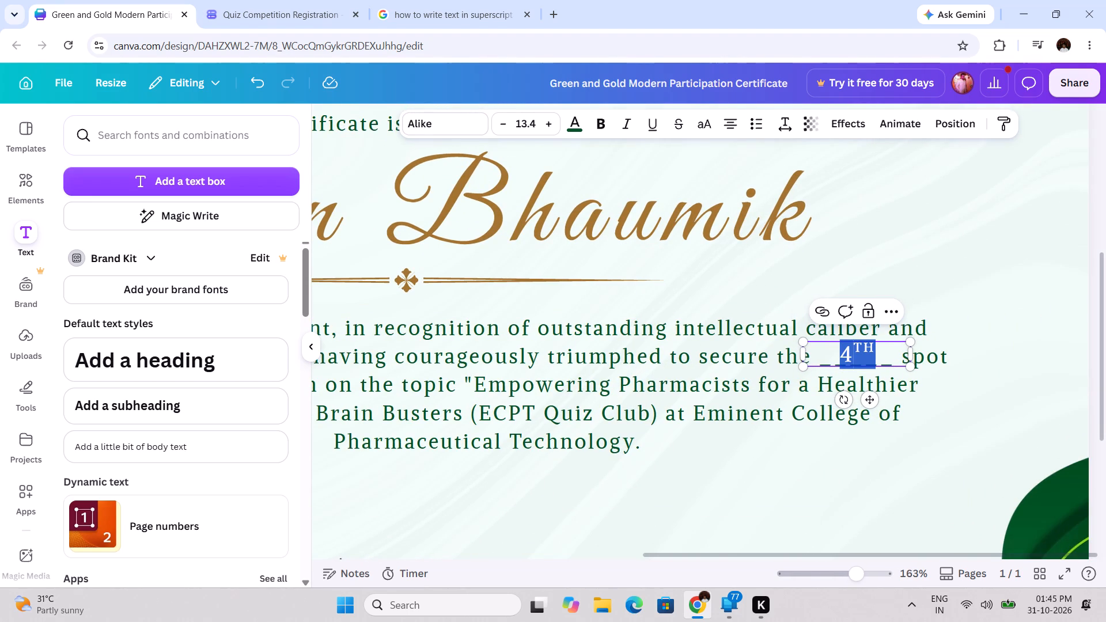
{"action": "key", "text": "BackSpace"}
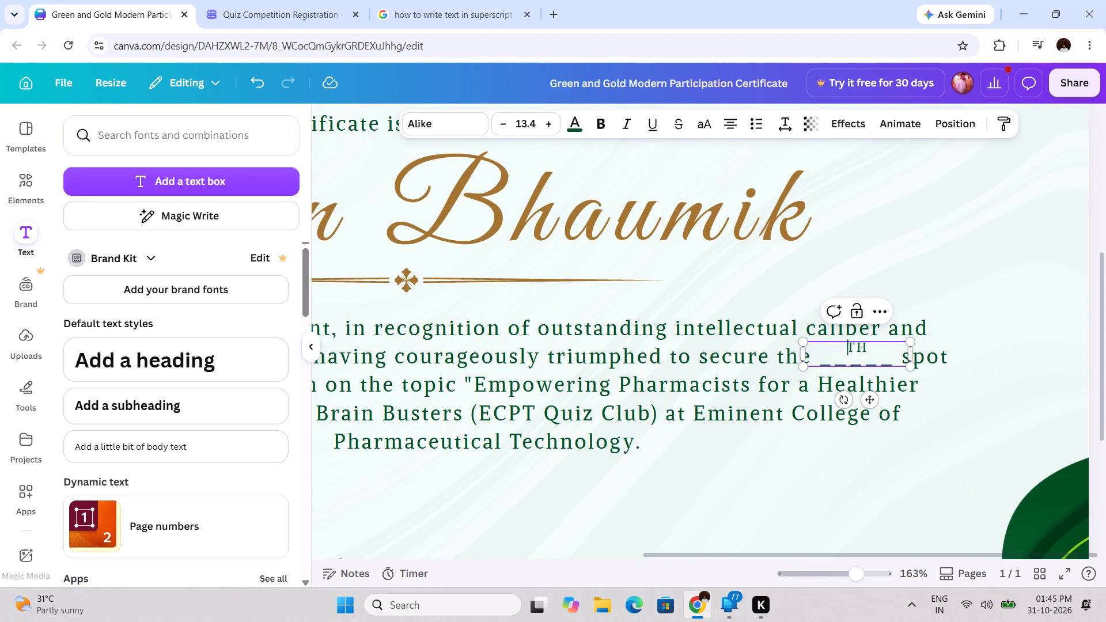
{"action": "key", "text": "1"}
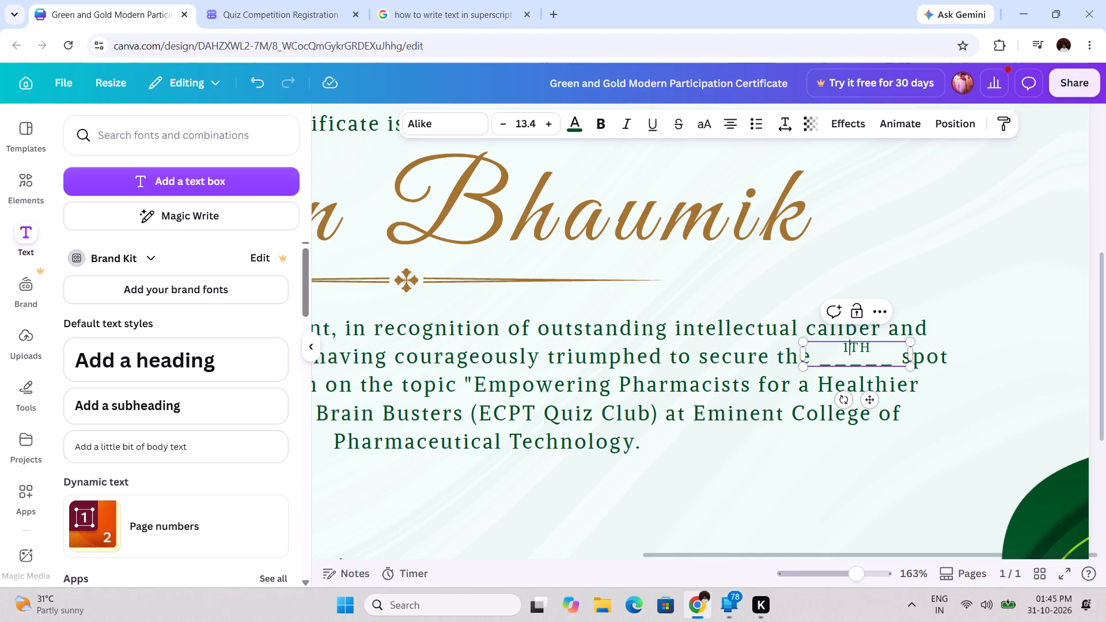
{"action": "key", "text": "BackSpace"}
{"action": "key", "text": "Left"}
{"action": "key", "text": "1"}
Set the digit 1 in the text box before "spot" to normal text position instead of superscript.
{"action": "left_click_drag", "start_coordinate": [835, 351], "coordinate": [846, 352]}
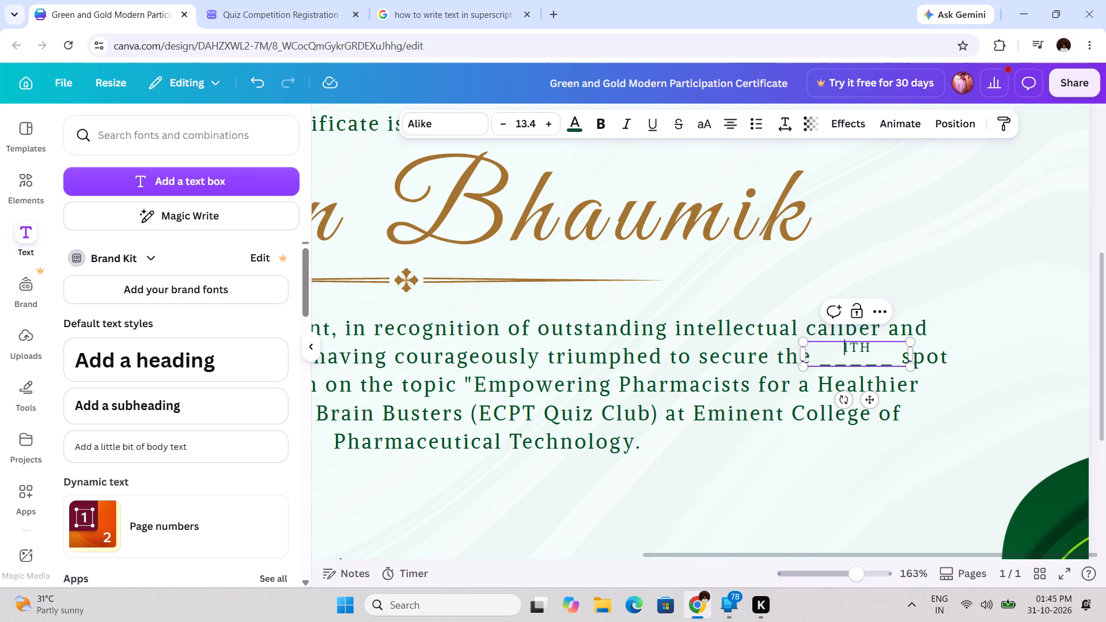
{"action": "left_click_drag", "start_coordinate": [846, 352], "coordinate": [847, 352]}
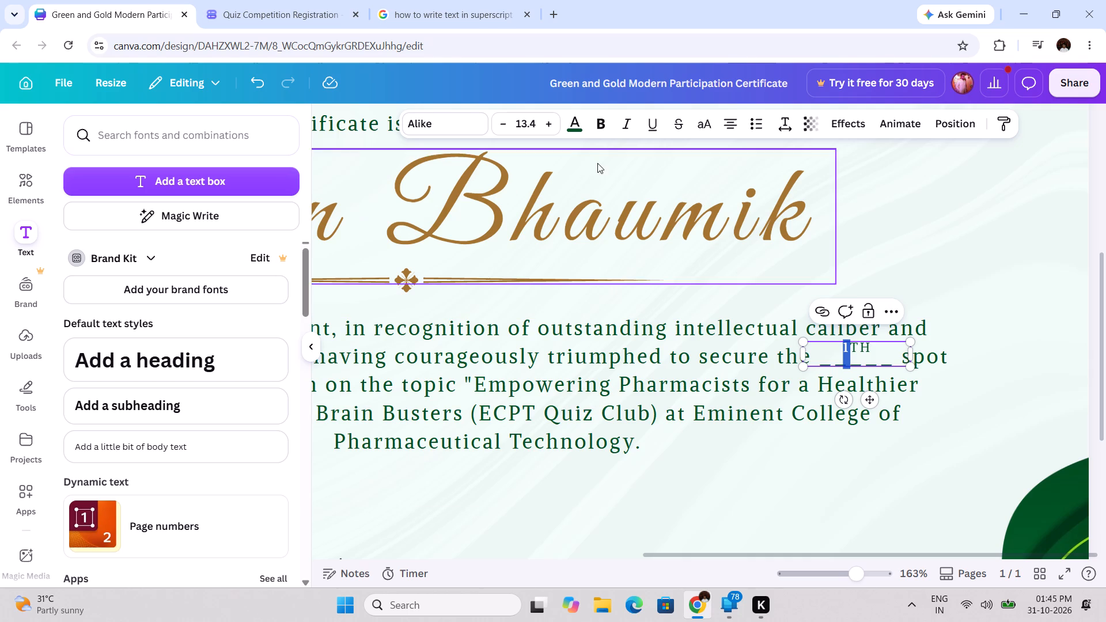
{"action": "left_click", "coordinate": [781, 126]}
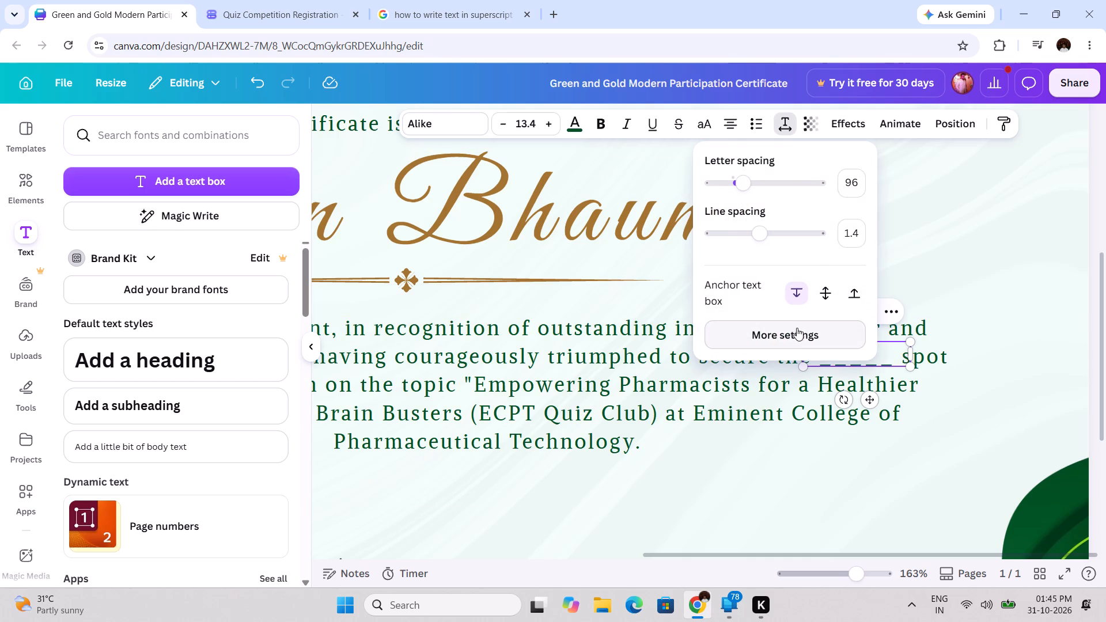
{"action": "left_click", "coordinate": [795, 331]}
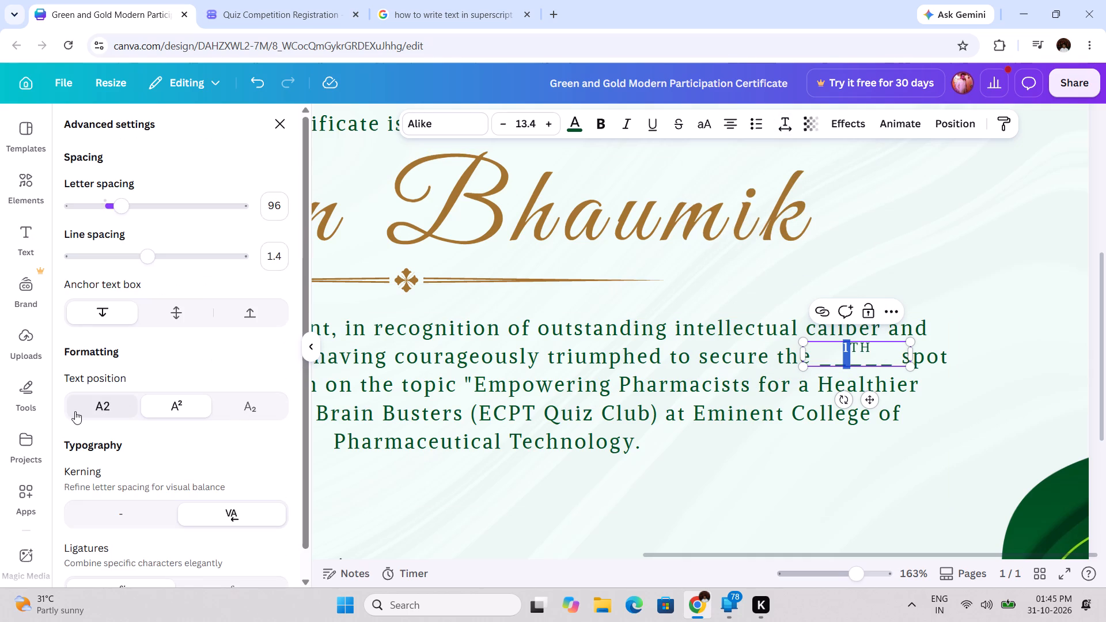
{"action": "left_click", "coordinate": [75, 411]}
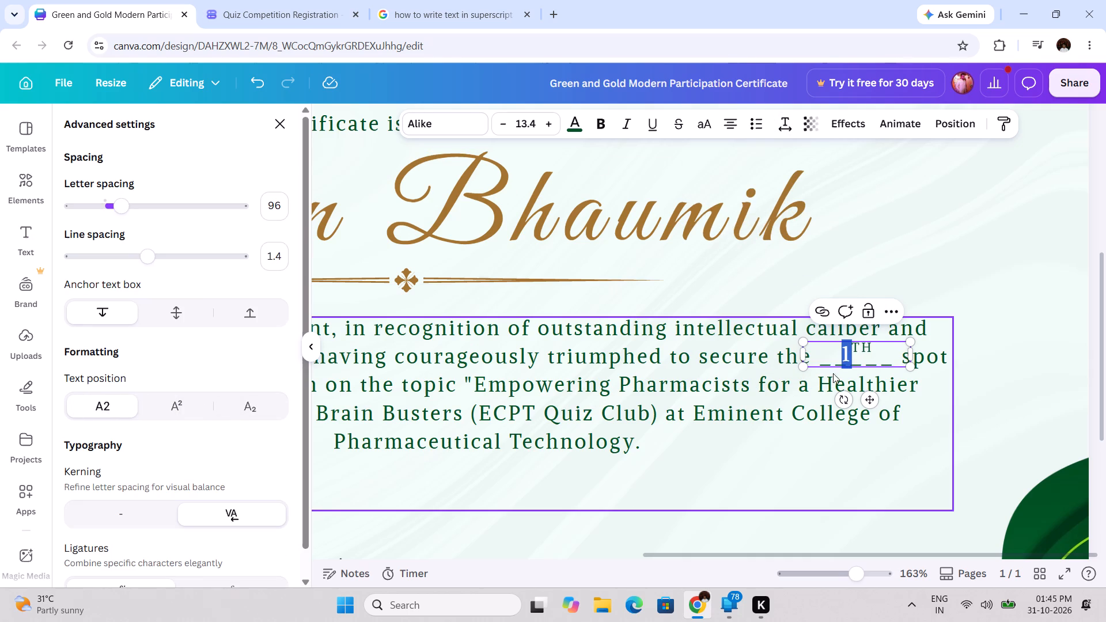
Replace the letters TH after the 1 with "st" and format them as superscript.
{"action": "left_click", "coordinate": [862, 347]}
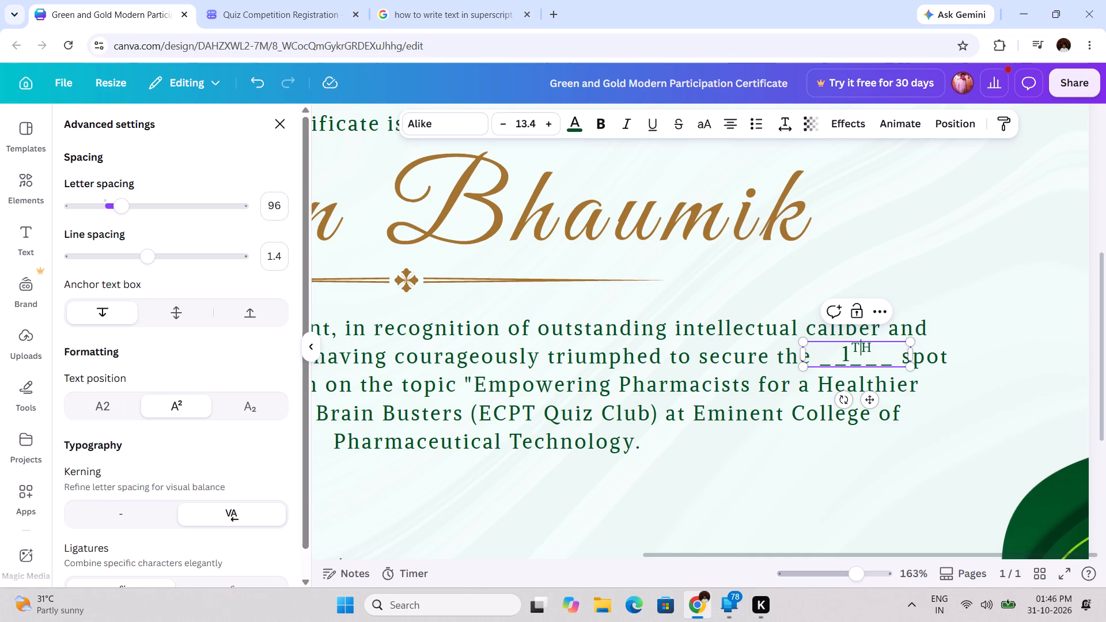
{"action": "key", "text": "BackSpace"}
{"action": "key", "text": "s"}
{"action": "key", "text": "Right"}
{"action": "key", "text": "BackSpace"}
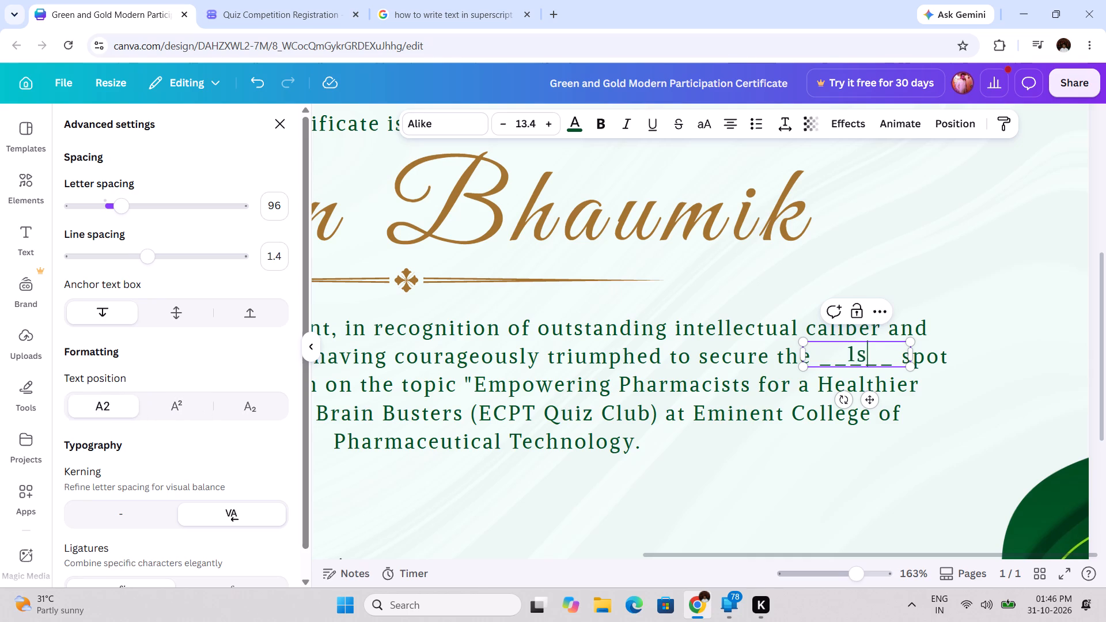
{"action": "key", "text": "t"}
{"action": "left_click_drag", "start_coordinate": [870, 359], "coordinate": [855, 361]}
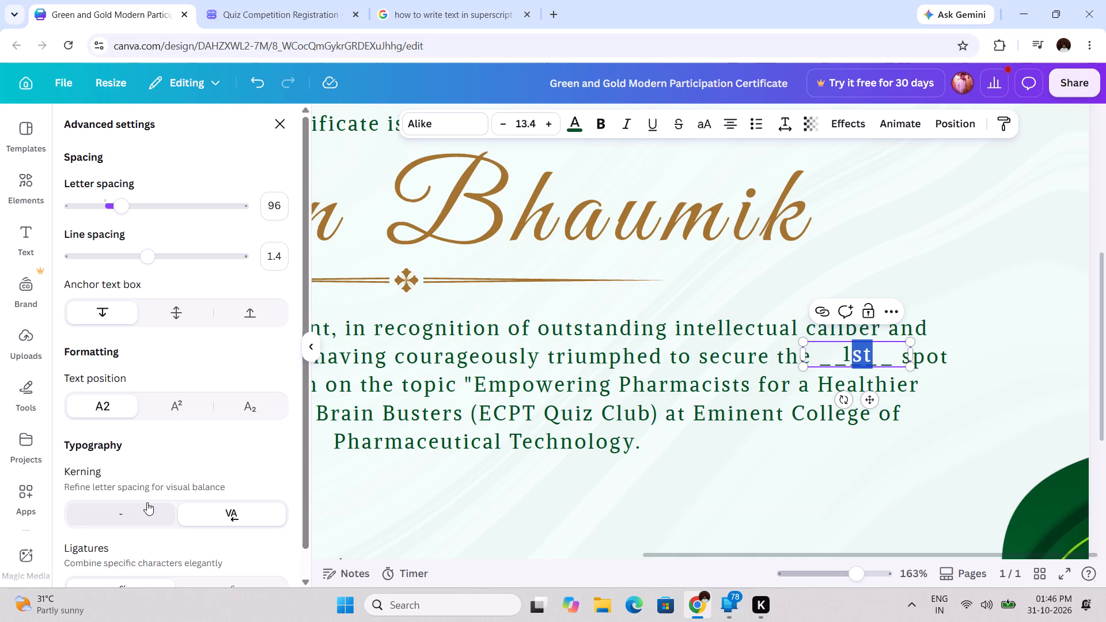
{"action": "left_click", "coordinate": [176, 404]}
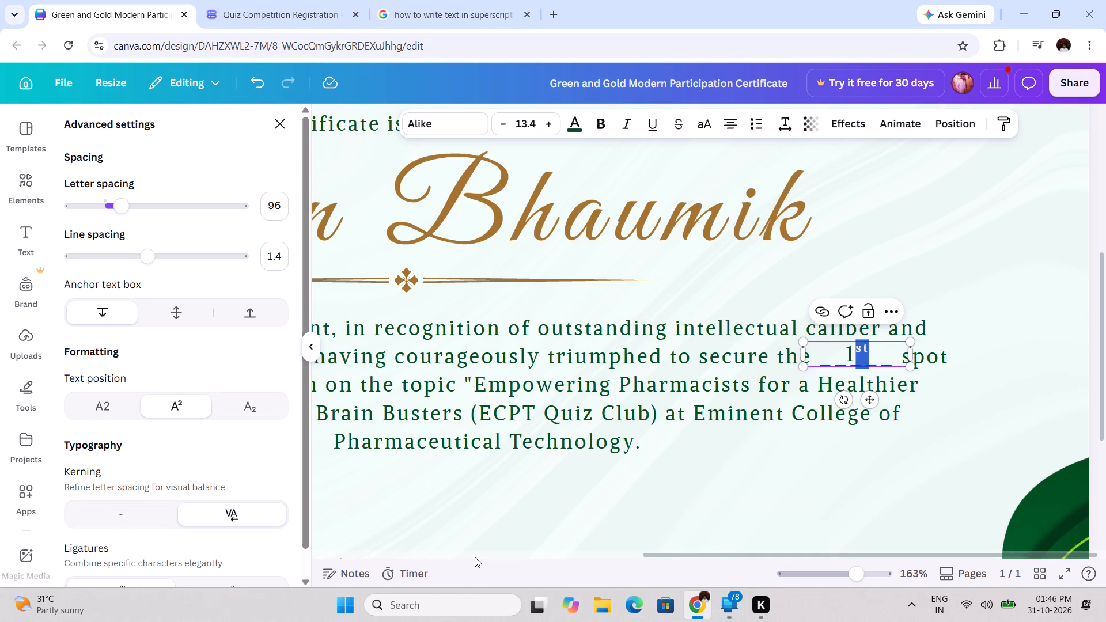
{"action": "left_click", "coordinate": [476, 541]}
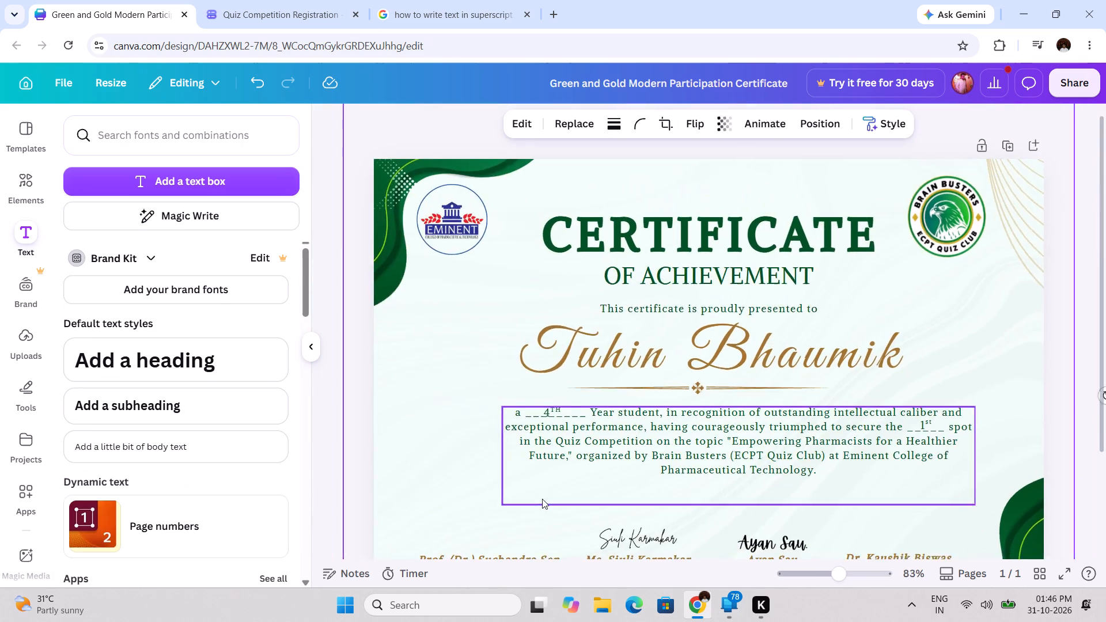
{"action": "left_click", "coordinate": [366, 492]}
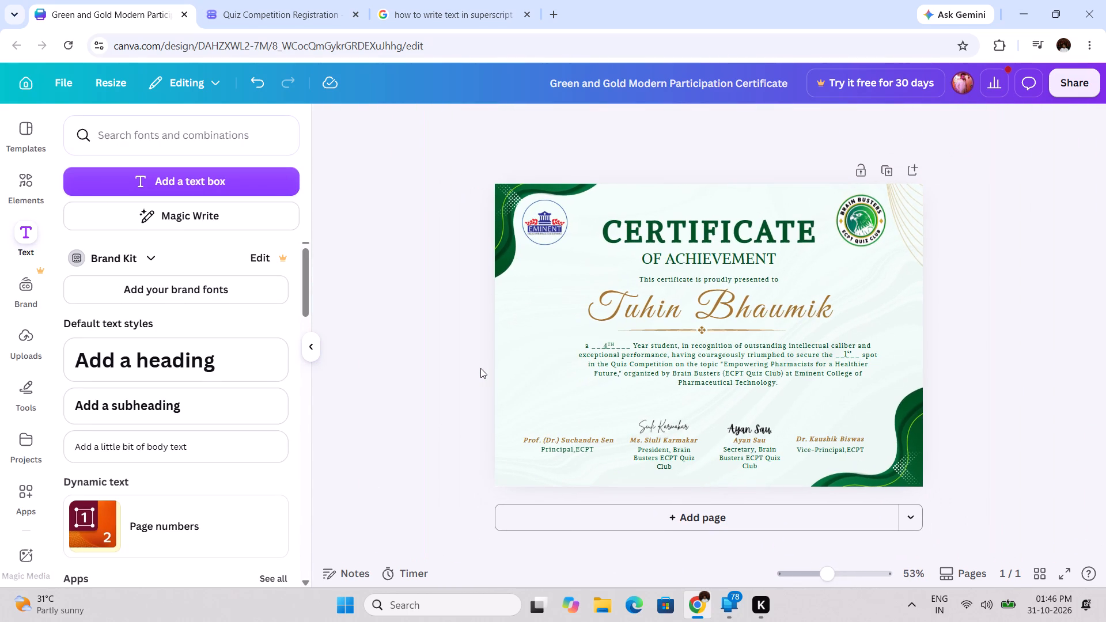
Shrink the Brain Busters ECPT Quiz Club logo proportionally to about 38.7 by 38.7.
{"action": "left_click", "coordinate": [891, 210]}
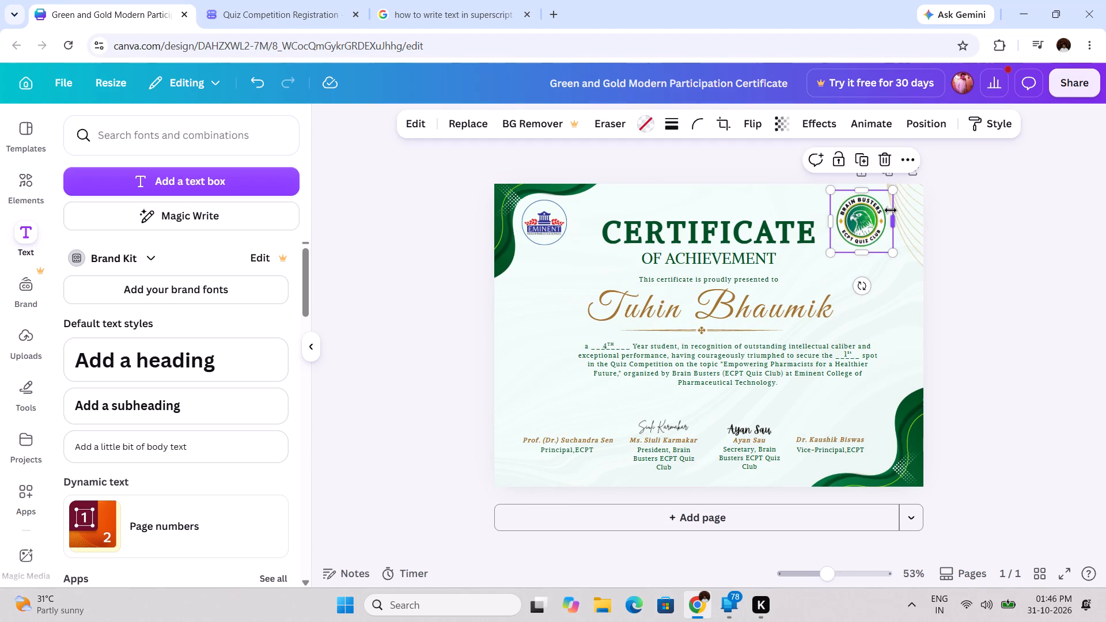
{"action": "left_click_drag", "start_coordinate": [896, 253], "coordinate": [888, 249]}
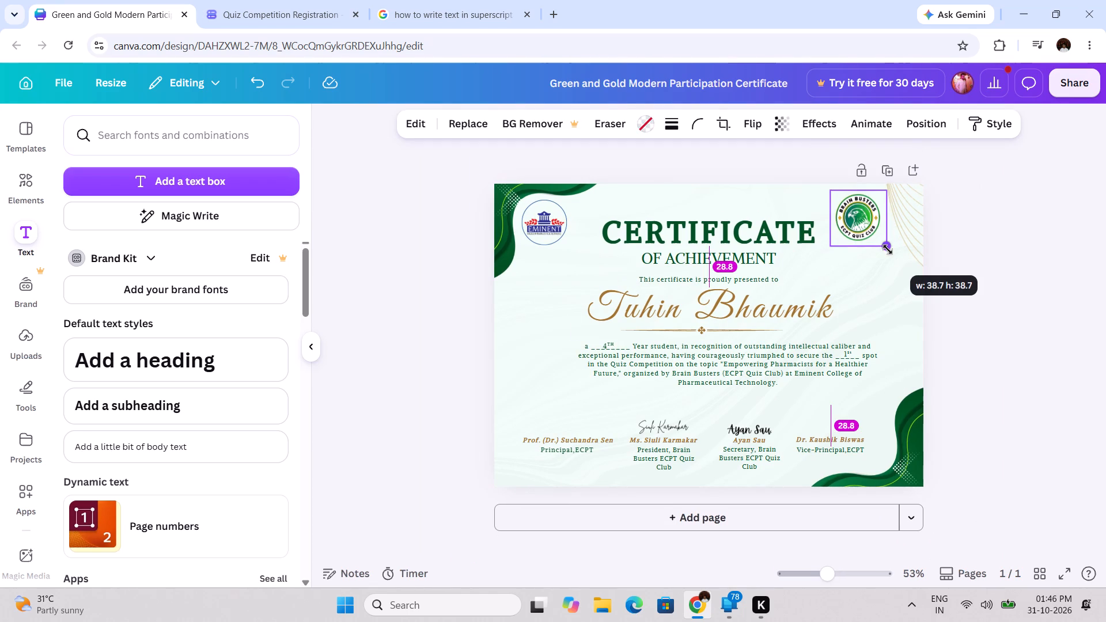
{"action": "left_click", "coordinate": [407, 342]}
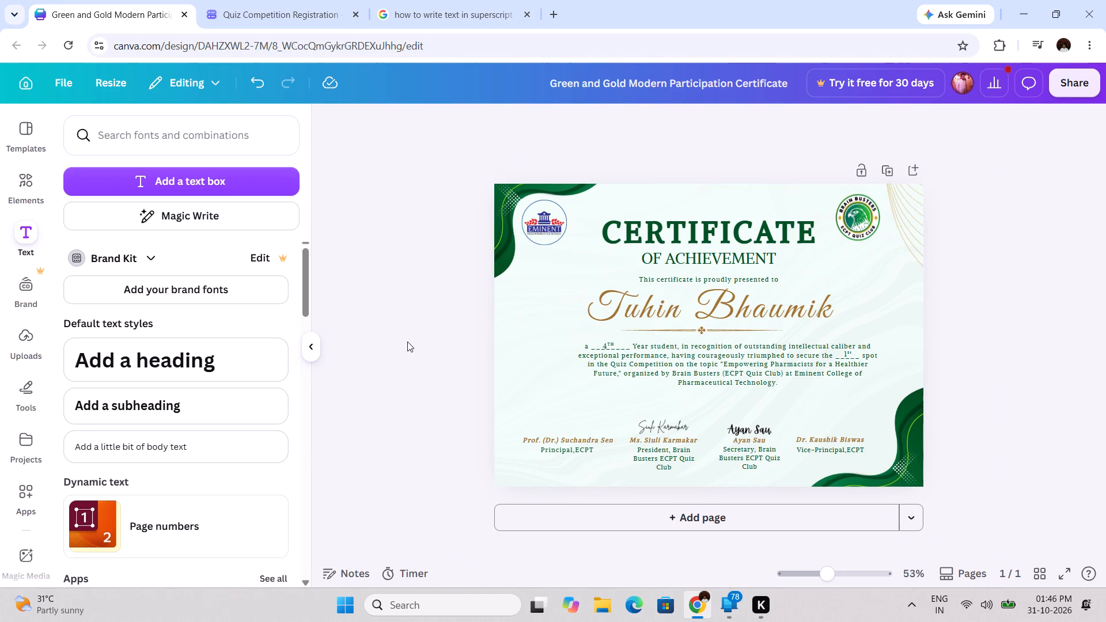
Collapse the text options beside the canvas so the certificate has the full workspace.
{"action": "left_click", "coordinate": [1105, 351]}
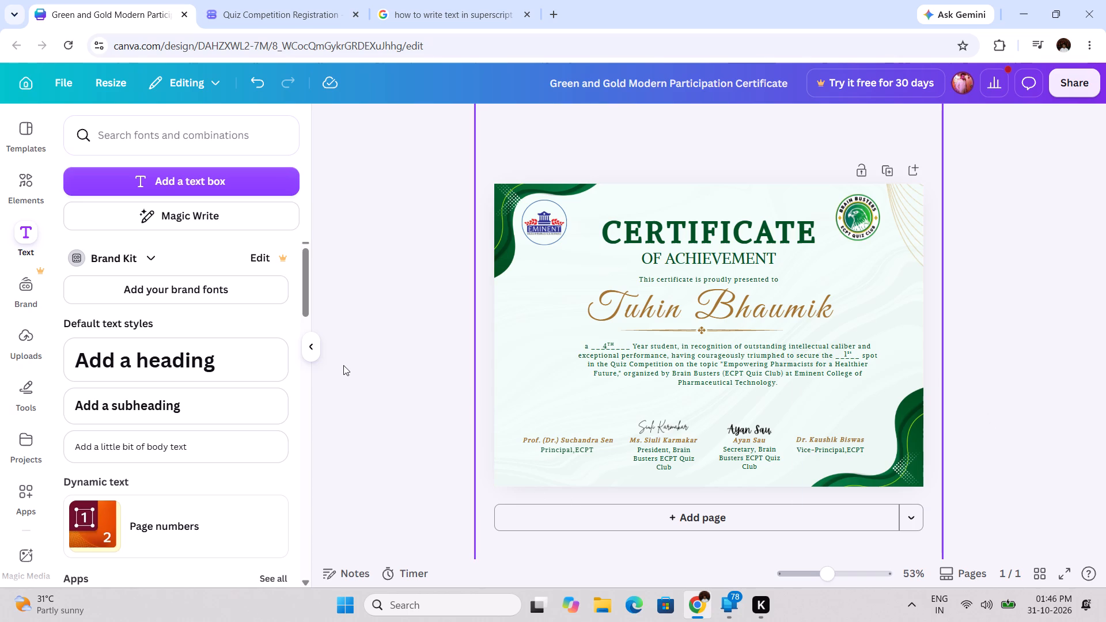
{"action": "left_click", "coordinate": [309, 347]}
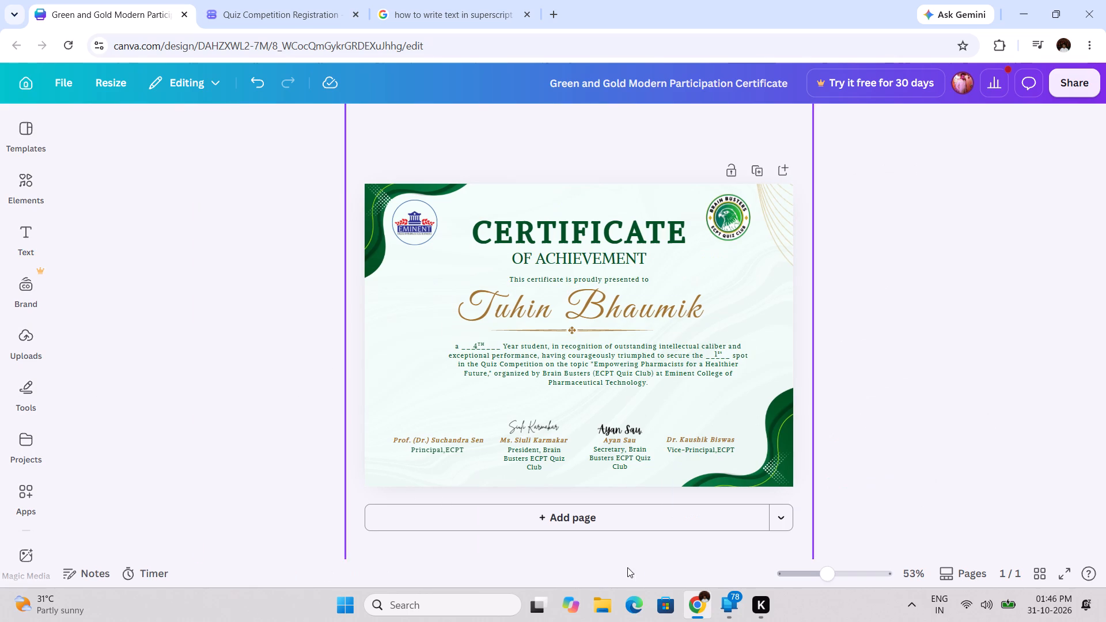
Open the Windows app launcher to switch to another app.
{"action": "left_click", "coordinate": [332, 601]}
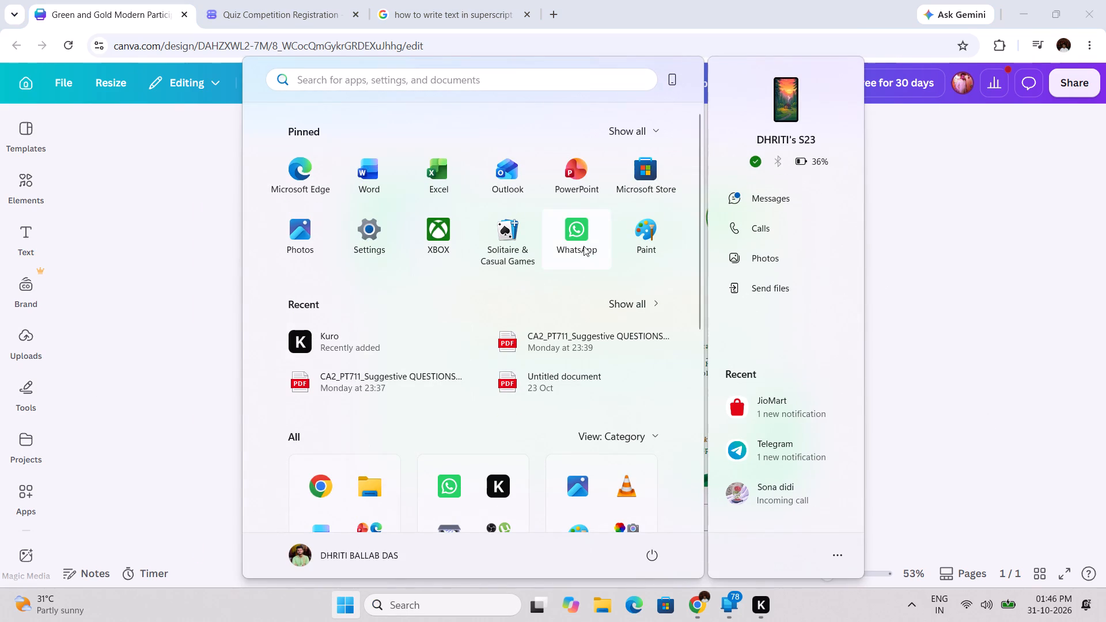
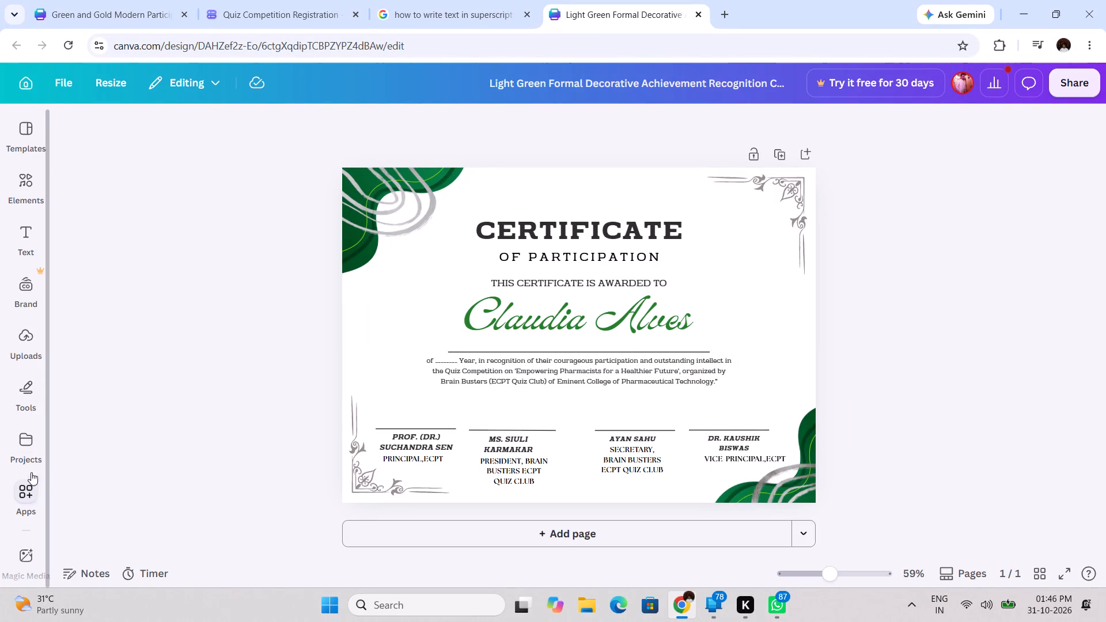
Insert the secretary's saved signature, shrink it, and place it on the signature line above the secretary's name.
{"action": "left_click", "coordinate": [27, 395]}
{"action": "left_click", "coordinate": [67, 423]}
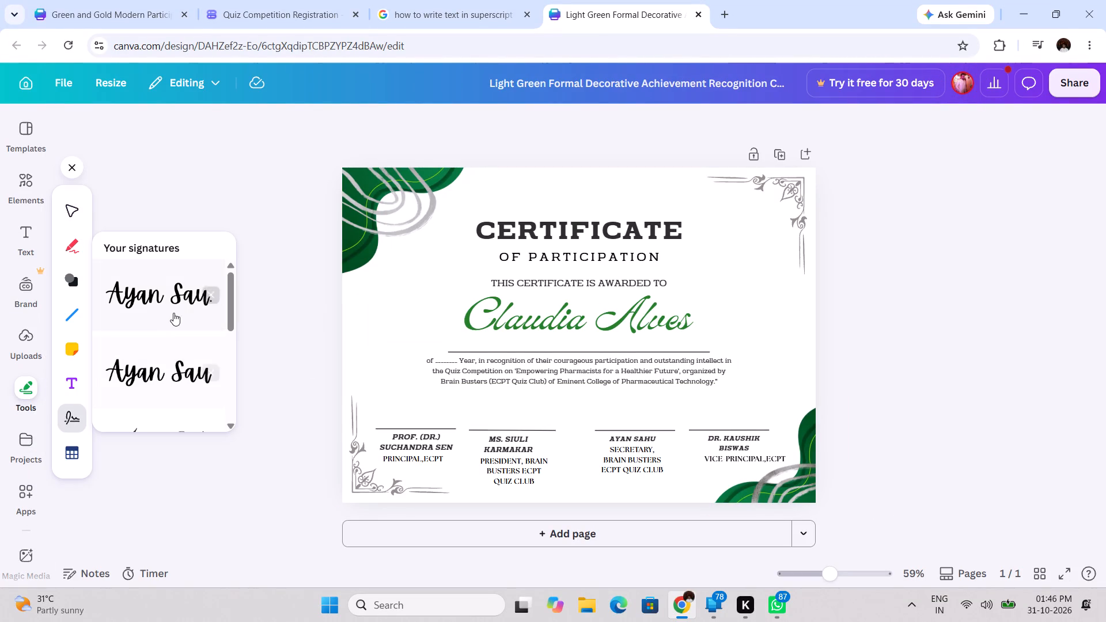
{"action": "left_click", "coordinate": [180, 305]}
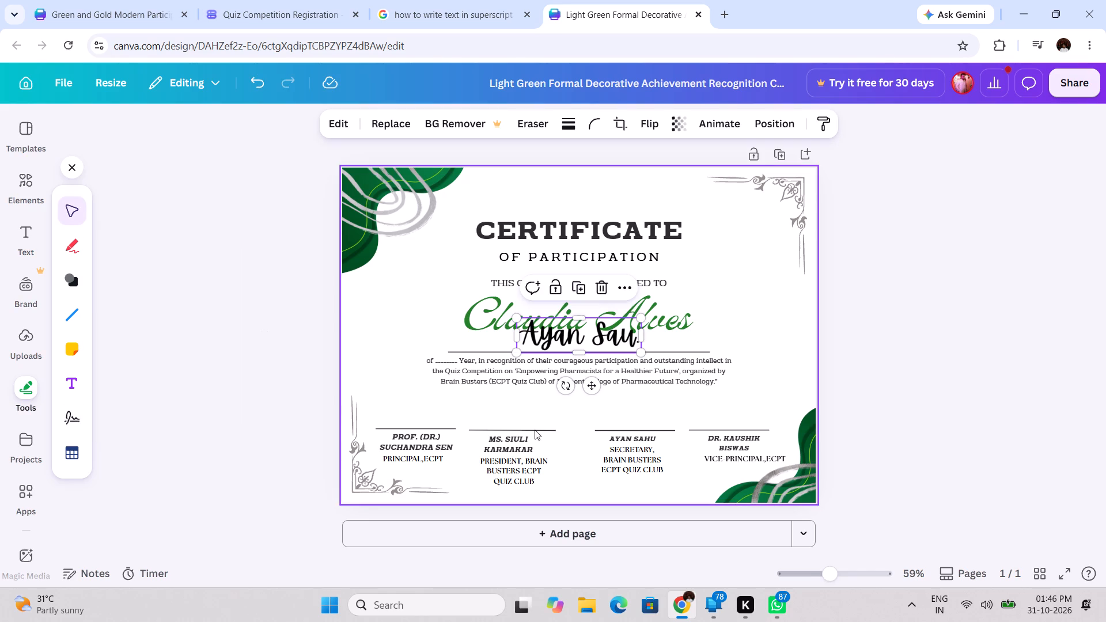
{"action": "left_click_drag", "start_coordinate": [592, 388], "coordinate": [599, 397]}
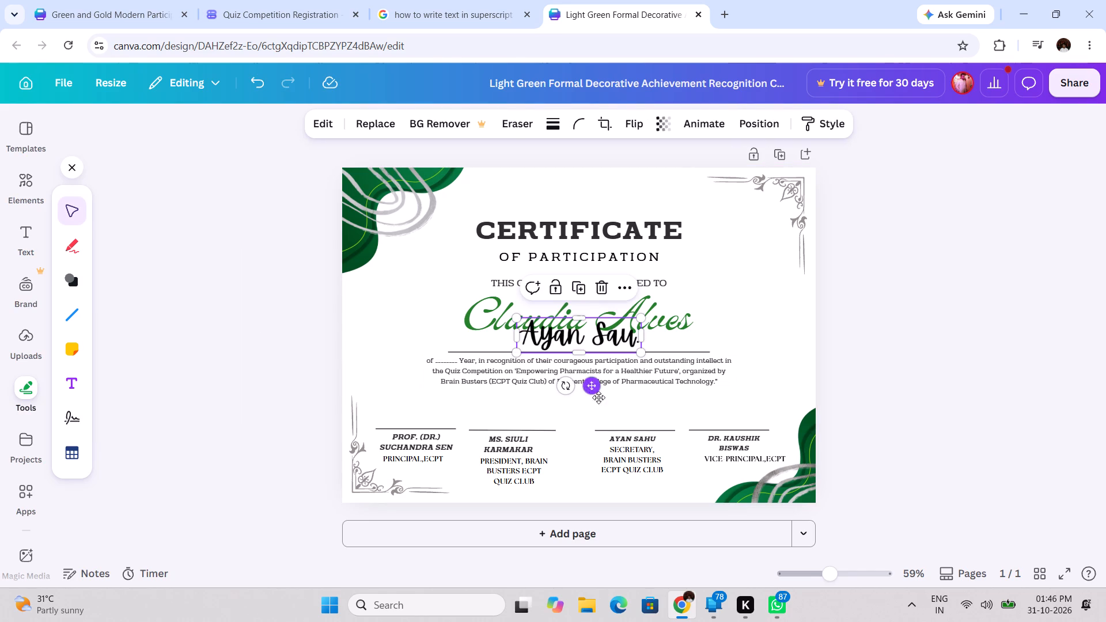
{"action": "left_click_drag", "start_coordinate": [599, 397], "coordinate": [647, 463]}
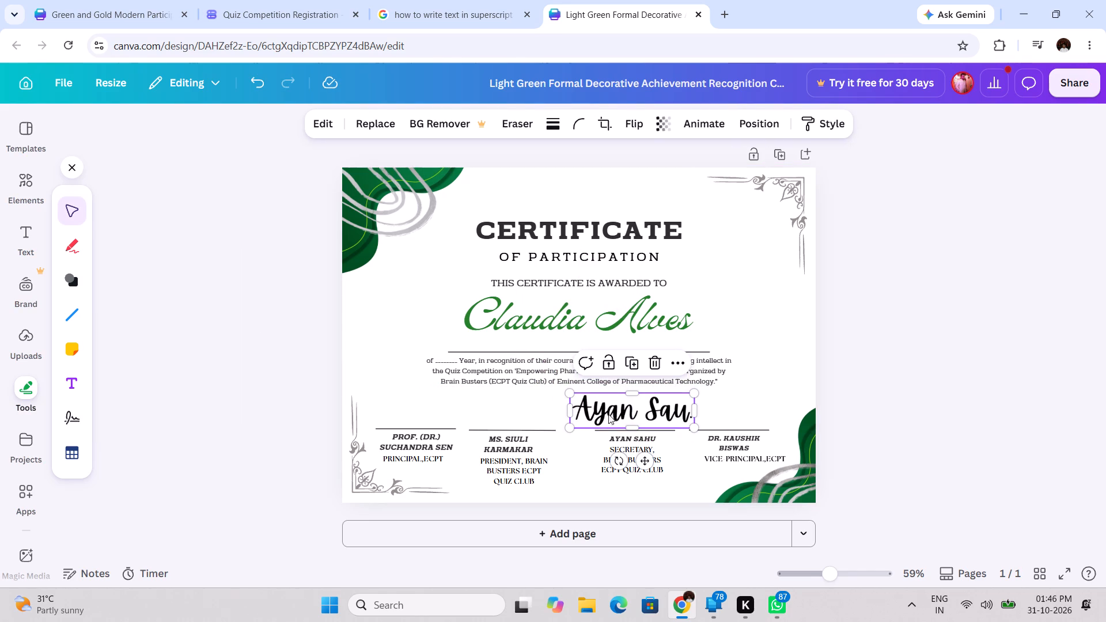
{"action": "left_click_drag", "start_coordinate": [571, 394], "coordinate": [628, 402]}
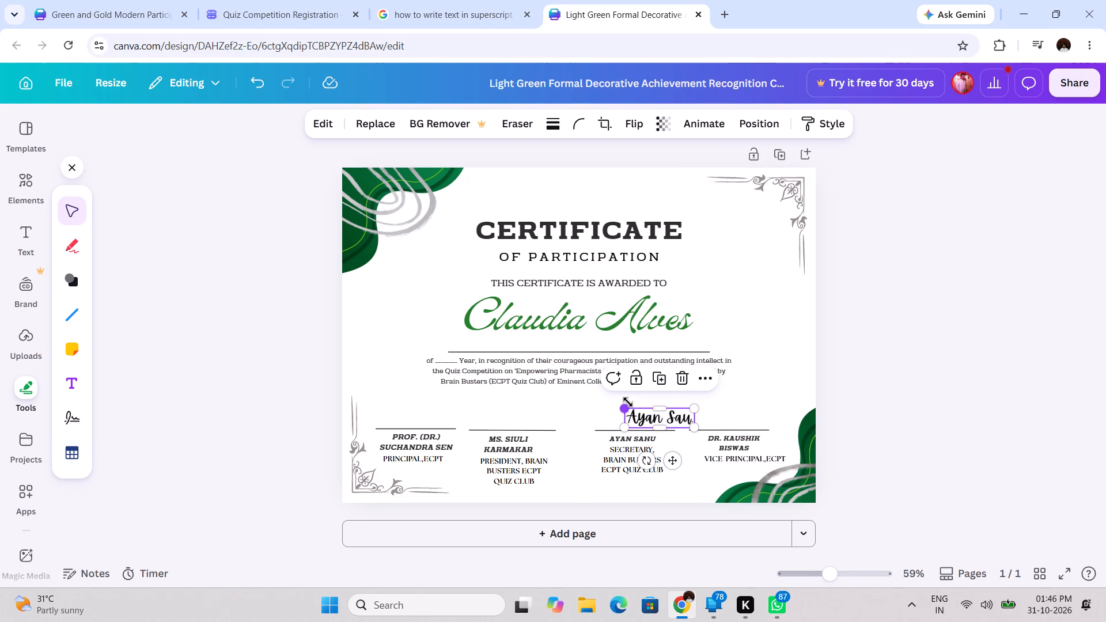
{"action": "left_click_drag", "start_coordinate": [671, 461], "coordinate": [645, 464]}
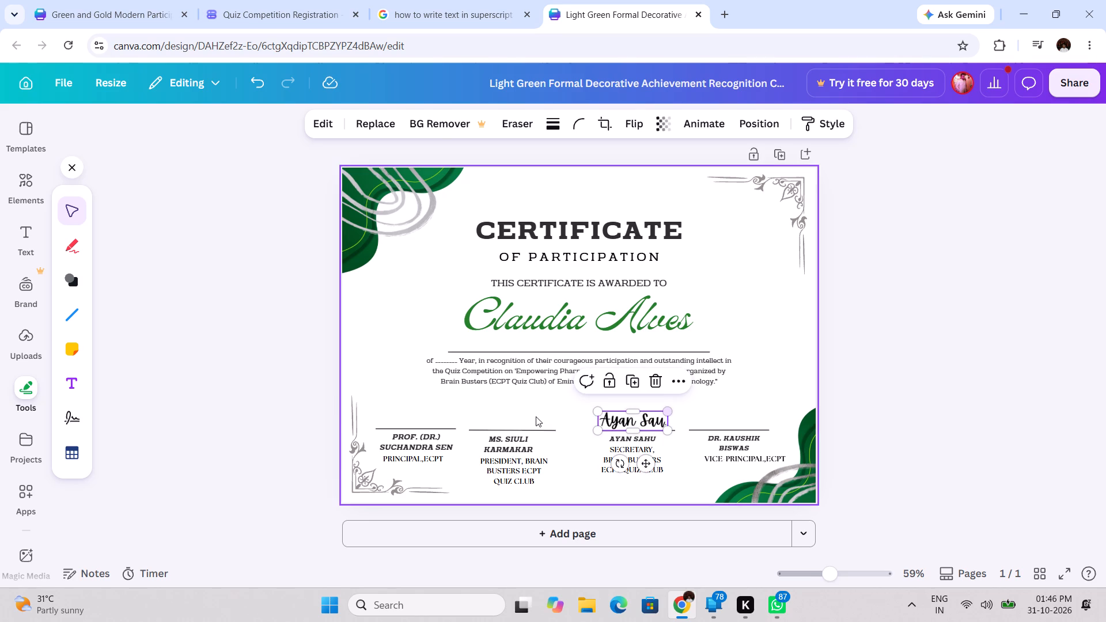
Insert the president's saved signature, resize it to about 44.7 by 13.2, and place it on the president's signature line.
{"action": "left_click", "coordinate": [65, 415]}
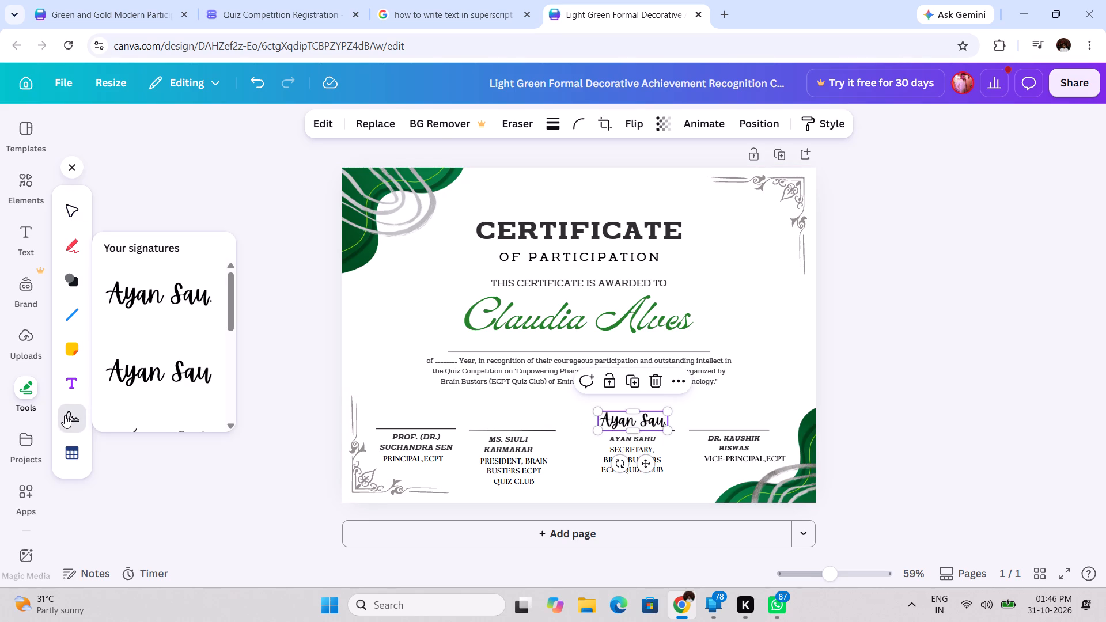
{"action": "scroll", "coordinate": [186, 343], "scroll_direction": "down", "scroll_amount": 3}
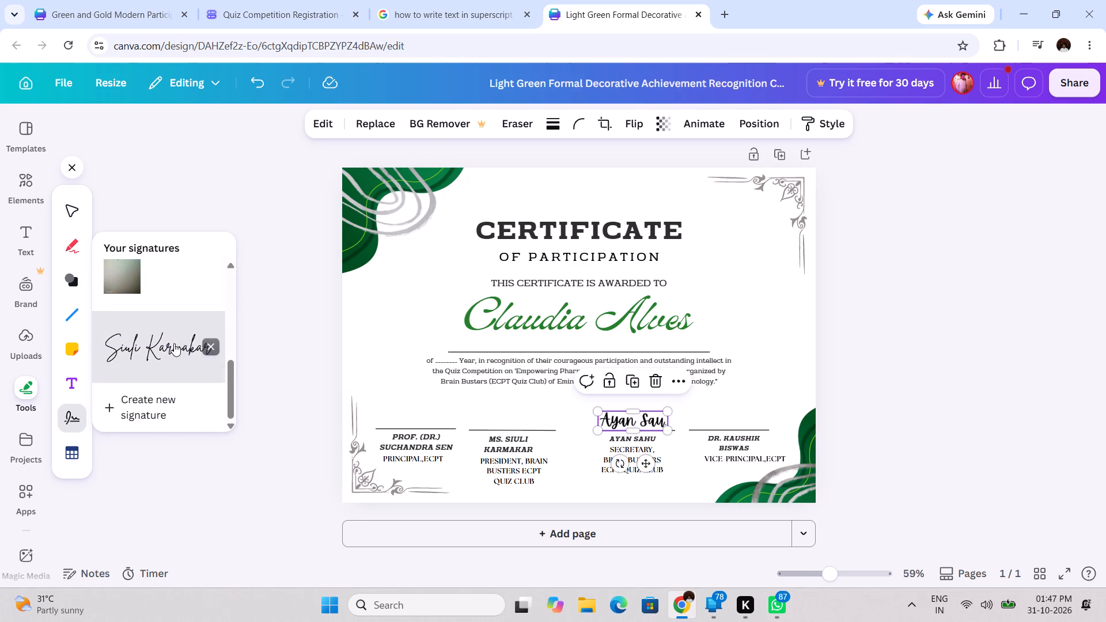
{"action": "left_click", "coordinate": [174, 343]}
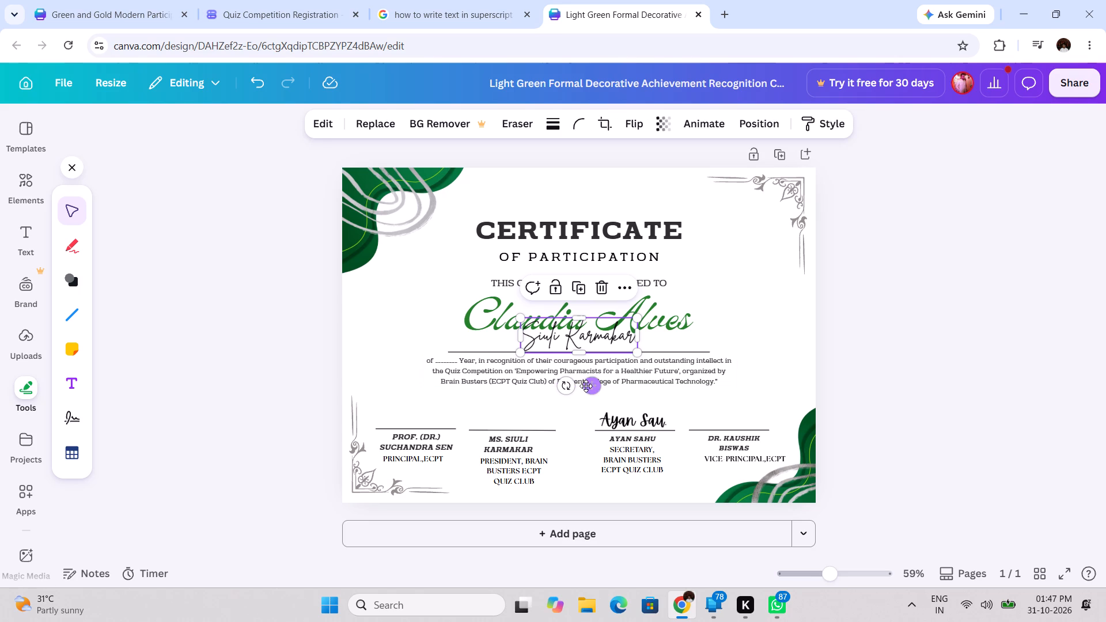
{"action": "left_click_drag", "start_coordinate": [586, 386], "coordinate": [520, 463]}
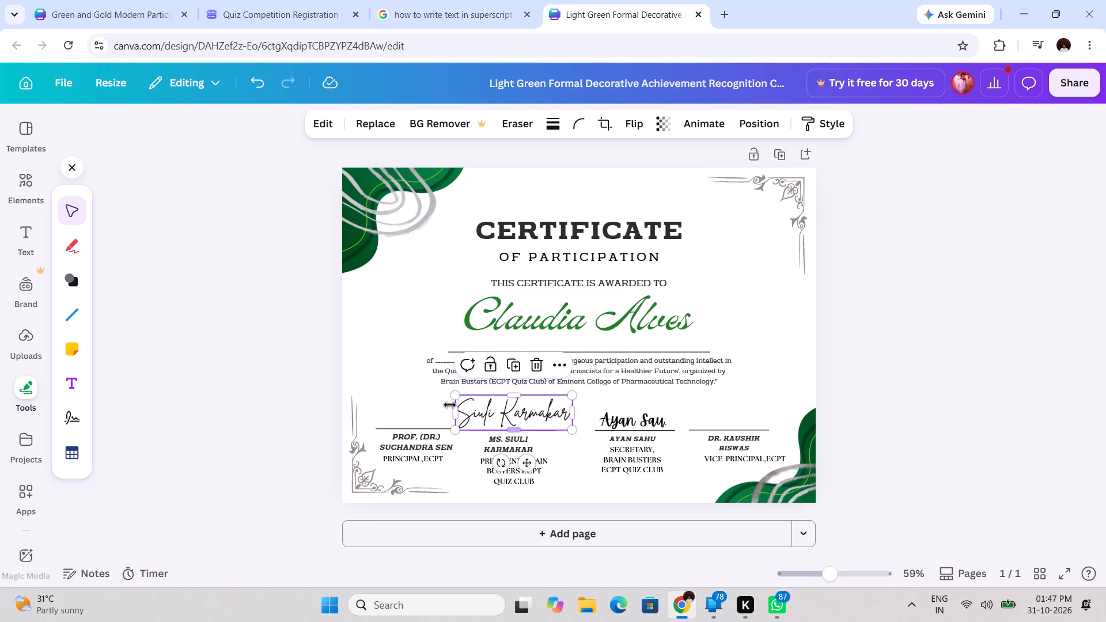
{"action": "left_click_drag", "start_coordinate": [454, 397], "coordinate": [512, 404]}
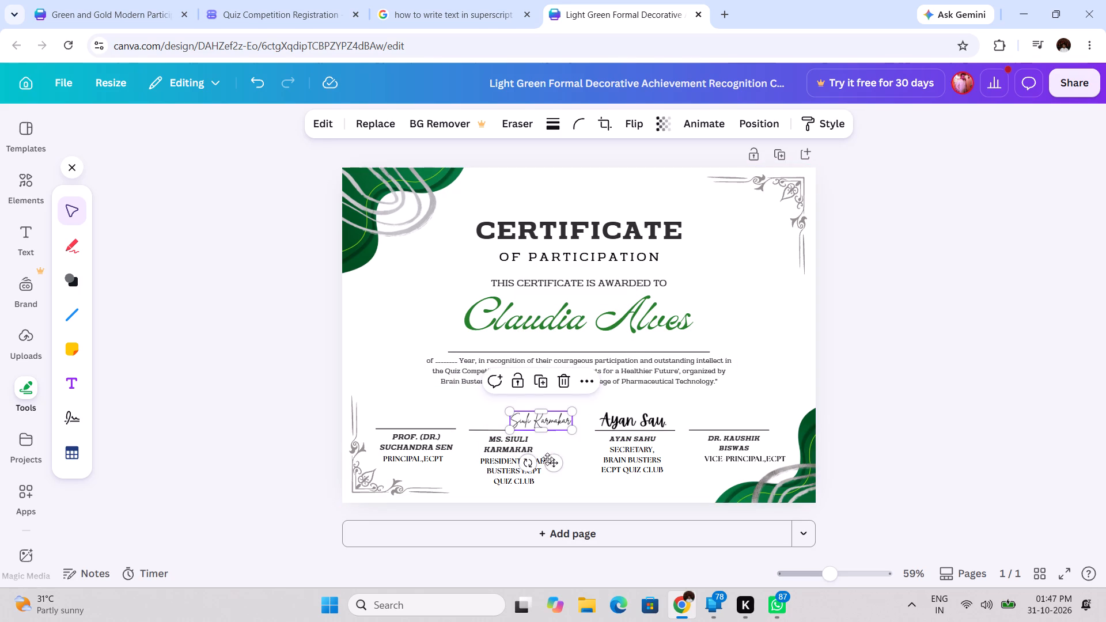
{"action": "left_click_drag", "start_coordinate": [550, 463], "coordinate": [517, 462]}
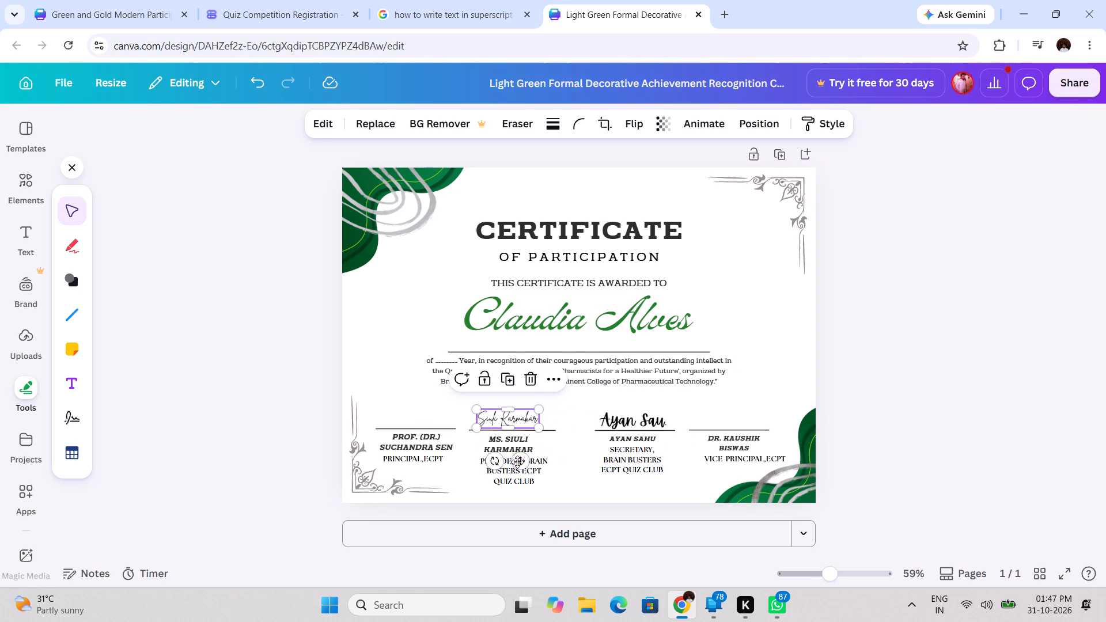
{"action": "left_click_drag", "start_coordinate": [541, 407], "coordinate": [550, 397]}
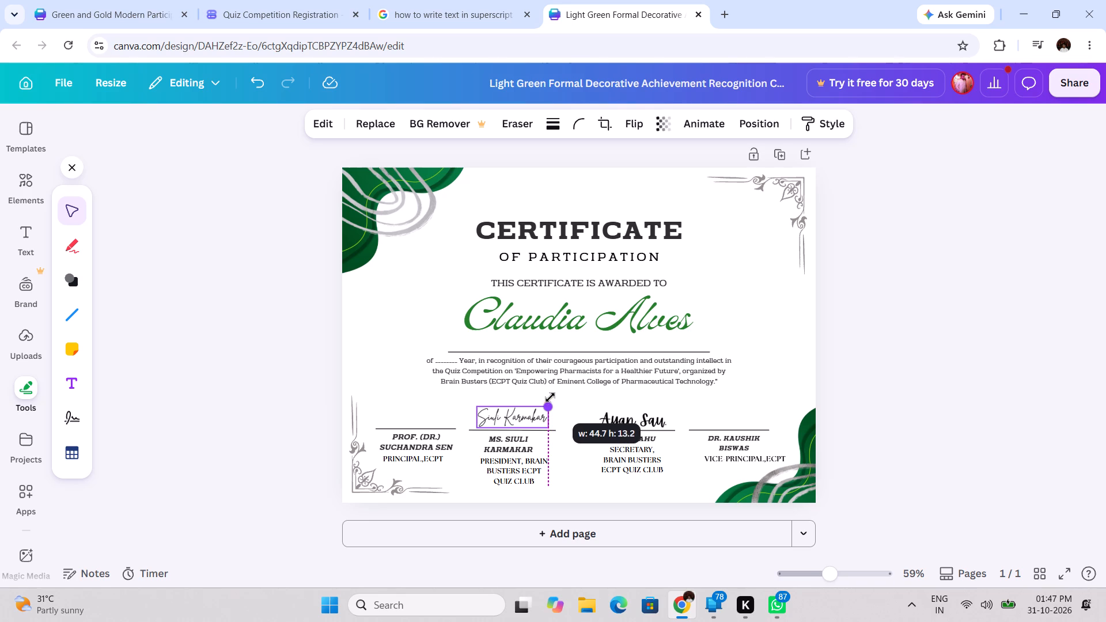
{"action": "left_click_drag", "start_coordinate": [550, 397], "coordinate": [550, 400]}
{"action": "left_click", "coordinate": [273, 414]}
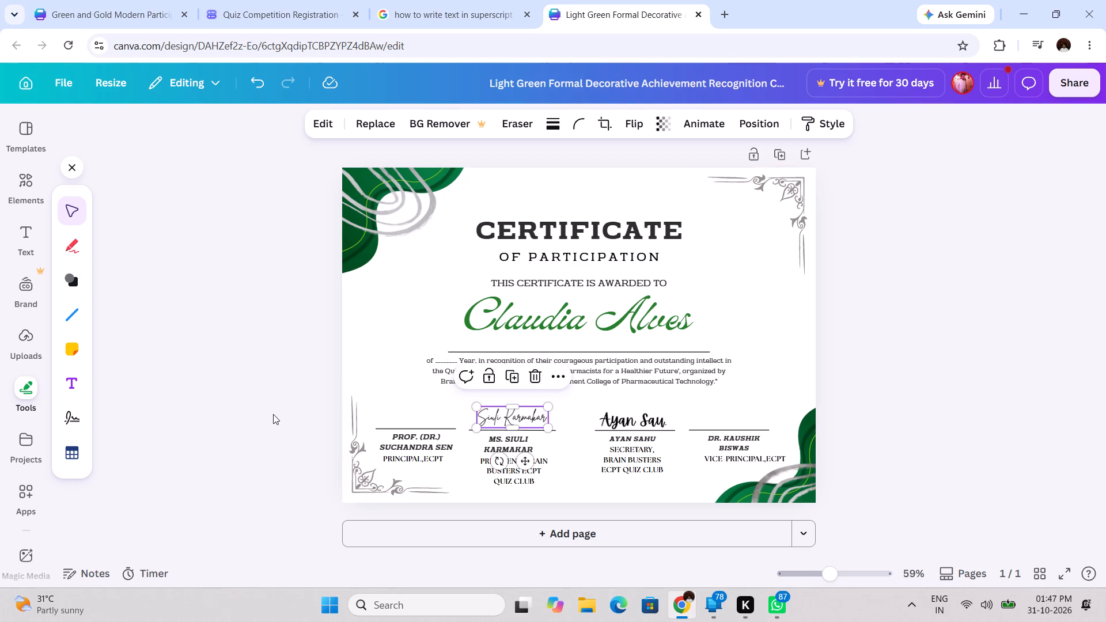
Nudge the green recipient name slightly down toward the line beneath it.
{"action": "left_click", "coordinate": [548, 320]}
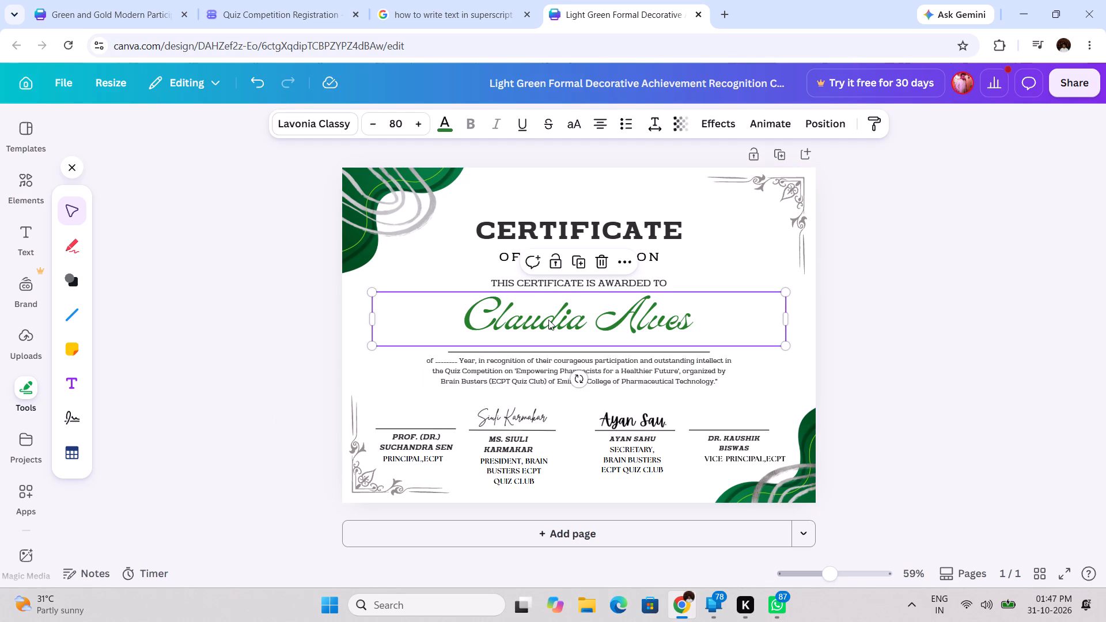
{"action": "left_click_drag", "start_coordinate": [548, 320], "coordinate": [545, 333]}
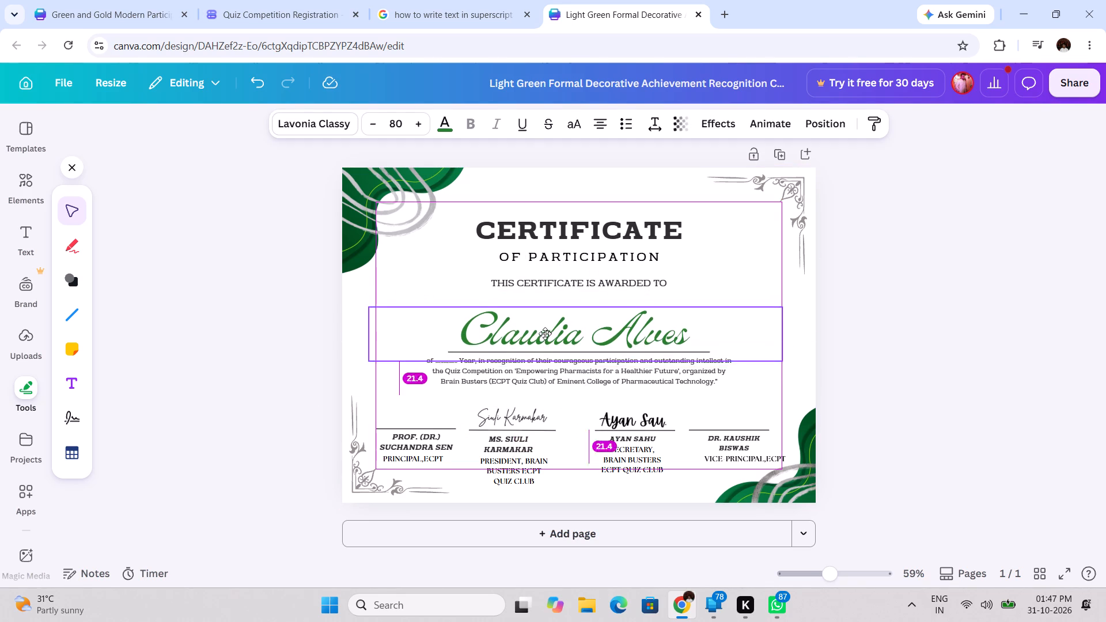
{"action": "left_click_drag", "start_coordinate": [545, 333], "coordinate": [543, 321]}
{"action": "left_click", "coordinate": [529, 350]}
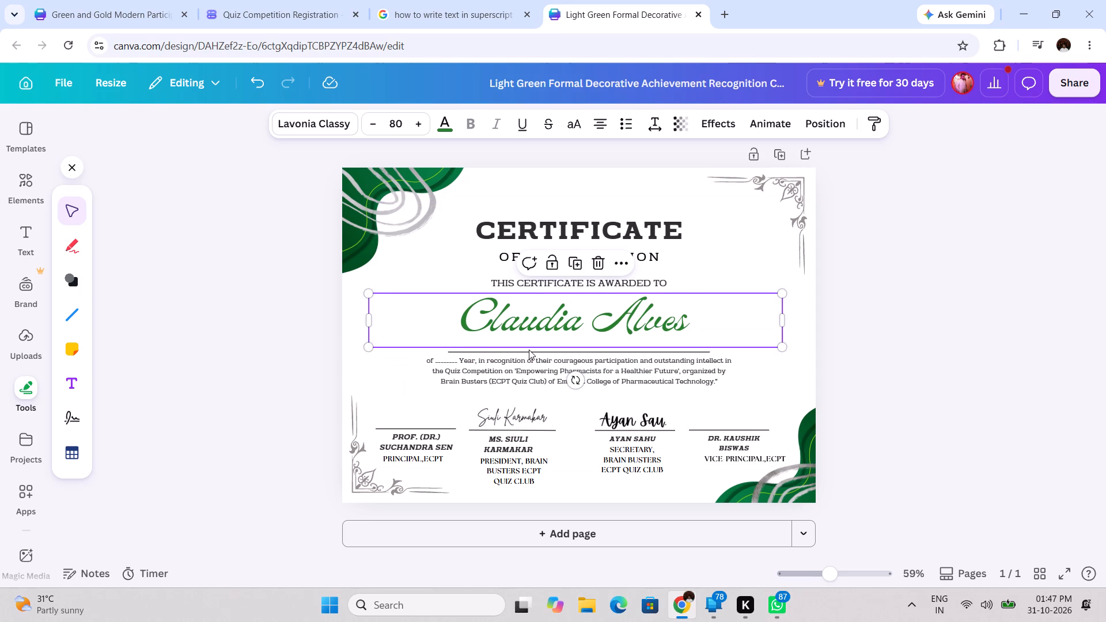
Raise the horizontal line under the recipient name so it sits directly below the lettering.
{"action": "left_click", "coordinate": [329, 357]}
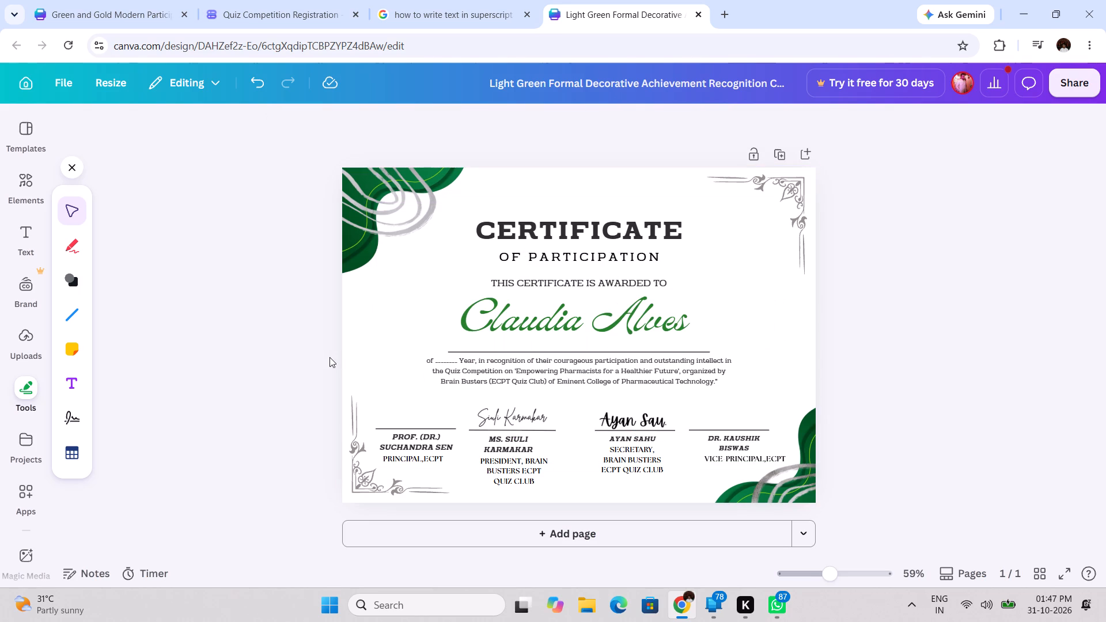
{"action": "double_click", "coordinate": [480, 351]}
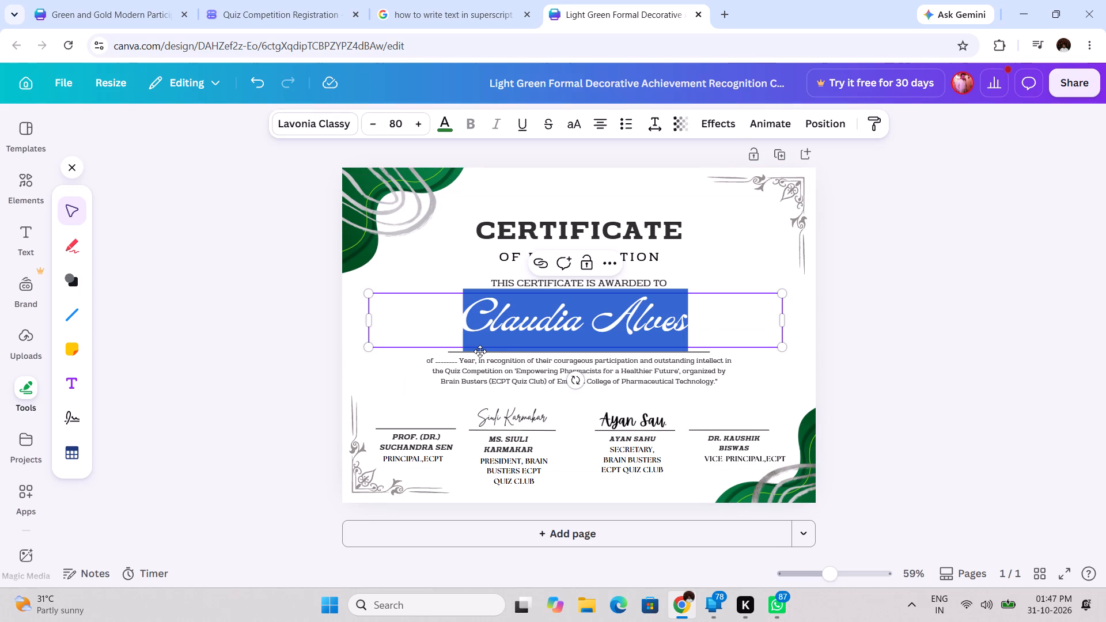
{"action": "left_click", "coordinate": [201, 416]}
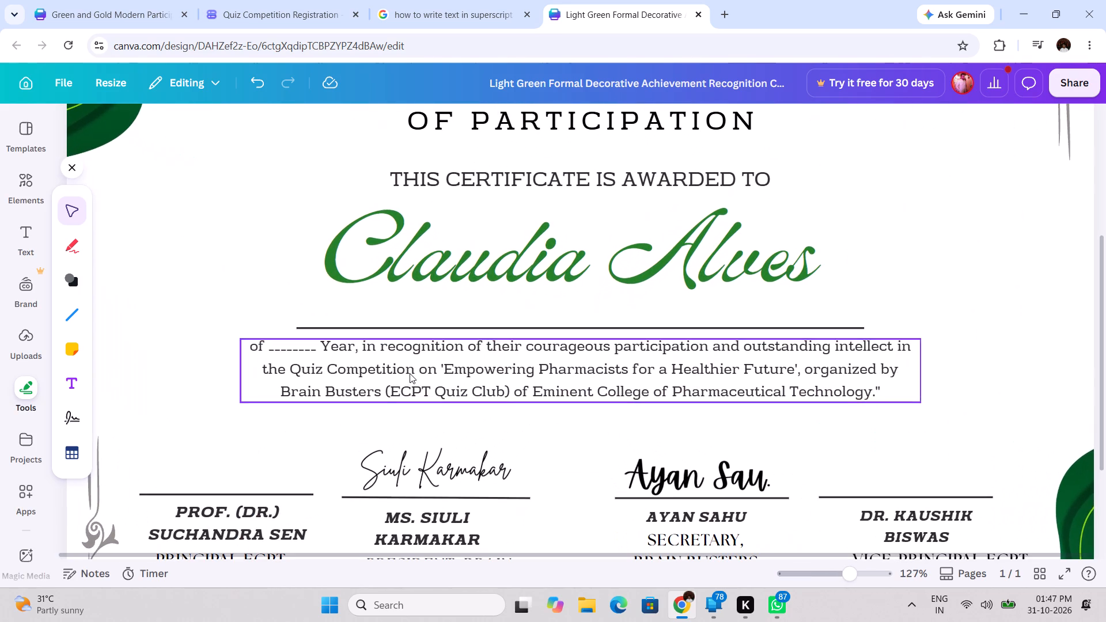
{"action": "left_click", "coordinate": [363, 329]}
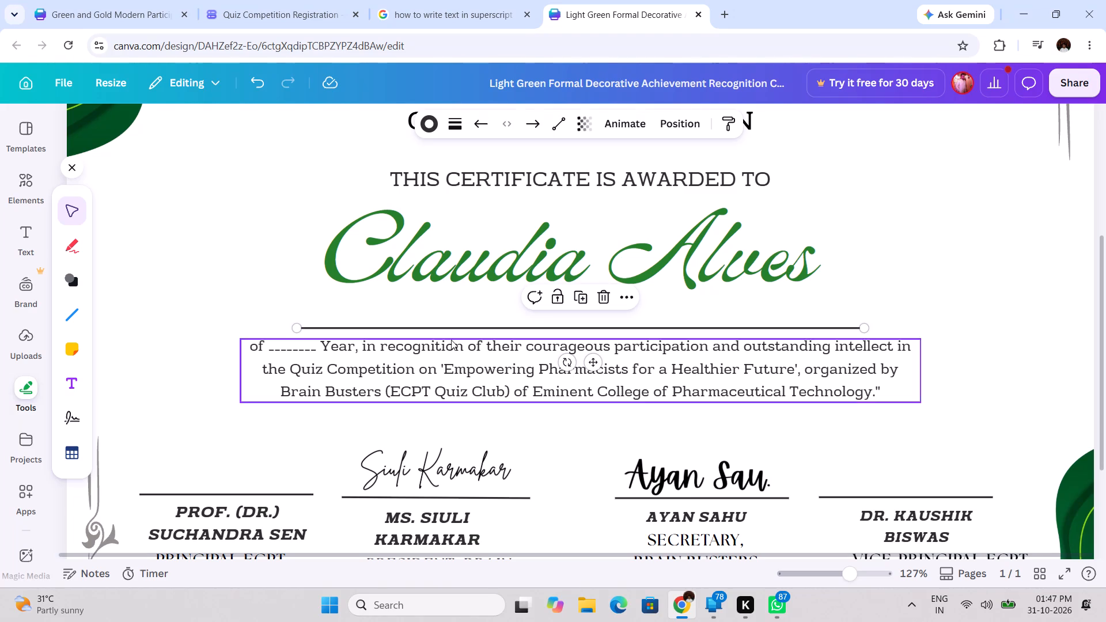
{"action": "left_click_drag", "start_coordinate": [594, 366], "coordinate": [594, 339]}
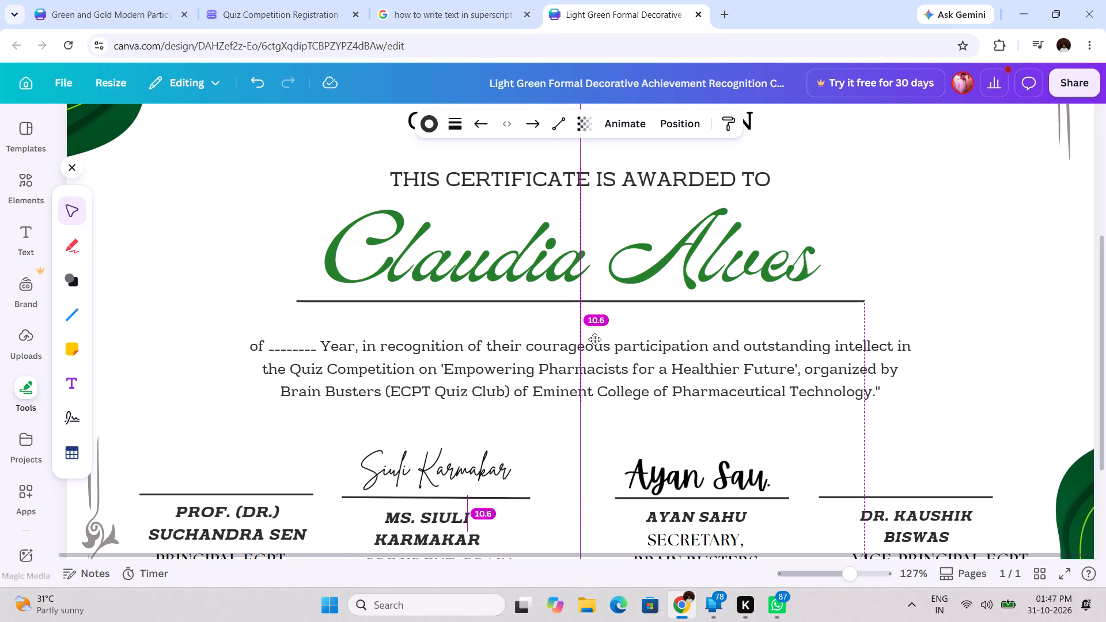
{"action": "left_click_drag", "start_coordinate": [594, 339], "coordinate": [584, 330]}
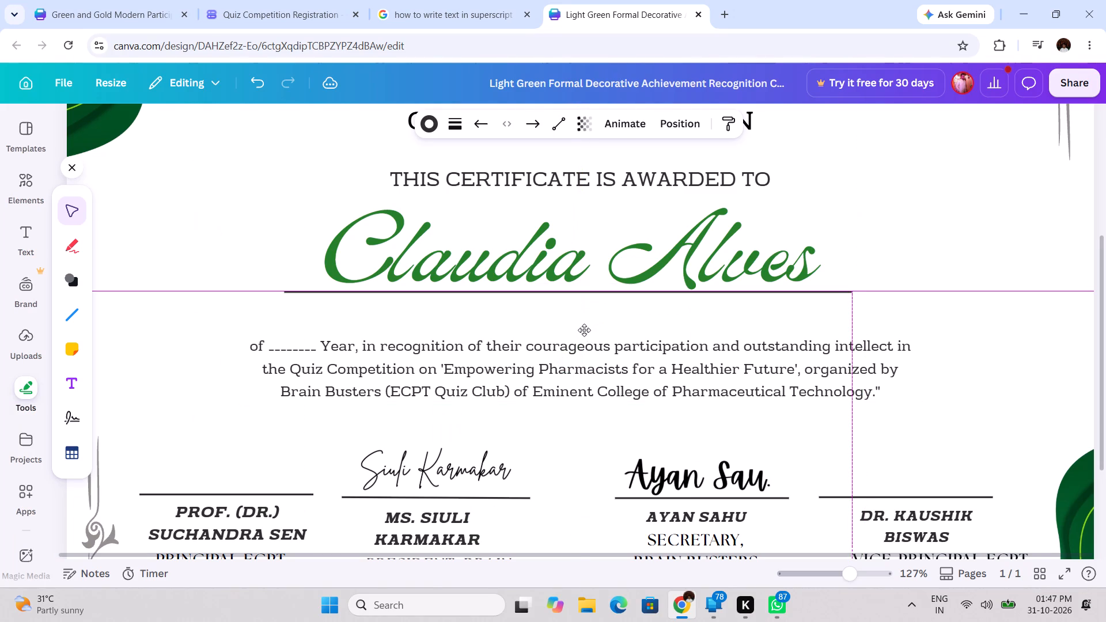
{"action": "left_click_drag", "start_coordinate": [584, 330], "coordinate": [584, 331]}
Move the quiz competition recognition paragraph up, close beneath the recipient line and centred on the page.
{"action": "left_click", "coordinate": [578, 366]}
{"action": "left_click_drag", "start_coordinate": [578, 366], "coordinate": [577, 339]}
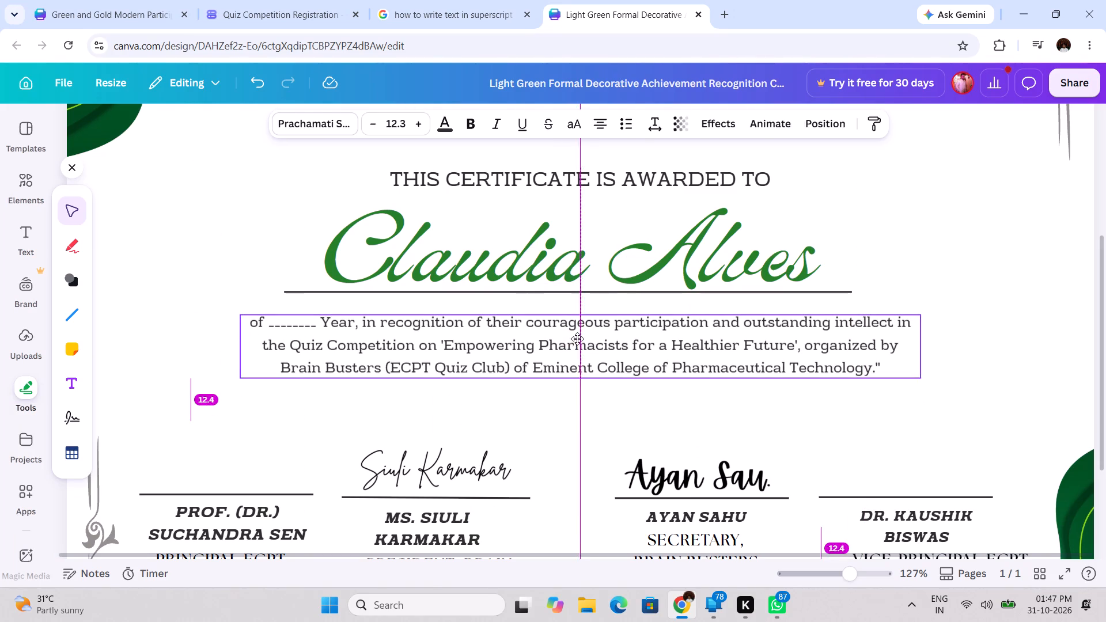
{"action": "left_click_drag", "start_coordinate": [577, 339], "coordinate": [573, 330]}
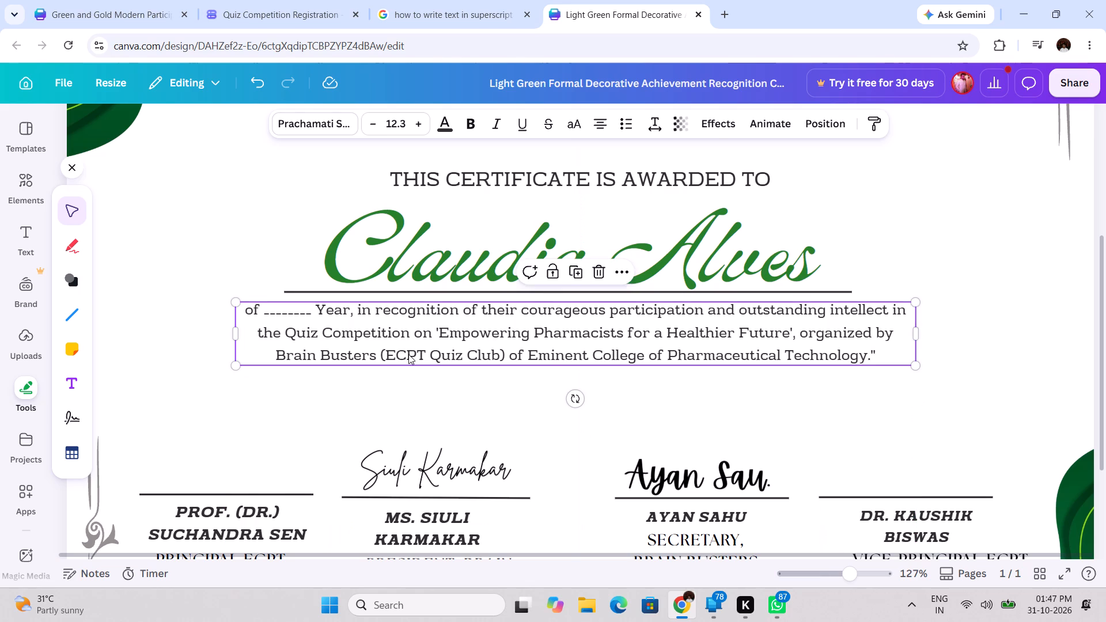
Move the president's signature up and raise the line beneath it to about the height of the principal's signature line.
{"action": "left_click", "coordinate": [326, 378]}
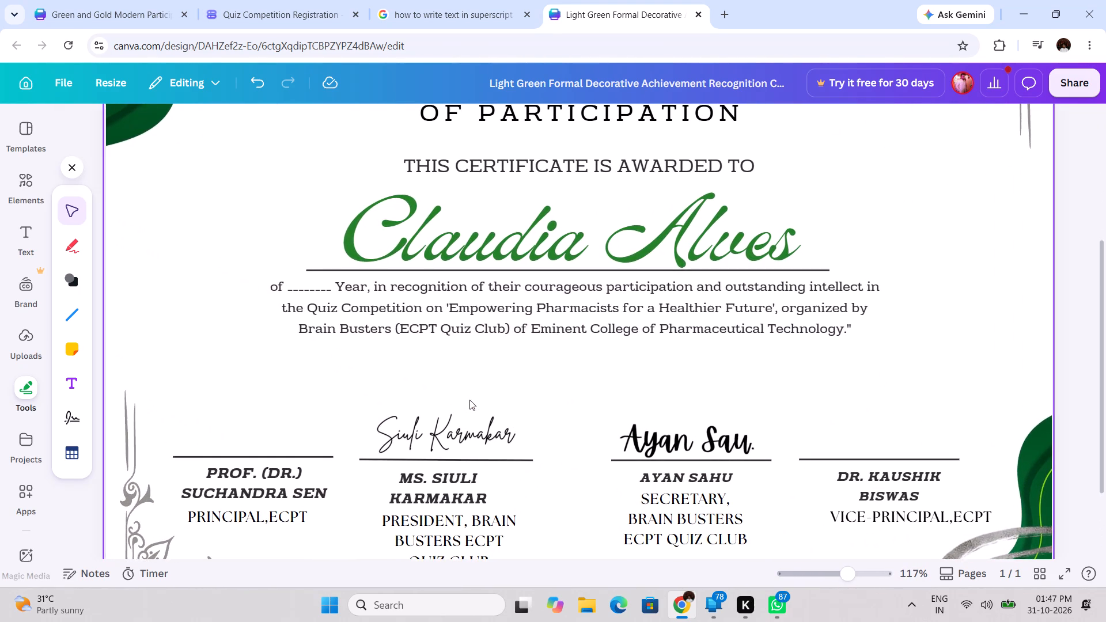
{"action": "left_click", "coordinate": [415, 423]}
{"action": "left_click_drag", "start_coordinate": [415, 423], "coordinate": [418, 389]}
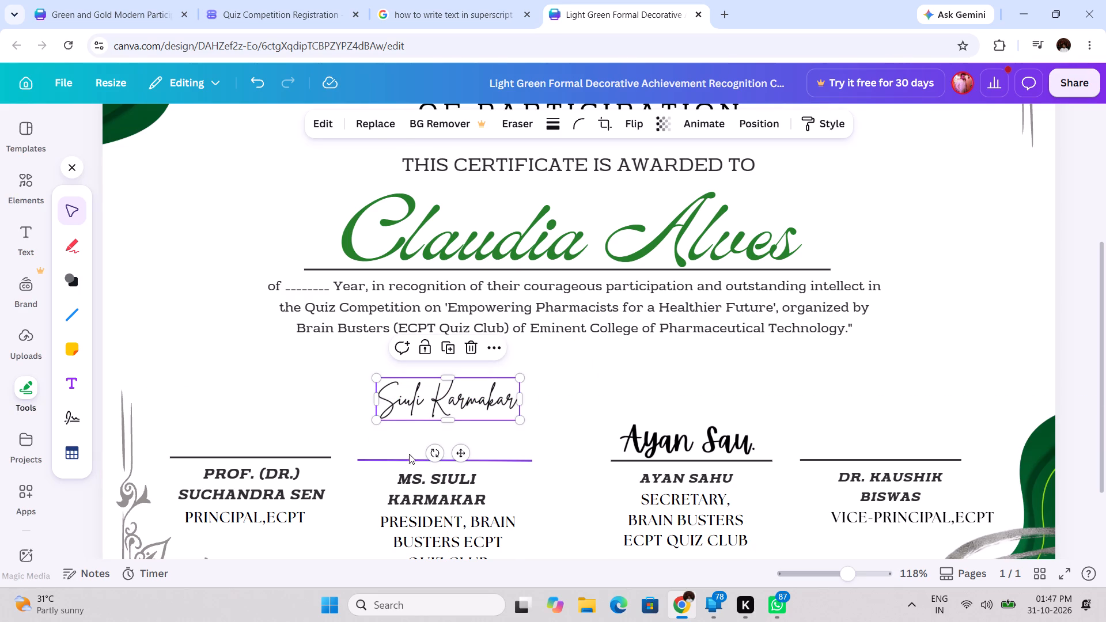
{"action": "left_click", "coordinate": [406, 459]}
{"action": "left_click_drag", "start_coordinate": [406, 459], "coordinate": [404, 453]}
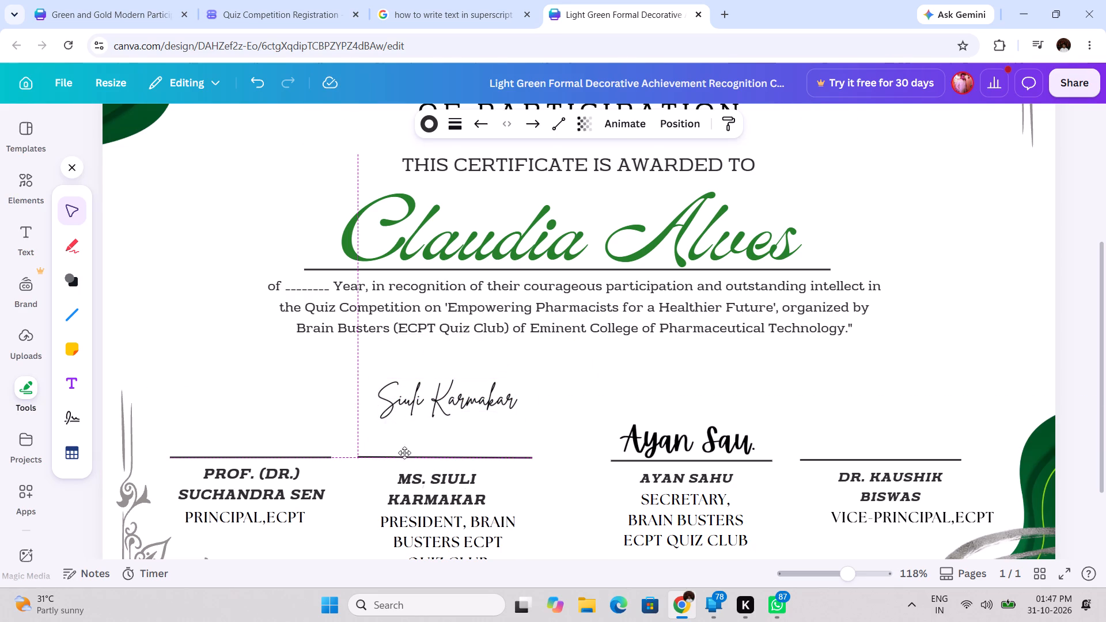
{"action": "left_click_drag", "start_coordinate": [404, 453], "coordinate": [404, 454]}
Move the secretary's signature up to about the same height as the president's signature.
{"action": "left_click", "coordinate": [638, 441]}
{"action": "left_click_drag", "start_coordinate": [638, 441], "coordinate": [637, 404]}
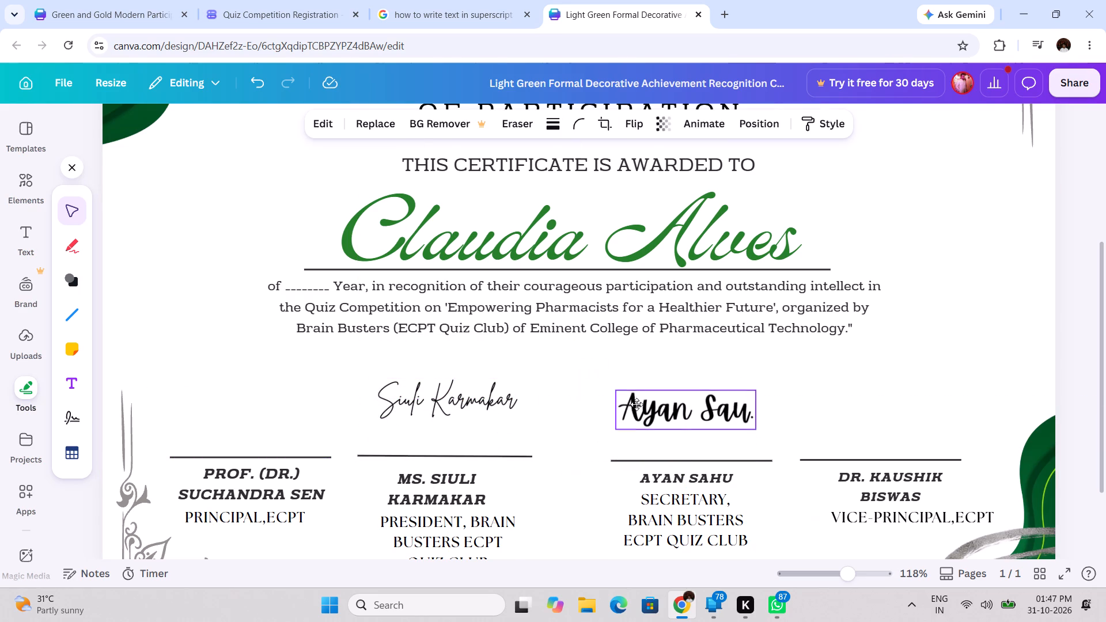
{"action": "left_click_drag", "start_coordinate": [637, 404], "coordinate": [633, 395]}
Raise the secretary's and vice-principal's signature lines level with the other two signature lines.
{"action": "left_click", "coordinate": [643, 460]}
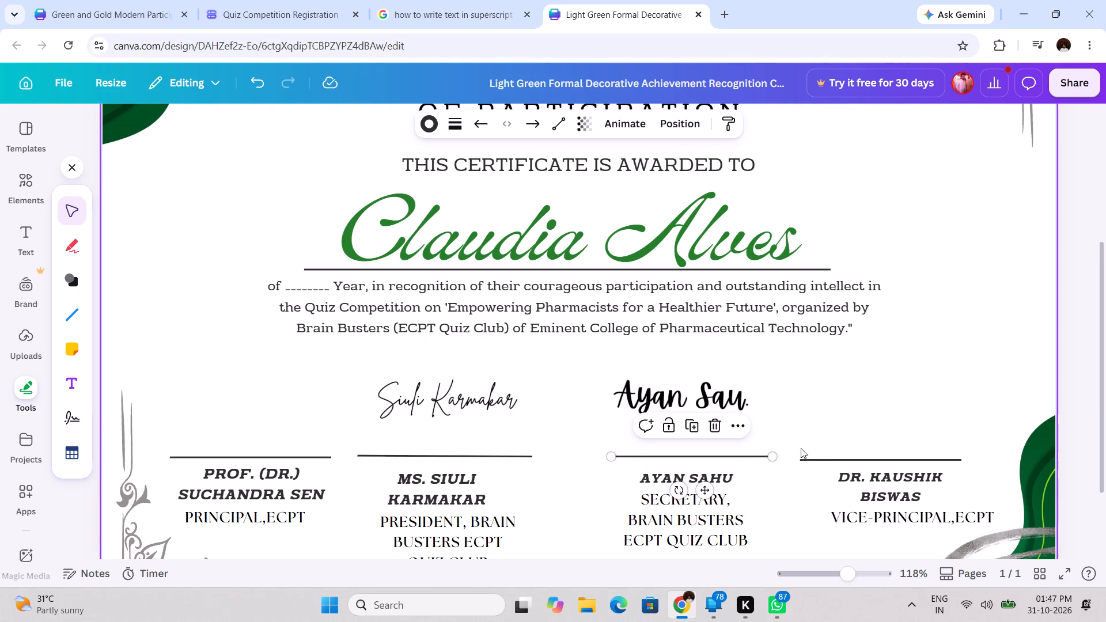
{"action": "double_click", "coordinate": [821, 458]}
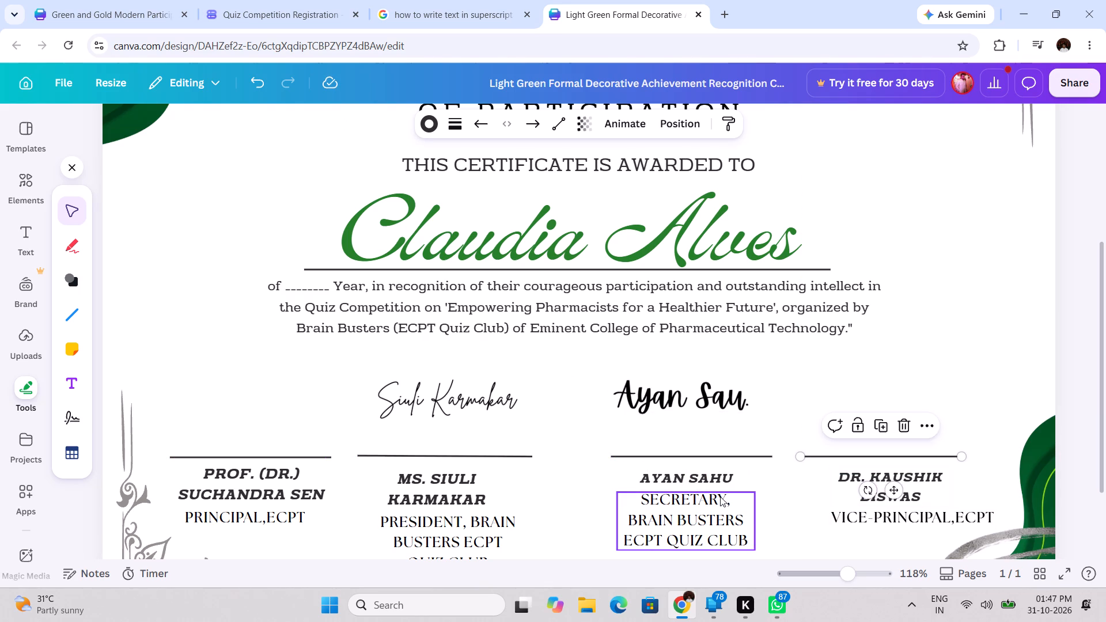
Move the president's name up beneath its line, widen its text box to fit one line, and centre it under the line.
{"action": "left_click", "coordinate": [419, 473]}
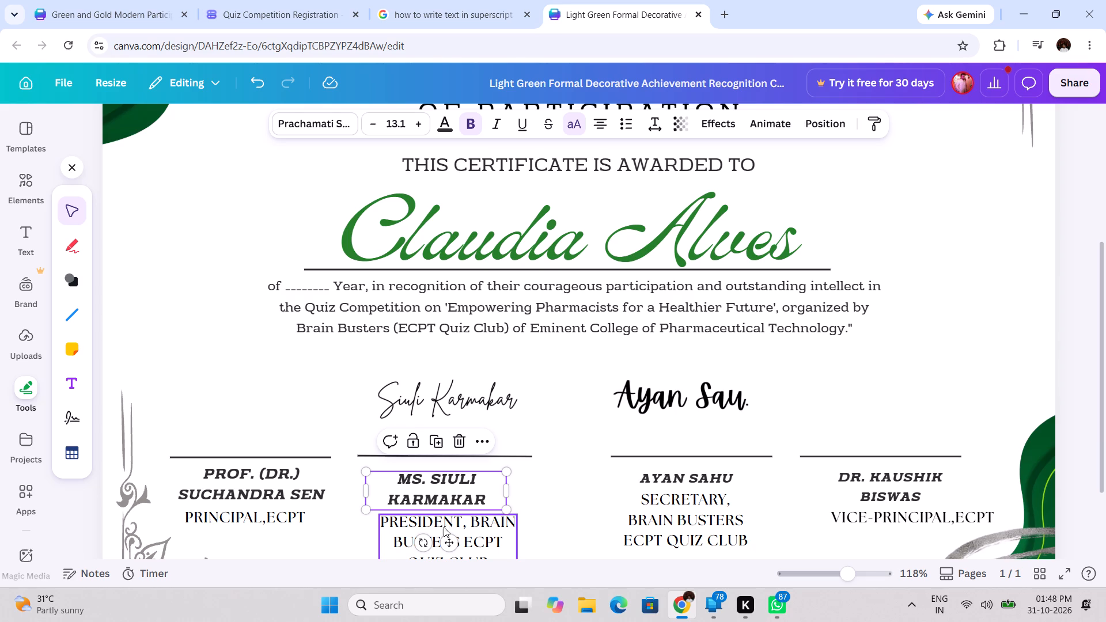
{"action": "left_click_drag", "start_coordinate": [449, 534], "coordinate": [449, 526]}
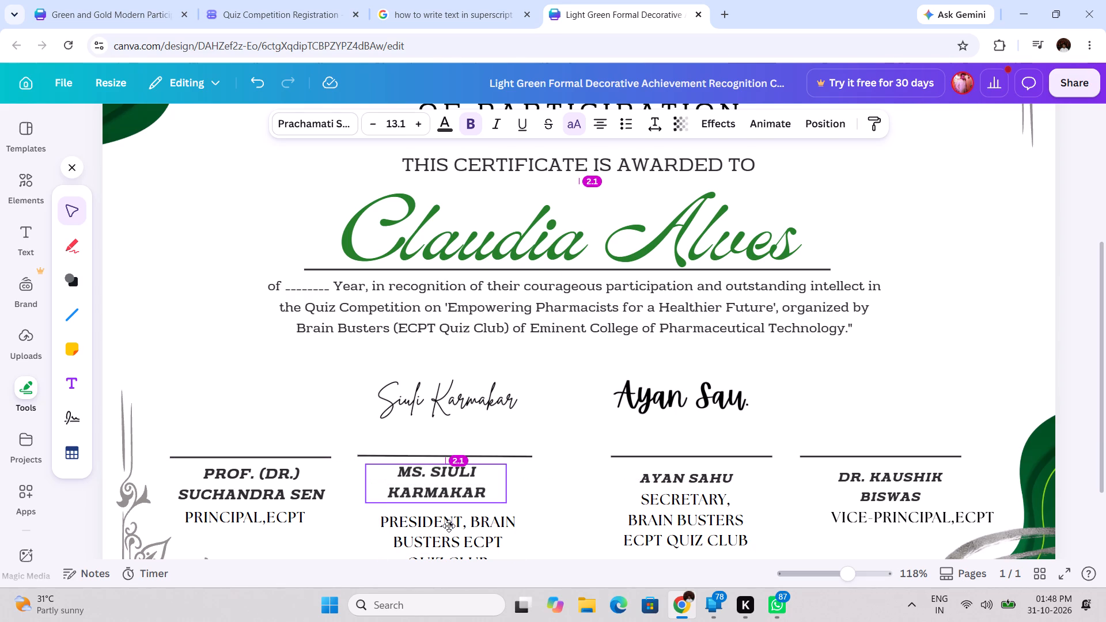
{"action": "left_click_drag", "start_coordinate": [449, 526], "coordinate": [449, 524]}
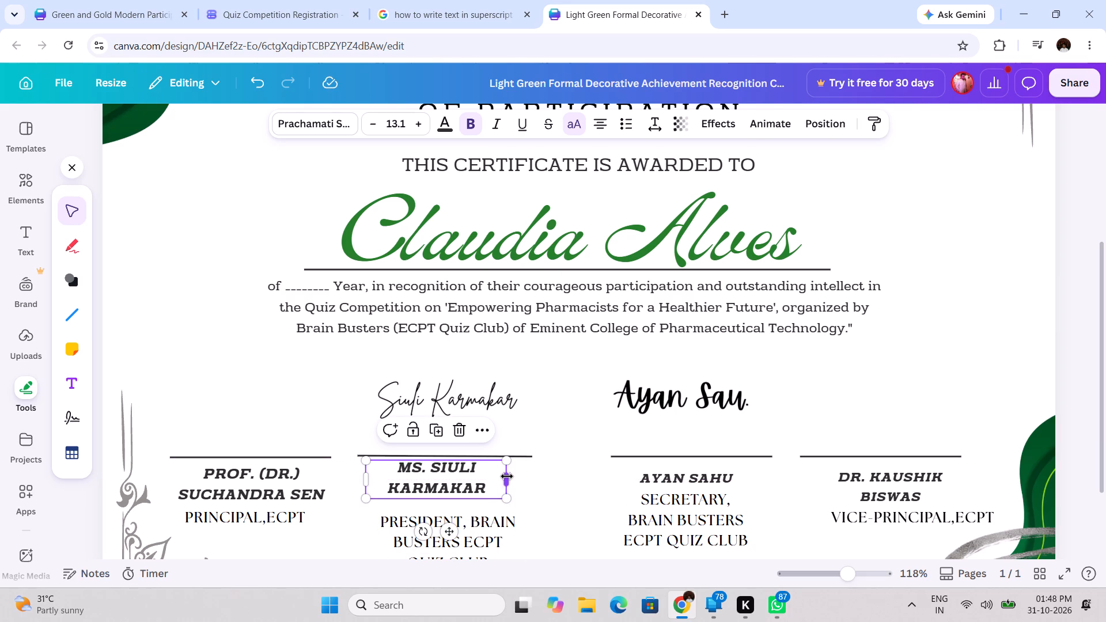
{"action": "left_click_drag", "start_coordinate": [507, 476], "coordinate": [544, 473]}
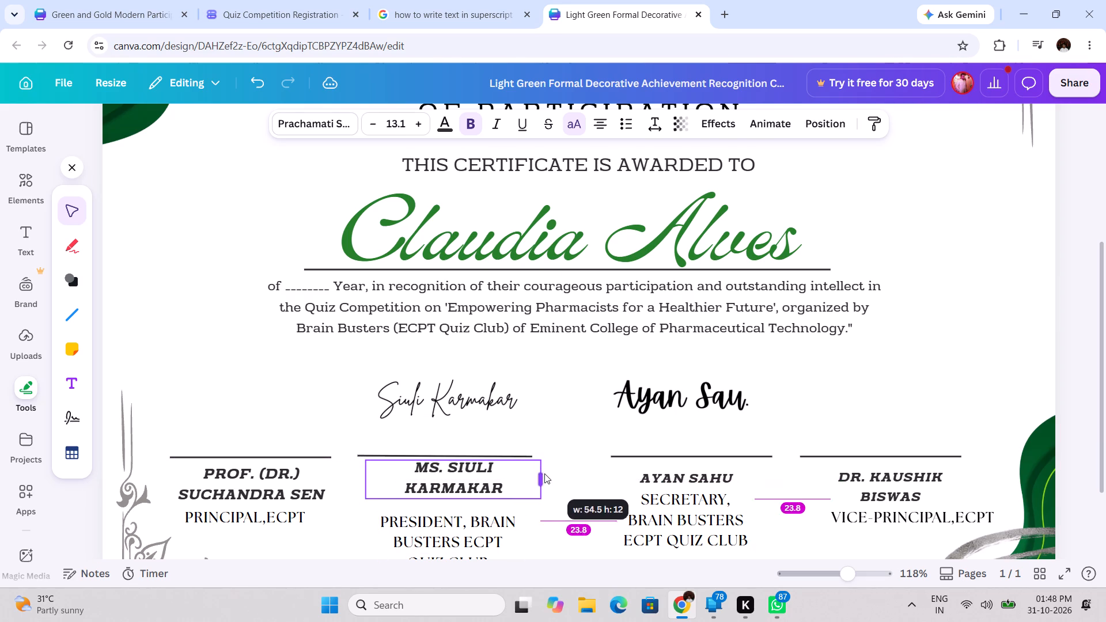
{"action": "left_click_drag", "start_coordinate": [544, 473], "coordinate": [565, 473]}
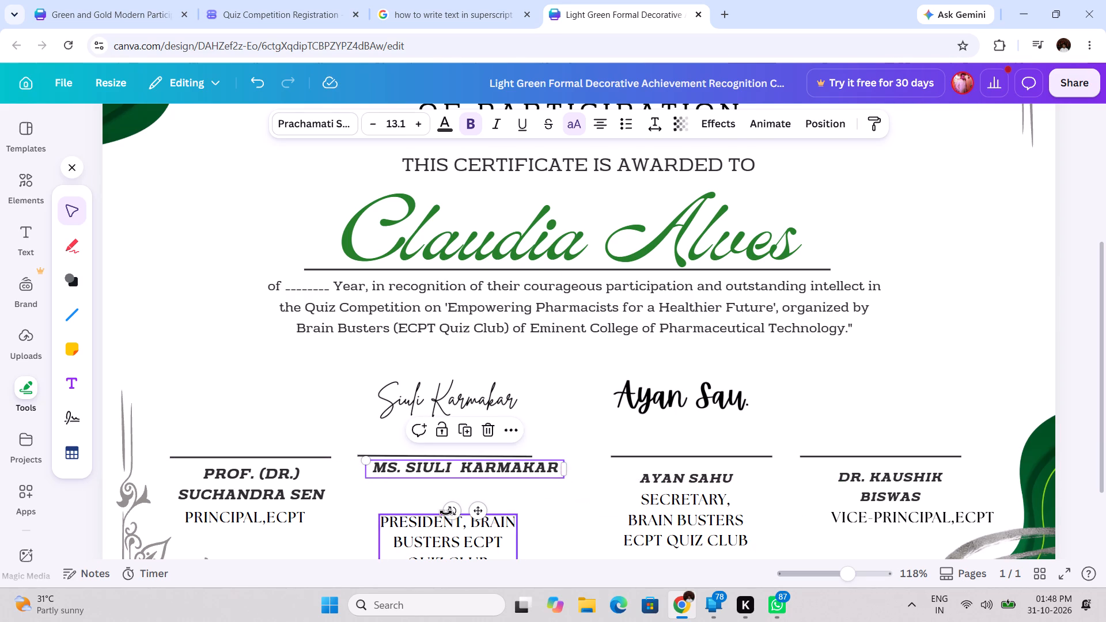
{"action": "left_click_drag", "start_coordinate": [479, 509], "coordinate": [459, 509]}
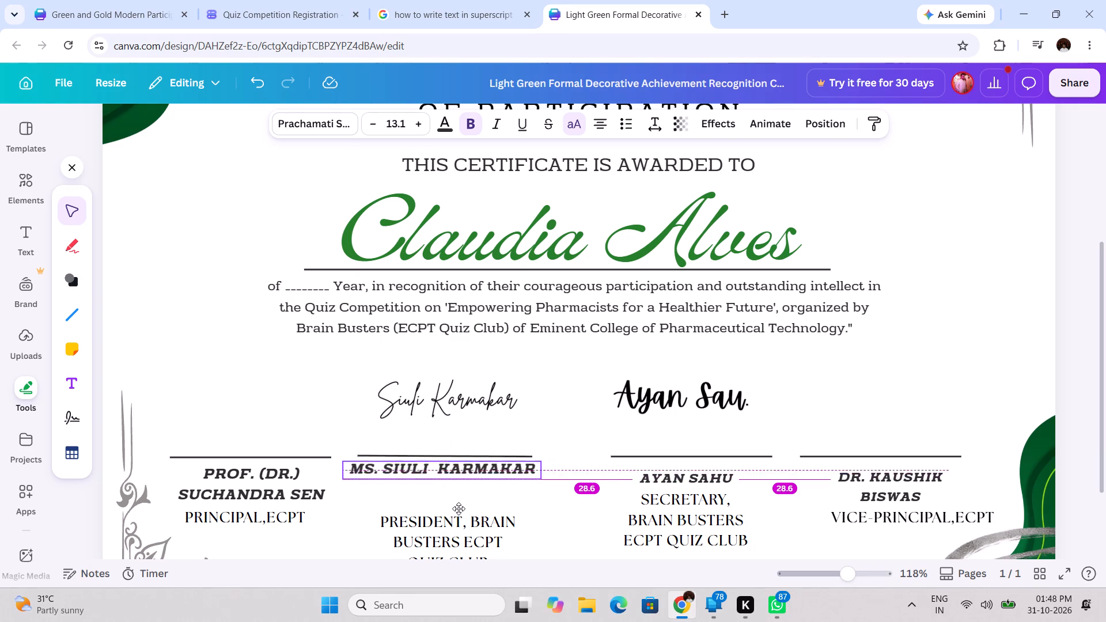
{"action": "left_click_drag", "start_coordinate": [459, 509], "coordinate": [457, 509]}
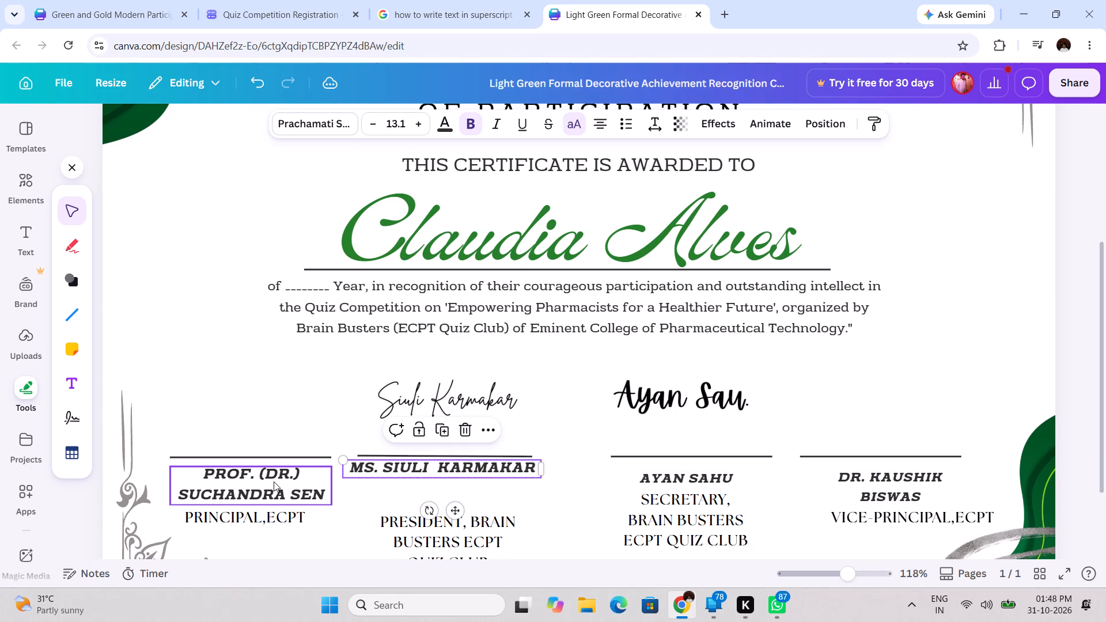
Widen the principal's name text box toward the certificate's left edge.
{"action": "left_click", "coordinate": [274, 481]}
{"action": "left_click_drag", "start_coordinate": [165, 486], "coordinate": [149, 488]}
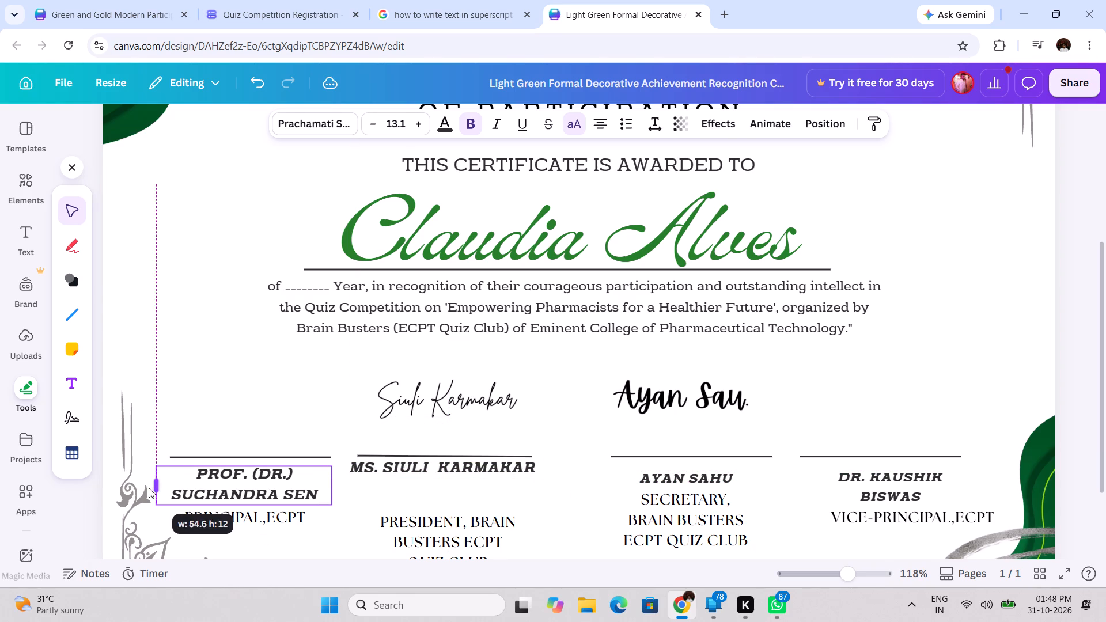
{"action": "left_click_drag", "start_coordinate": [149, 488], "coordinate": [138, 488]}
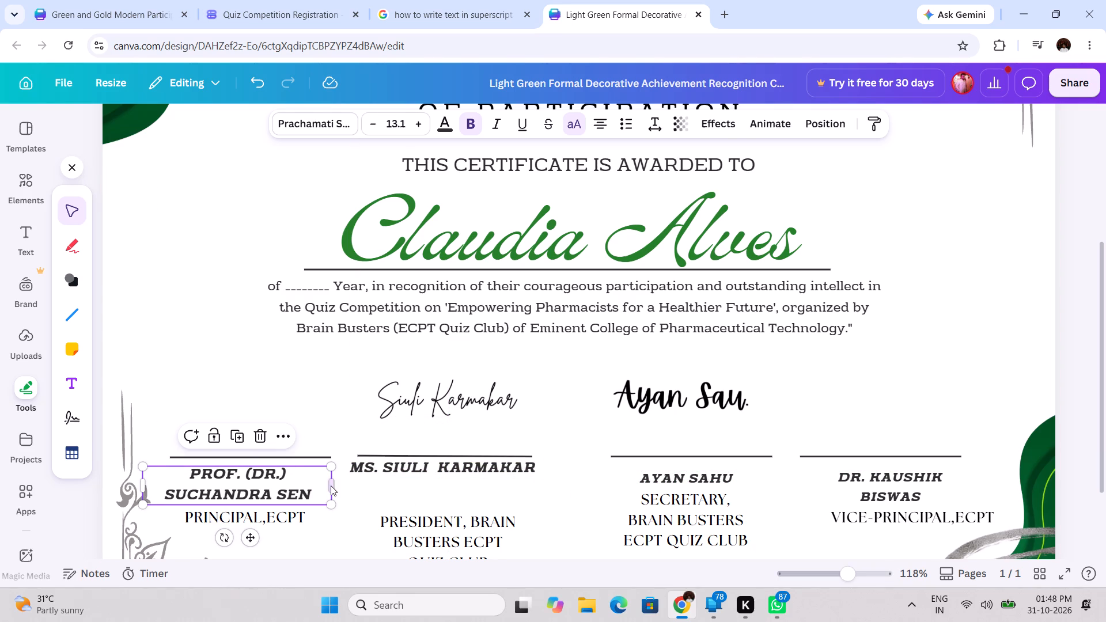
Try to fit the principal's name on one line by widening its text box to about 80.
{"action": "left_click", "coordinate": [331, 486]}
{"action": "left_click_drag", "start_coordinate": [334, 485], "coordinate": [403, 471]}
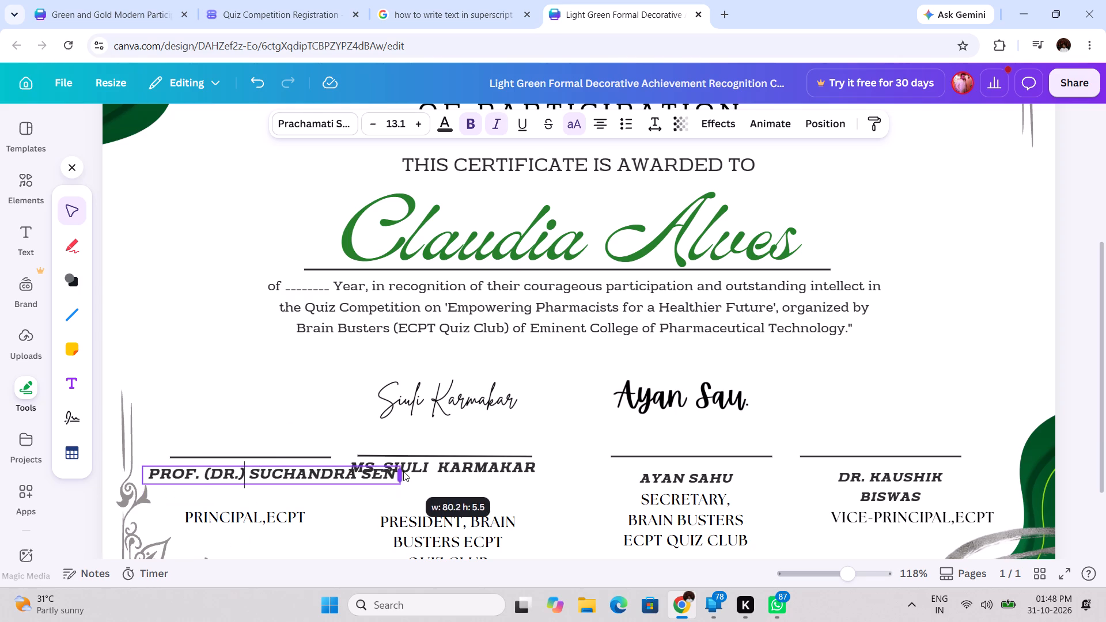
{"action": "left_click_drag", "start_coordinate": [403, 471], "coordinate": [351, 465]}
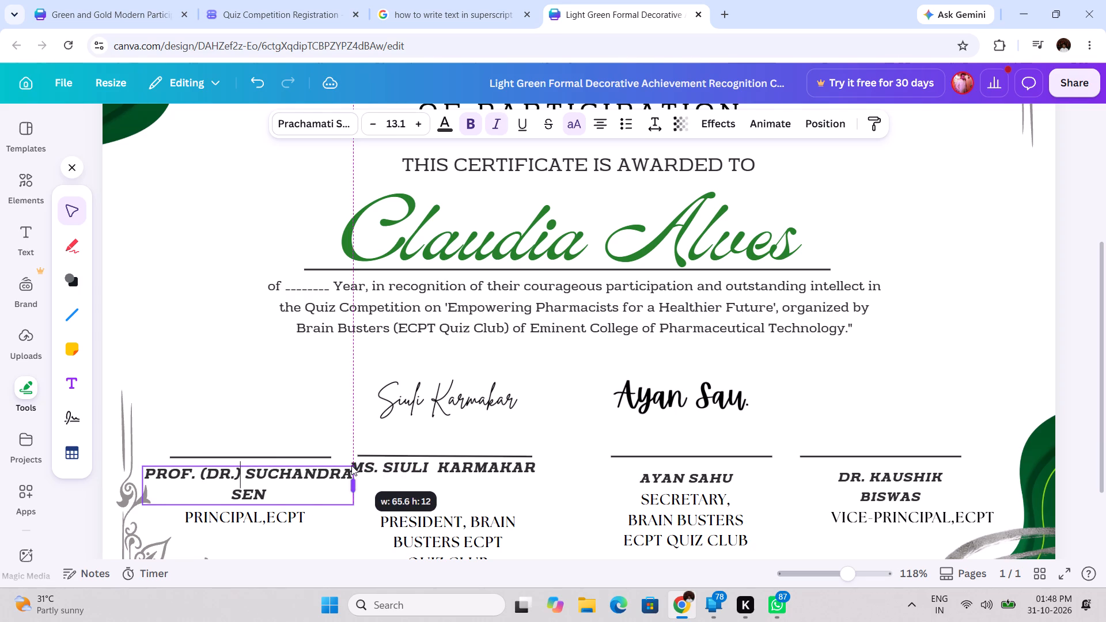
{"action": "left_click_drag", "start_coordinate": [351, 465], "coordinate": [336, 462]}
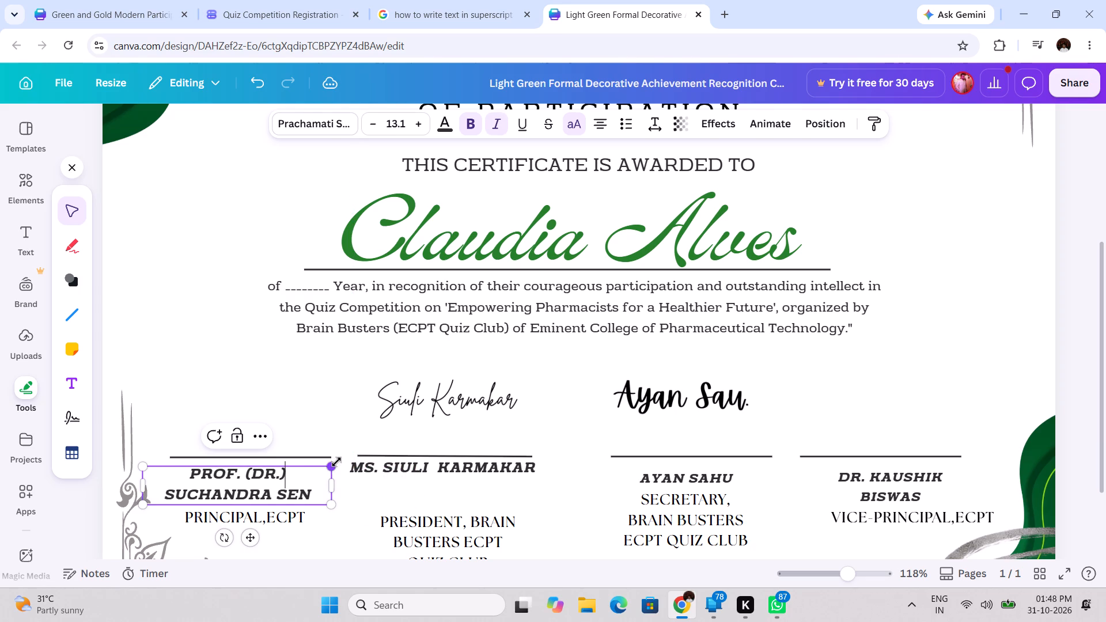
Move the principal's name up beneath its signature line and place the principal's title close under the name.
{"action": "left_click", "coordinate": [252, 539]}
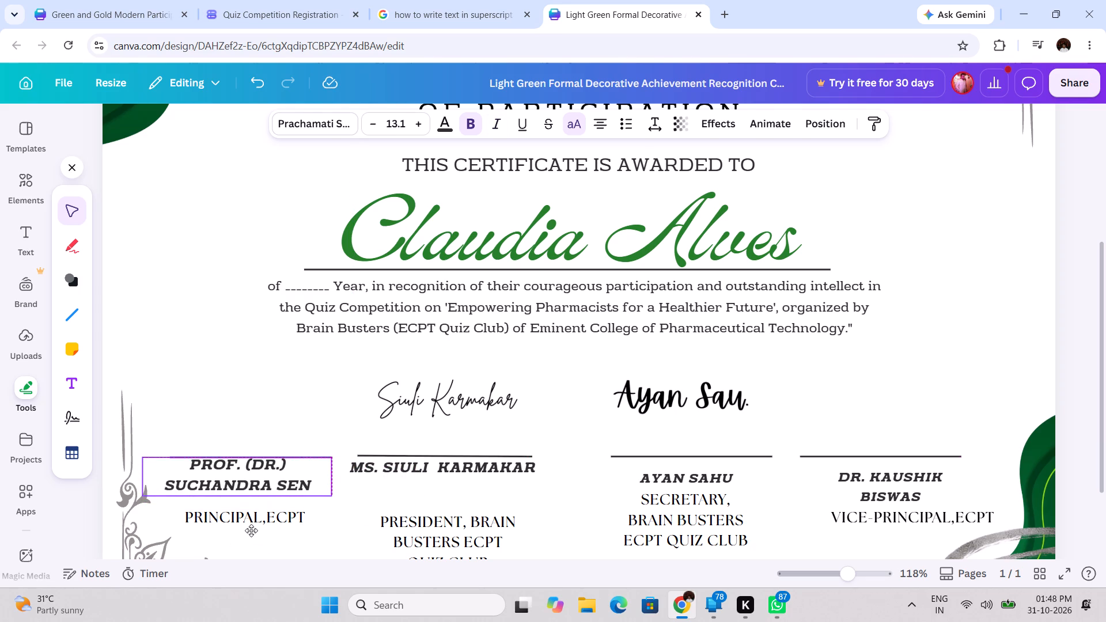
{"action": "left_click", "coordinate": [255, 517]}
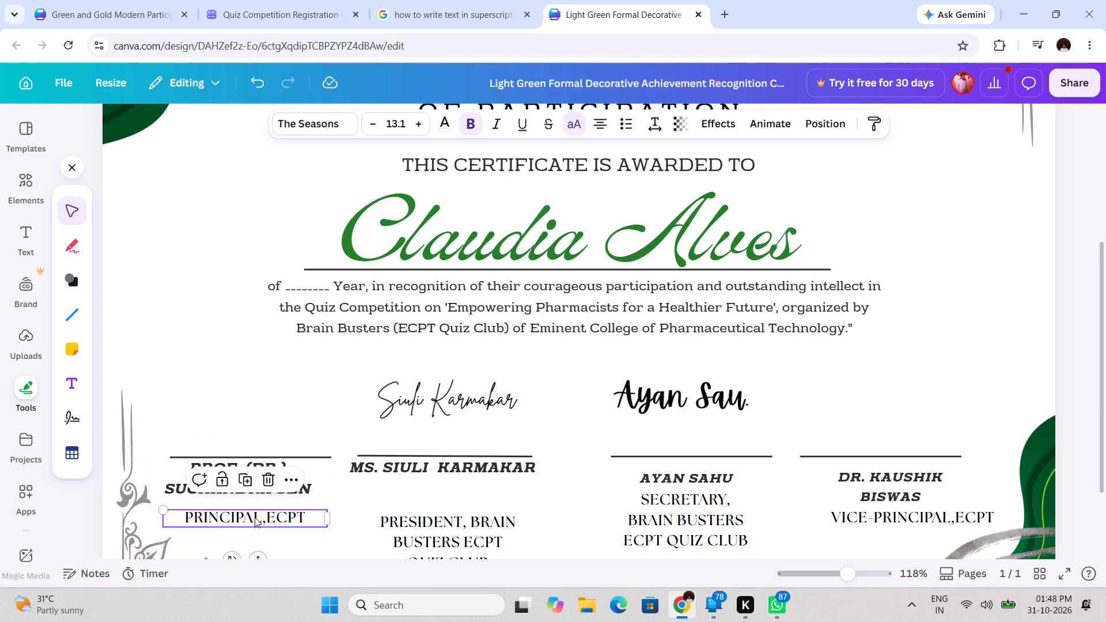
{"action": "left_click_drag", "start_coordinate": [256, 555], "coordinate": [256, 545]}
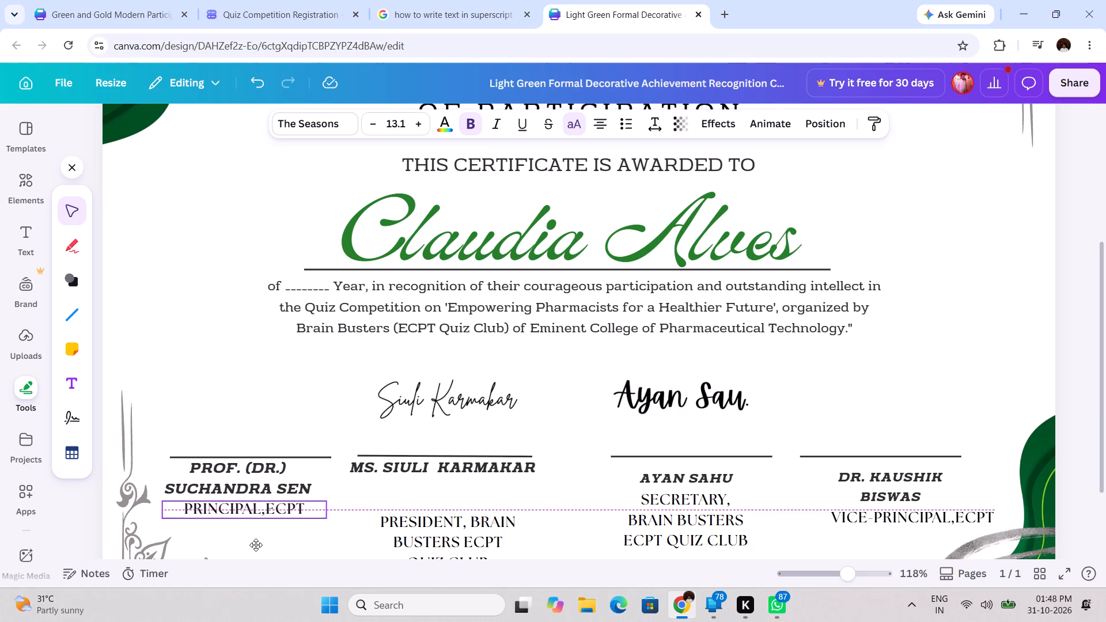
{"action": "left_click_drag", "start_coordinate": [256, 545], "coordinate": [251, 544]}
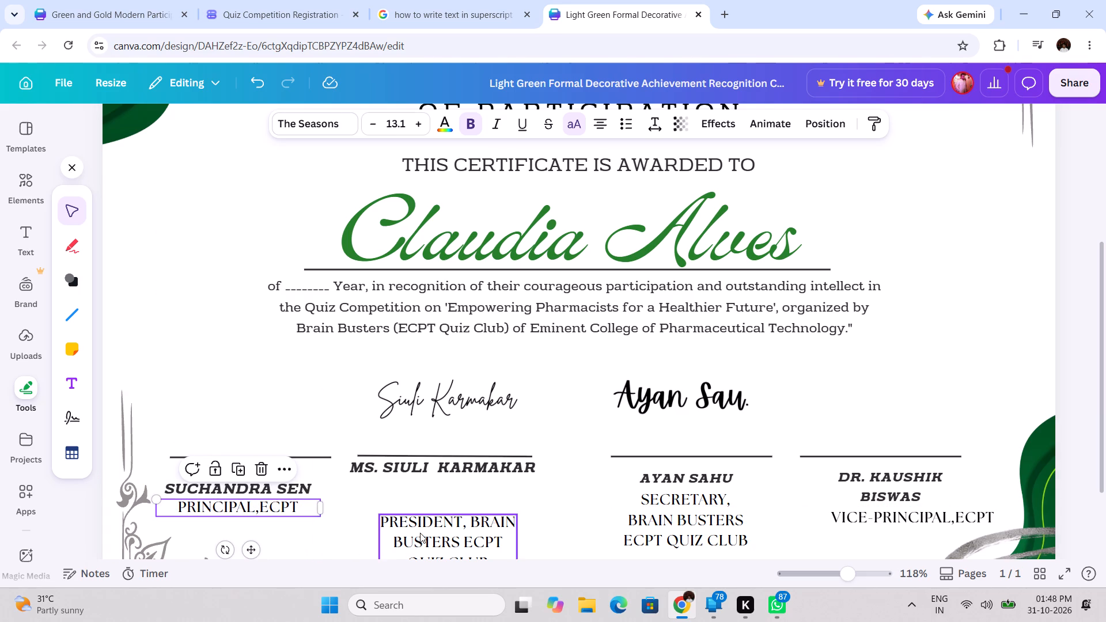
Move the president's title up directly beneath the president's name and widen its text box to match the name's width.
{"action": "left_click", "coordinate": [420, 533]}
{"action": "scroll", "coordinate": [420, 533], "scroll_direction": "down", "scroll_amount": 1}
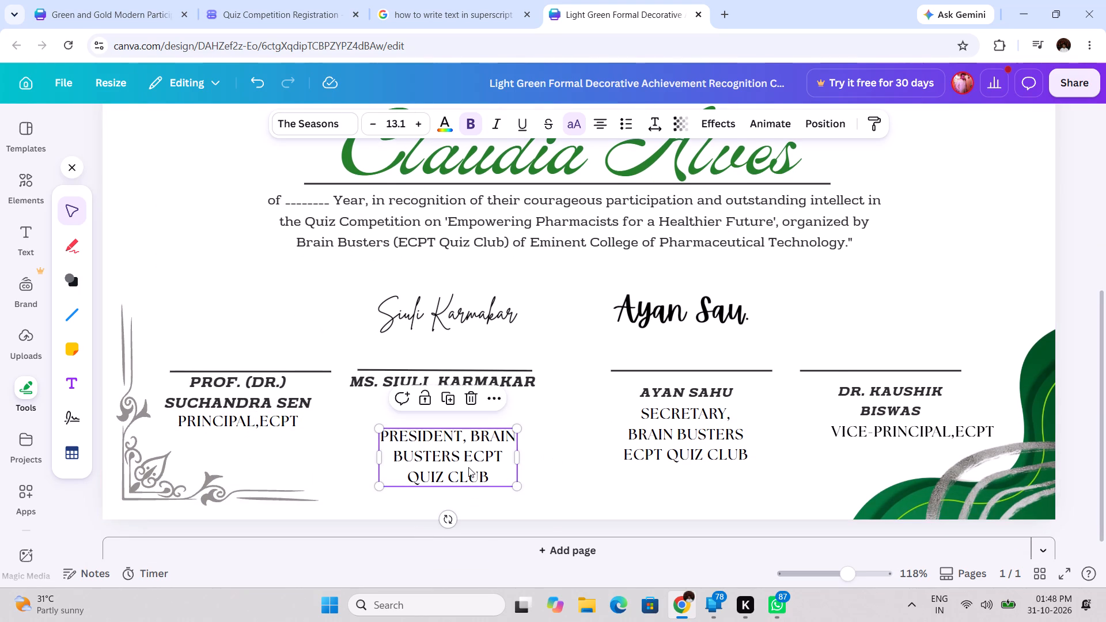
{"action": "left_click_drag", "start_coordinate": [468, 465], "coordinate": [456, 430]}
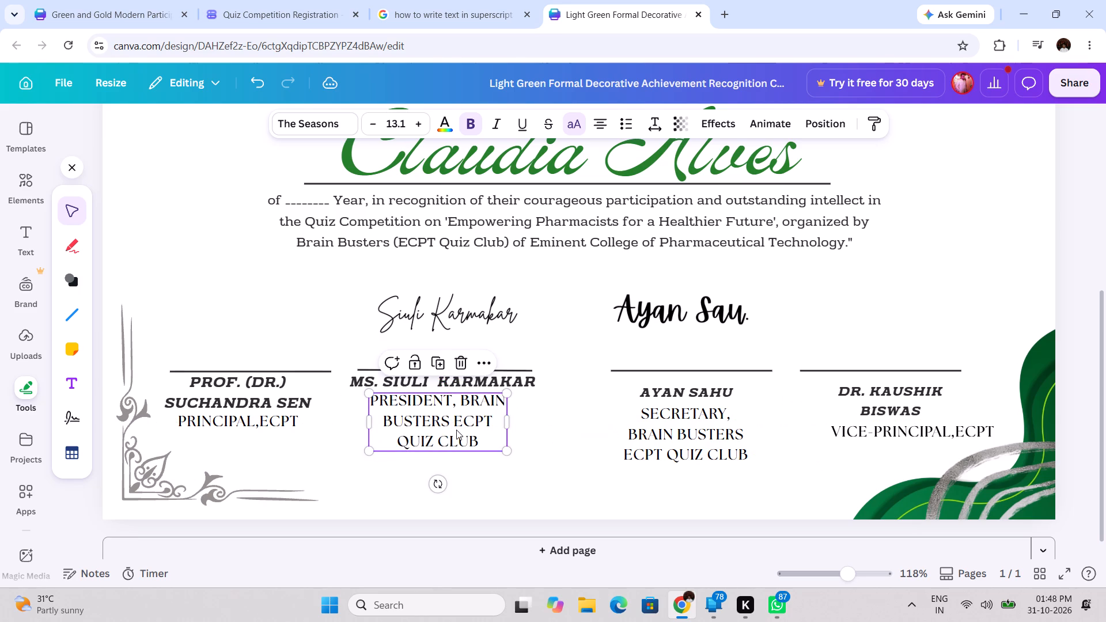
{"action": "left_click_drag", "start_coordinate": [369, 422], "coordinate": [351, 422]}
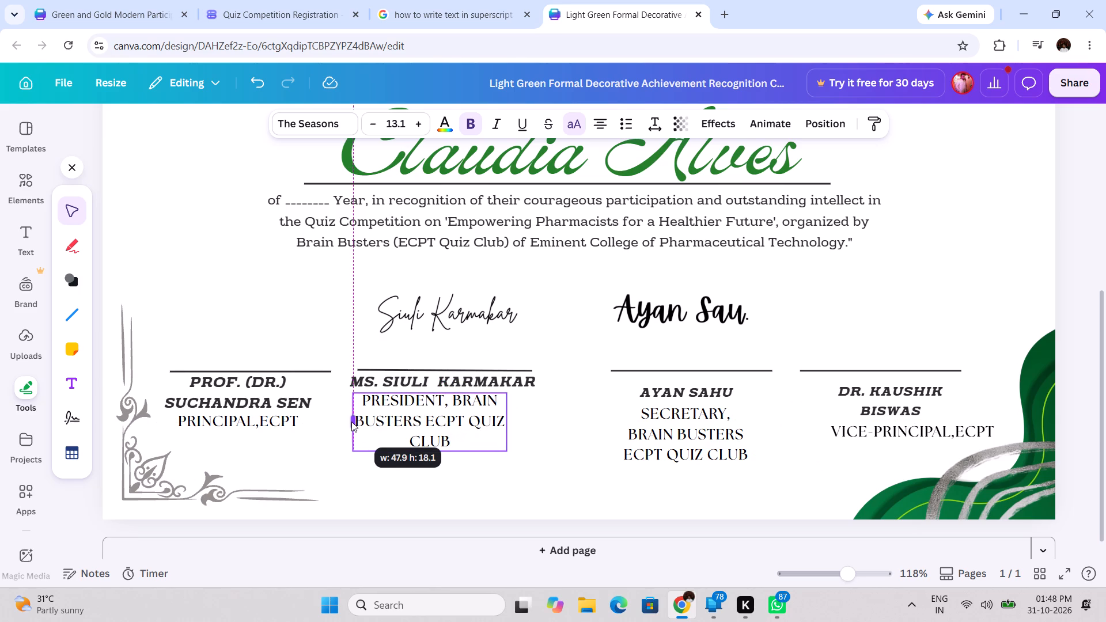
{"action": "left_click_drag", "start_coordinate": [351, 422], "coordinate": [347, 423]}
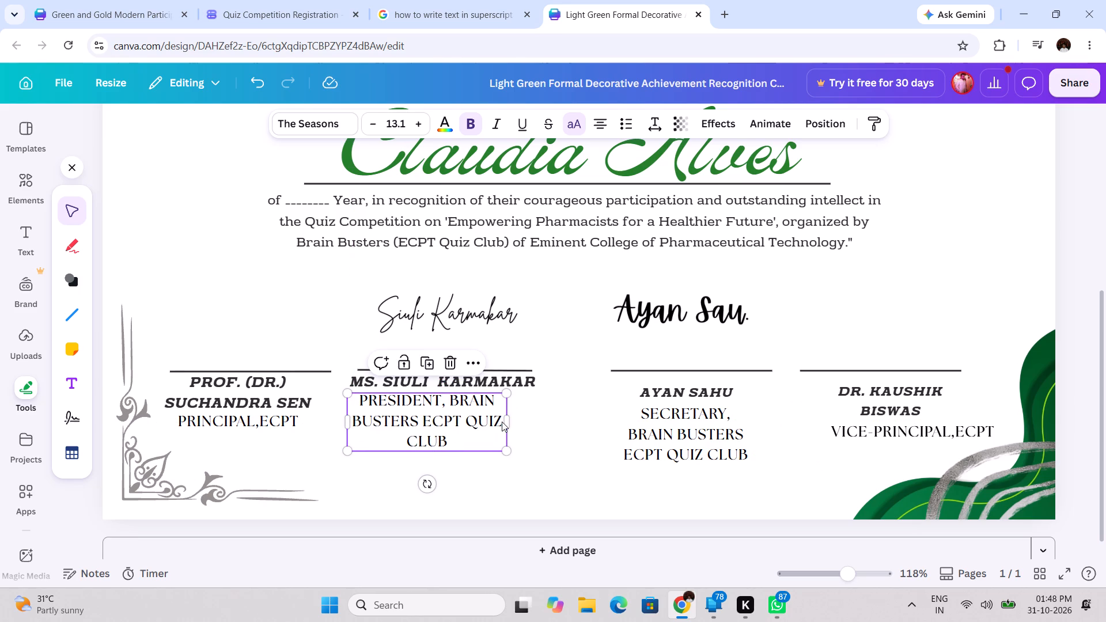
{"action": "left_click_drag", "start_coordinate": [512, 422], "coordinate": [514, 420]}
{"action": "left_click_drag", "start_coordinate": [514, 420], "coordinate": [541, 414]}
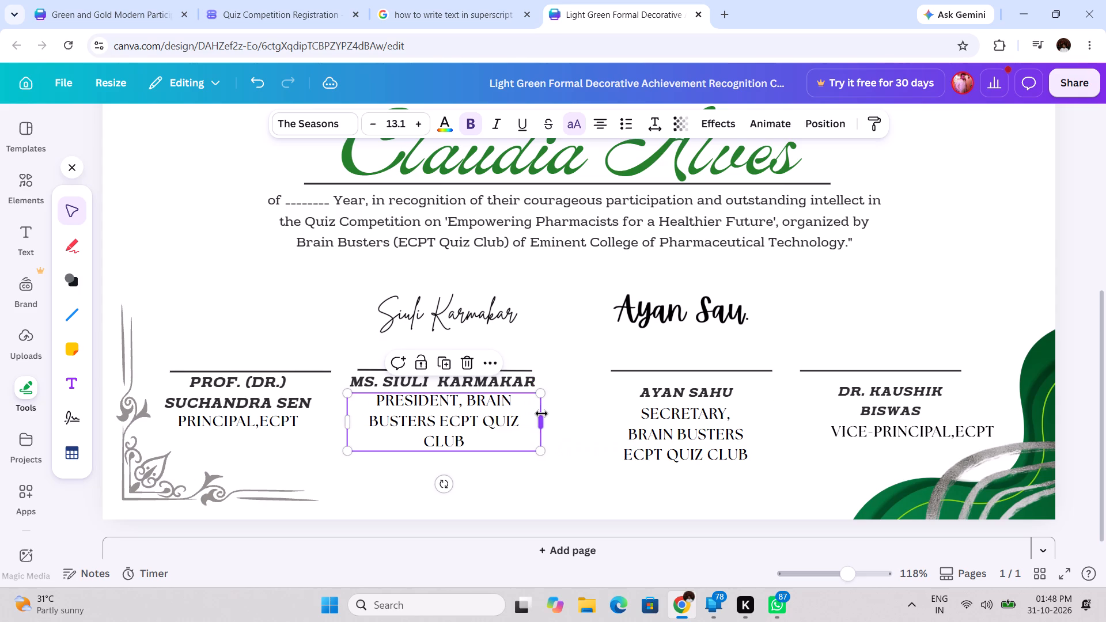
Widen the secretary's title text box on both sides so the first line reads "SECRETARY, BRAIN".
{"action": "left_click", "coordinate": [666, 424]}
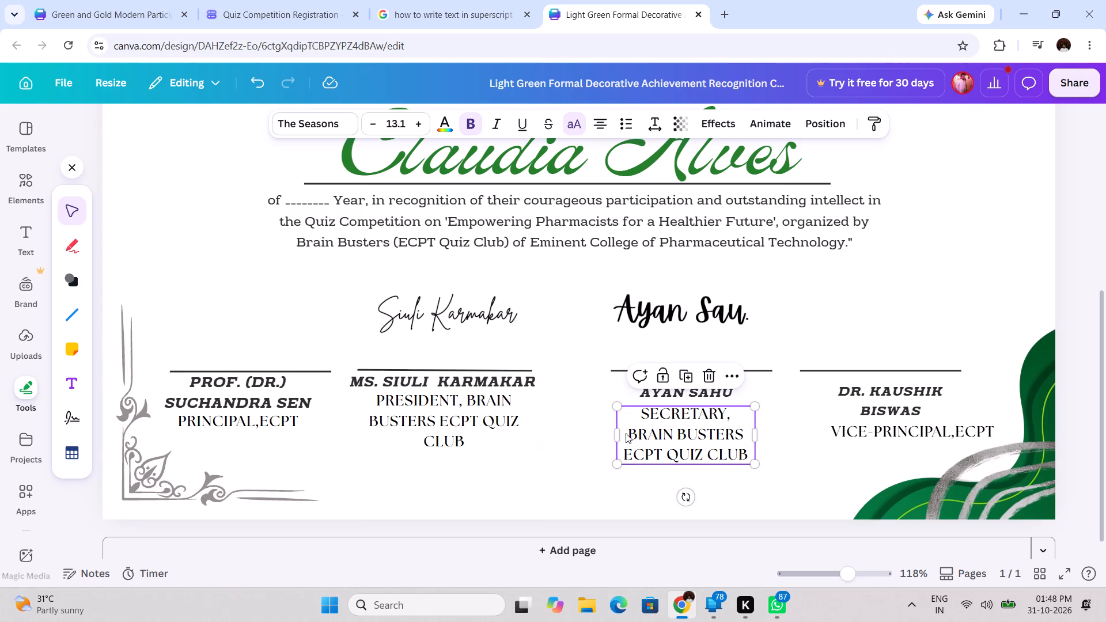
{"action": "left_click_drag", "start_coordinate": [612, 434], "coordinate": [590, 435]}
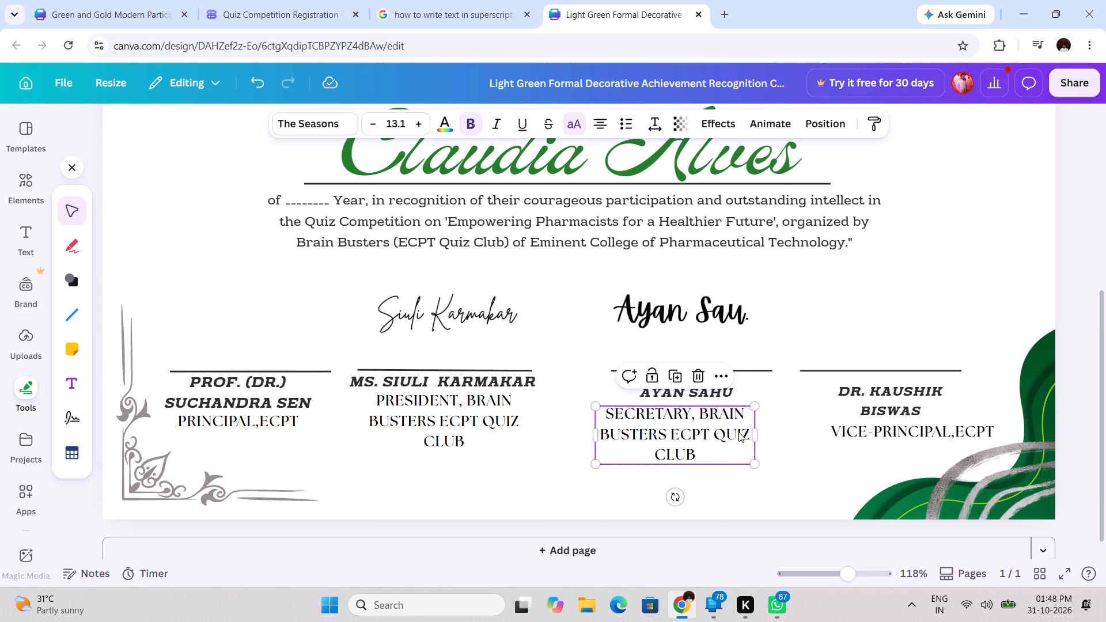
{"action": "left_click_drag", "start_coordinate": [761, 434], "coordinate": [771, 431]}
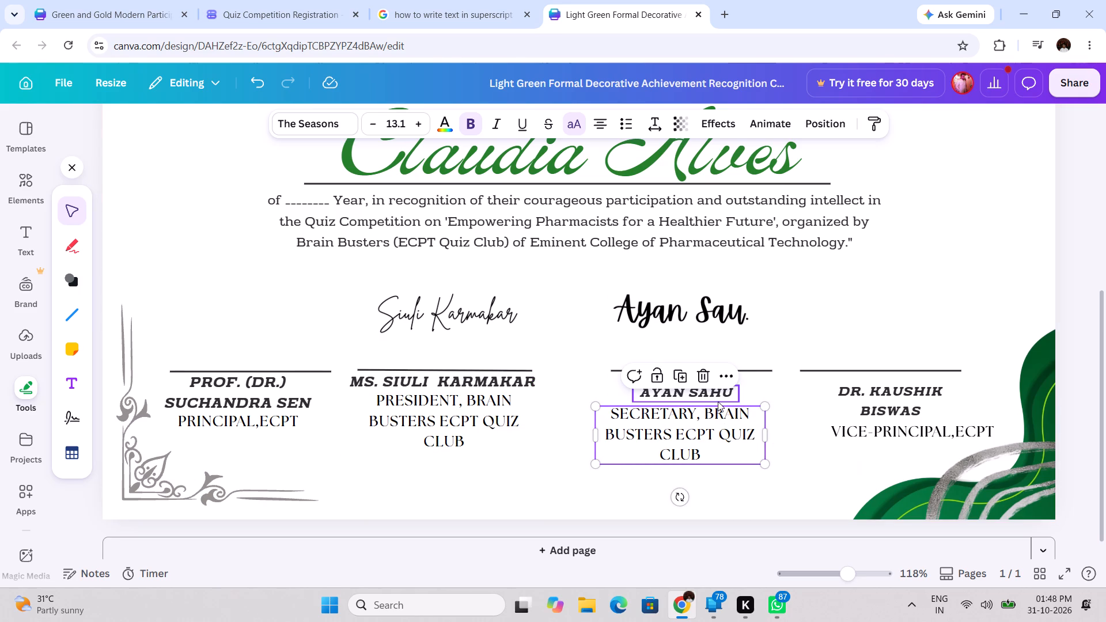
Move the secretary's name up under its signature line and the secretary title directly beneath, level with the president's title.
{"action": "left_click", "coordinate": [714, 390]}
{"action": "left_click_drag", "start_coordinate": [695, 430], "coordinate": [693, 420]}
{"action": "left_click", "coordinate": [693, 445]}
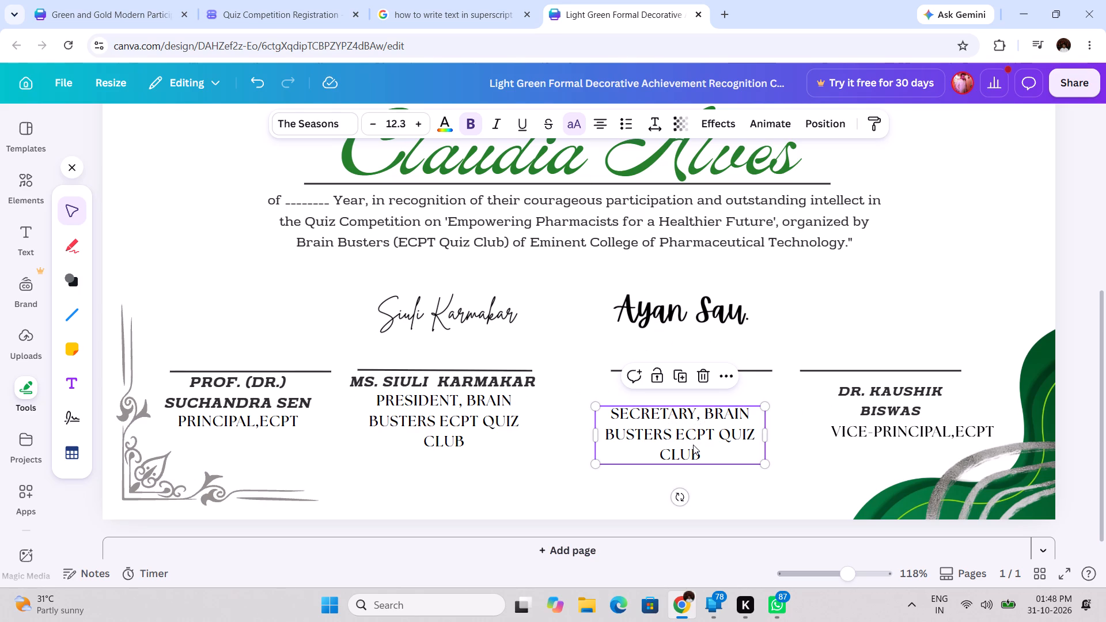
{"action": "left_click_drag", "start_coordinate": [704, 418], "coordinate": [704, 406]}
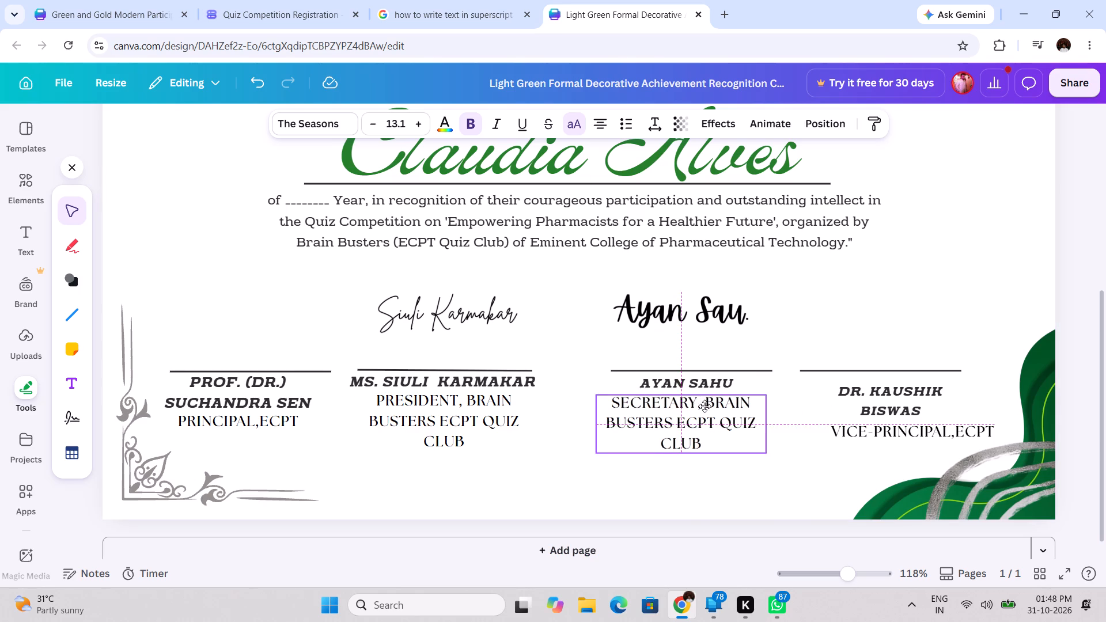
{"action": "left_click_drag", "start_coordinate": [704, 406], "coordinate": [704, 405]}
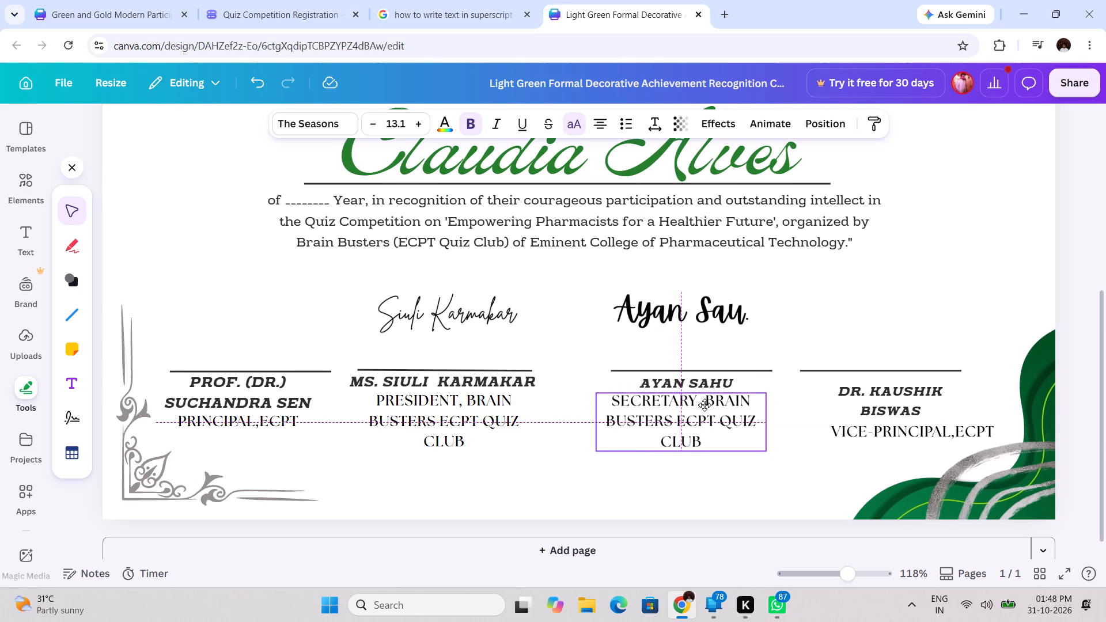
{"action": "left_click_drag", "start_coordinate": [704, 405], "coordinate": [704, 404]}
Move the vice-principal's name up under its signature line and widen its text box so the name fits on one line.
{"action": "left_click", "coordinate": [892, 403]}
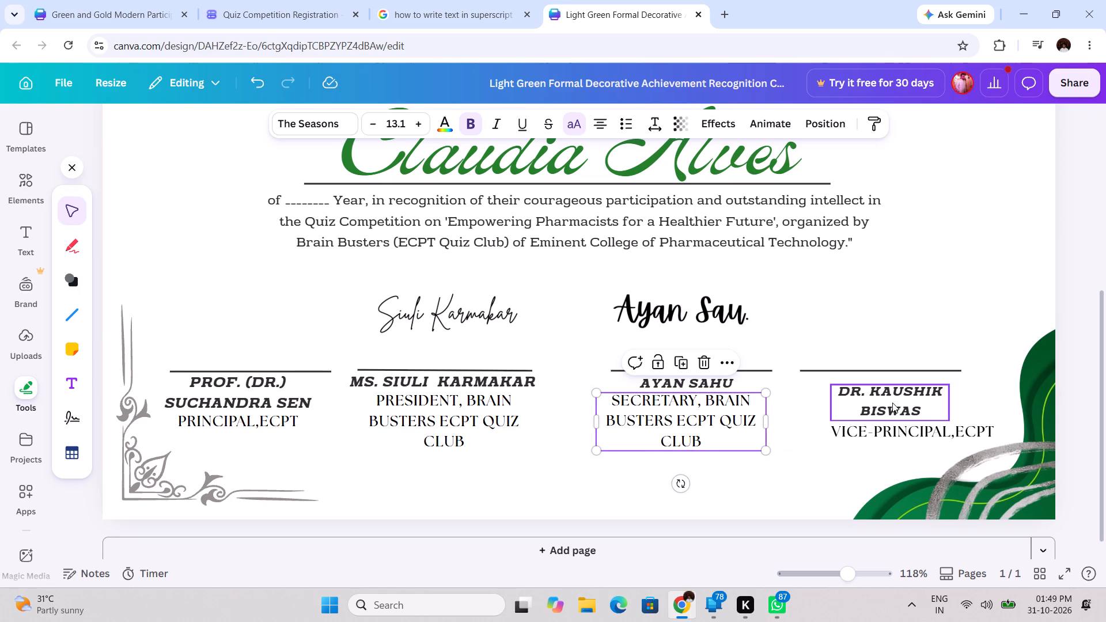
{"action": "left_click_drag", "start_coordinate": [903, 452], "coordinate": [900, 441]}
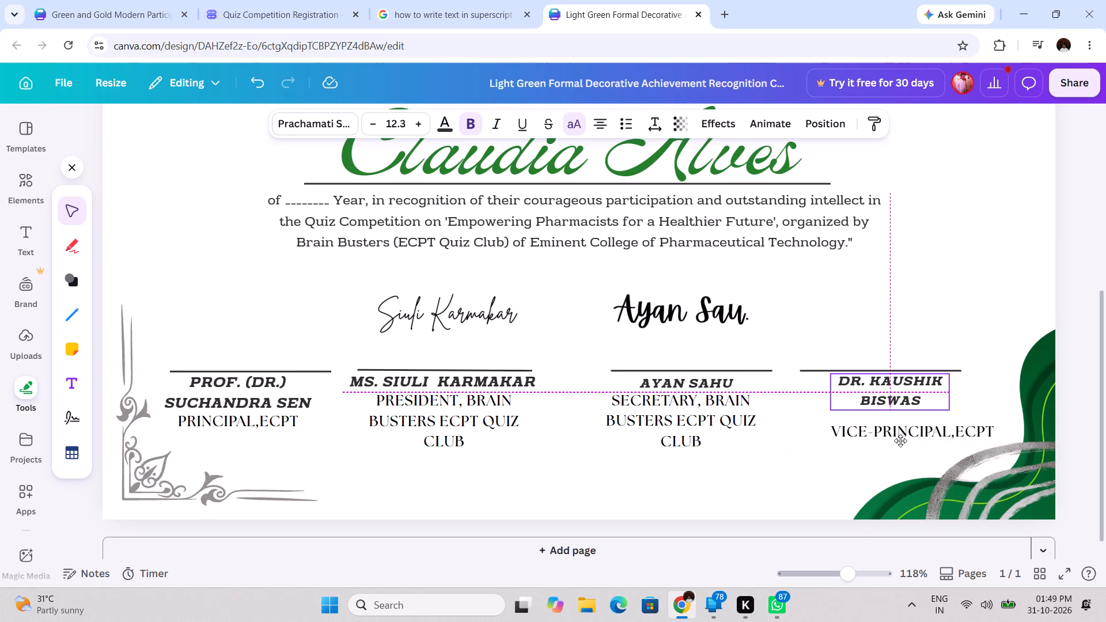
{"action": "left_click_drag", "start_coordinate": [900, 441], "coordinate": [896, 442]}
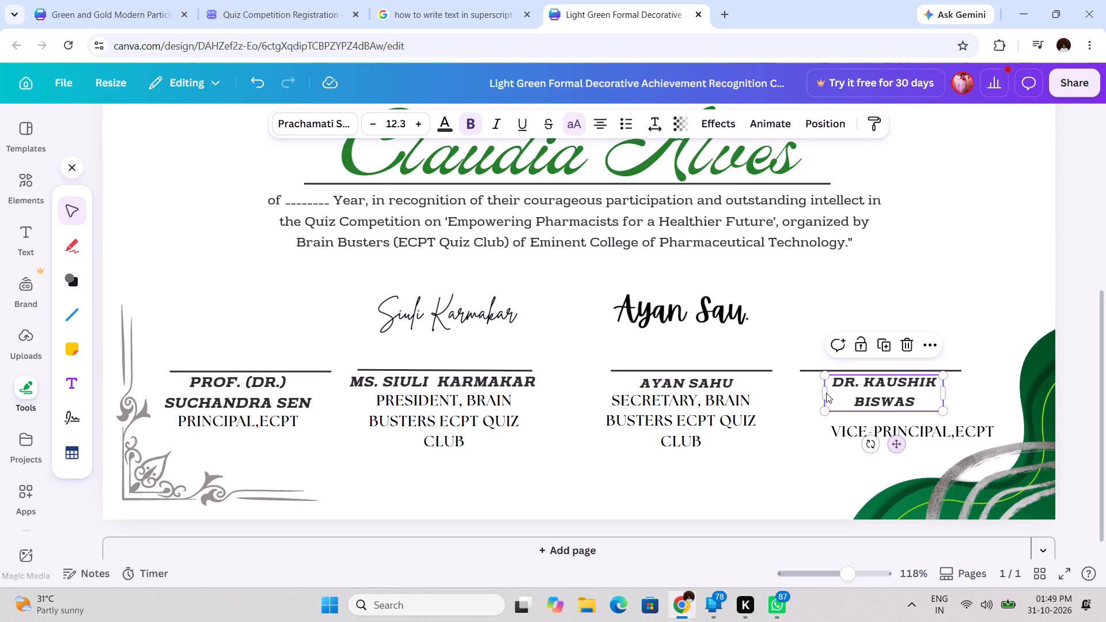
{"action": "left_click_drag", "start_coordinate": [821, 393], "coordinate": [794, 393]}
{"action": "left_click_drag", "start_coordinate": [945, 390], "coordinate": [959, 390]}
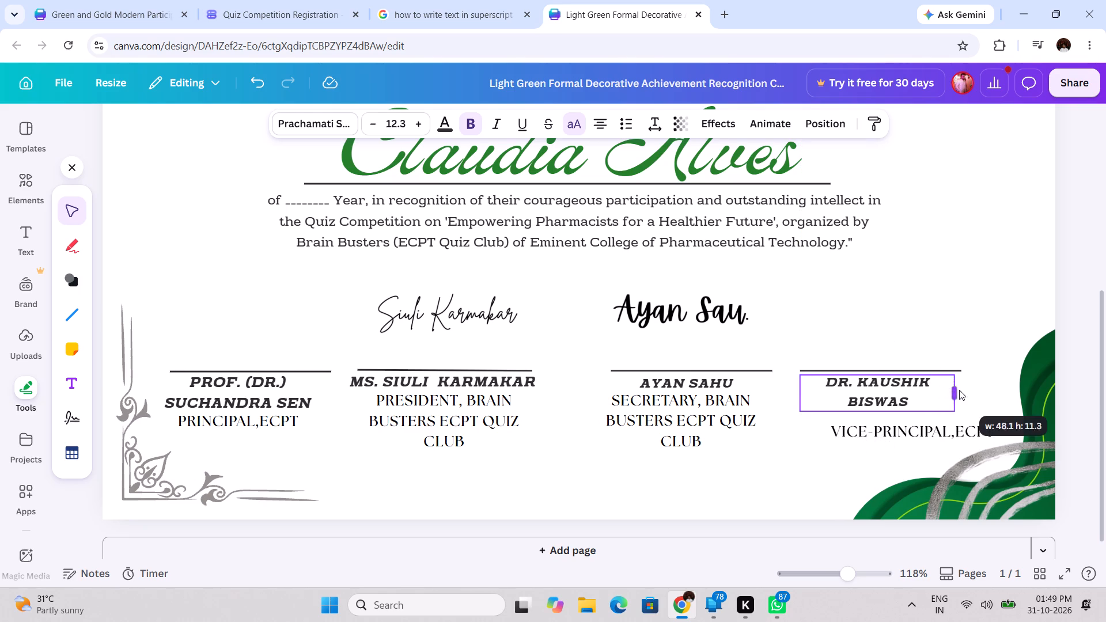
{"action": "left_click_drag", "start_coordinate": [959, 390], "coordinate": [974, 387]}
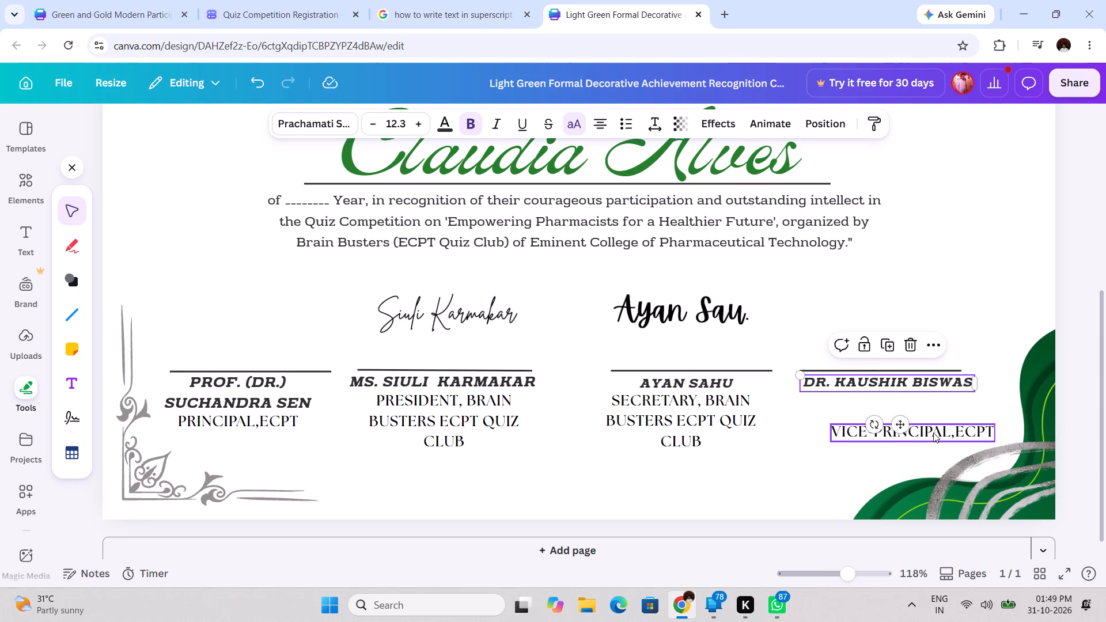
Move the vice-principal's title up directly beneath the vice-principal's name, level with the secretary's title.
{"action": "left_click", "coordinate": [934, 429]}
{"action": "left_click_drag", "start_coordinate": [927, 475], "coordinate": [901, 451]}
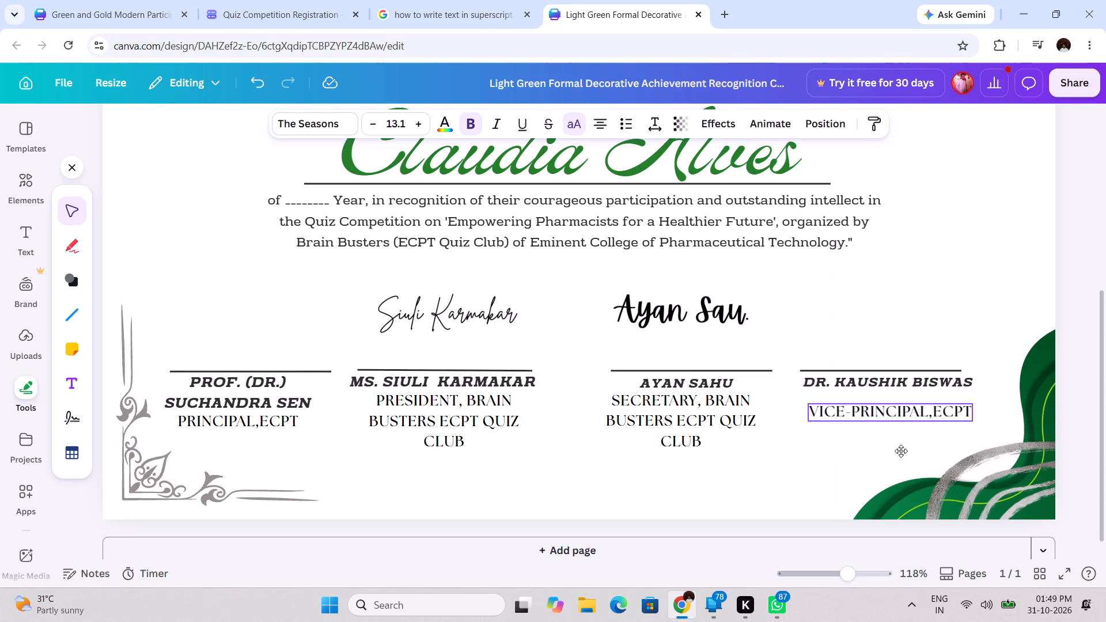
{"action": "left_click_drag", "start_coordinate": [901, 451], "coordinate": [896, 442]}
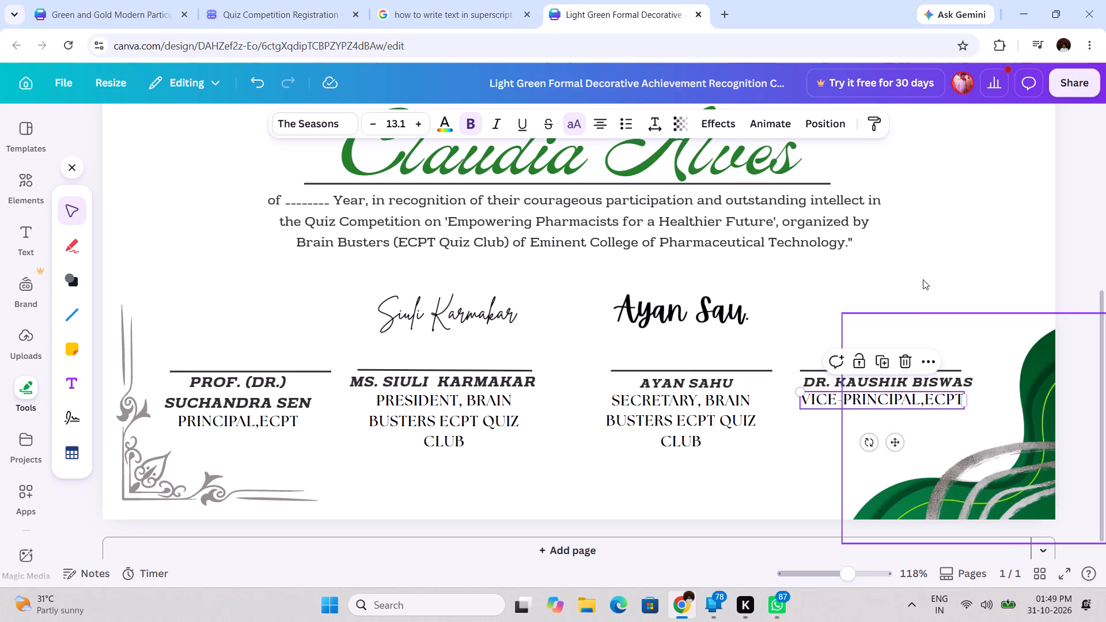
Switch to the achievement certificate design and close the Quiz Competition Registration form.
{"action": "scroll", "coordinate": [923, 279], "scroll_direction": "up", "scroll_amount": 1}
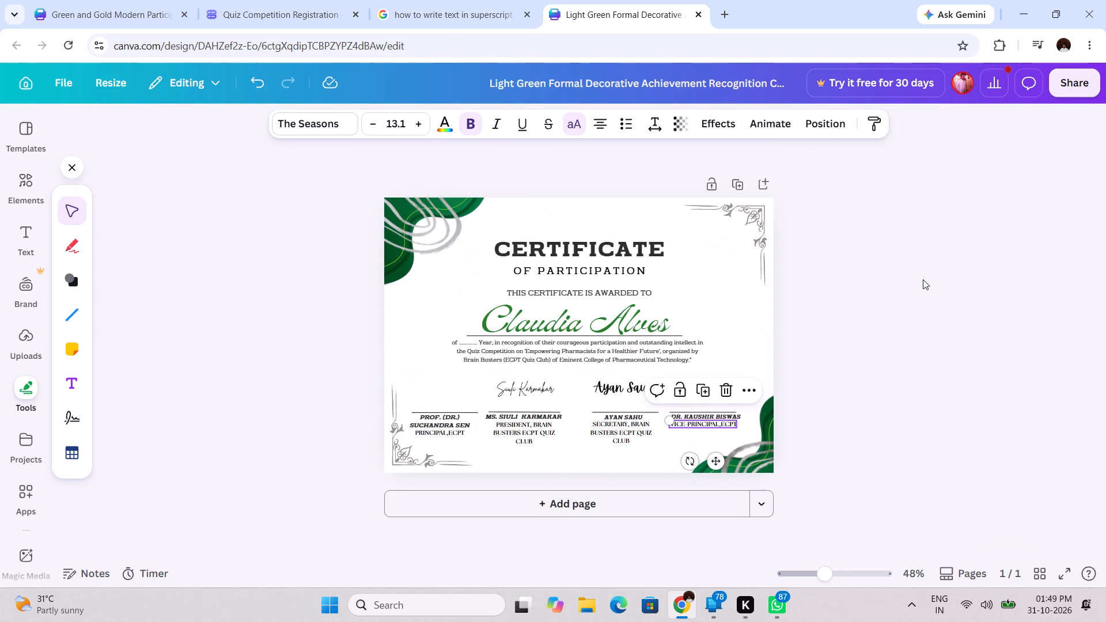
{"action": "left_click", "coordinate": [137, 0]}
{"action": "left_click", "coordinate": [359, 17]}
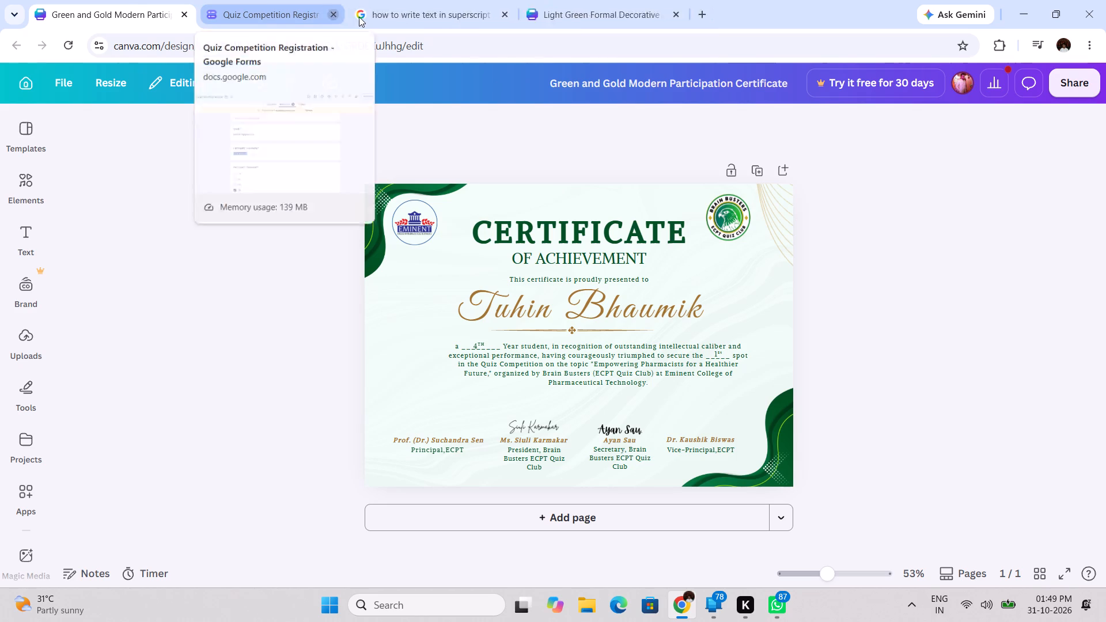
Copy the EMINENT college logo from the achievement certificate into the participation certificate and set it clear of the upper-left corner artwork.
{"action": "left_click", "coordinate": [415, 221]}
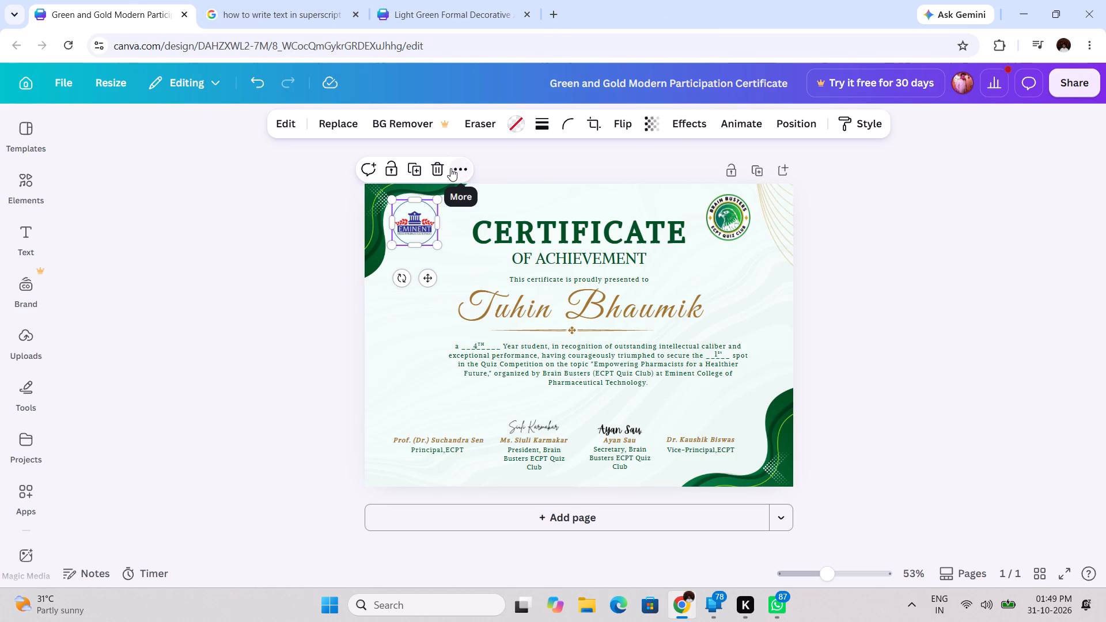
{"action": "key", "text": "ctrl+c"}
{"action": "left_click", "coordinate": [425, 0]}
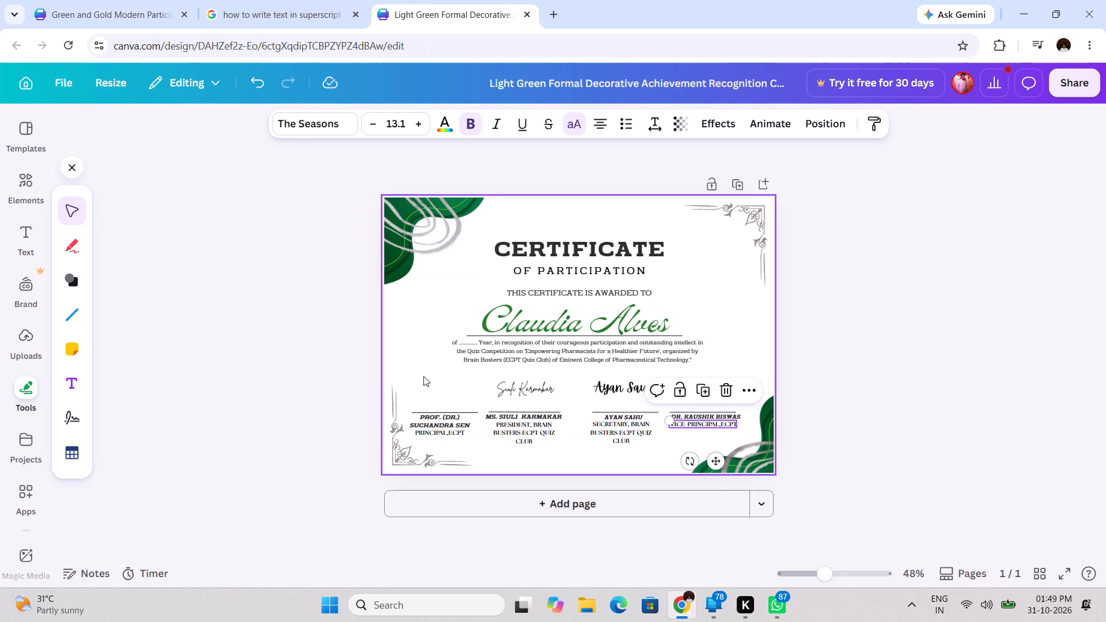
{"action": "key", "text": "ctrl+v"}
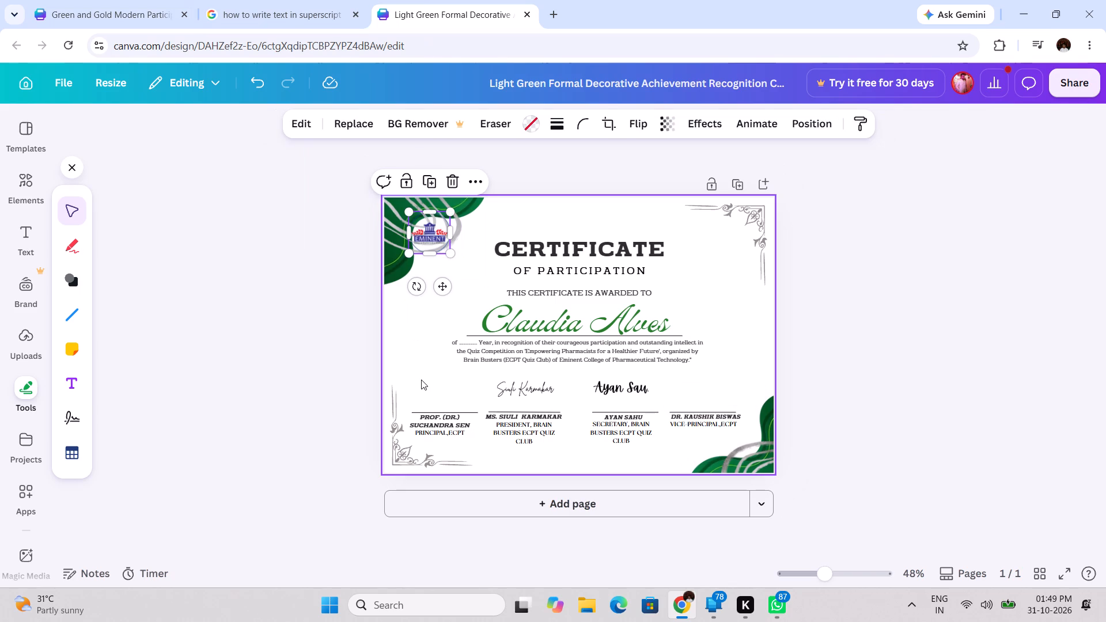
{"action": "left_click", "coordinate": [430, 232]}
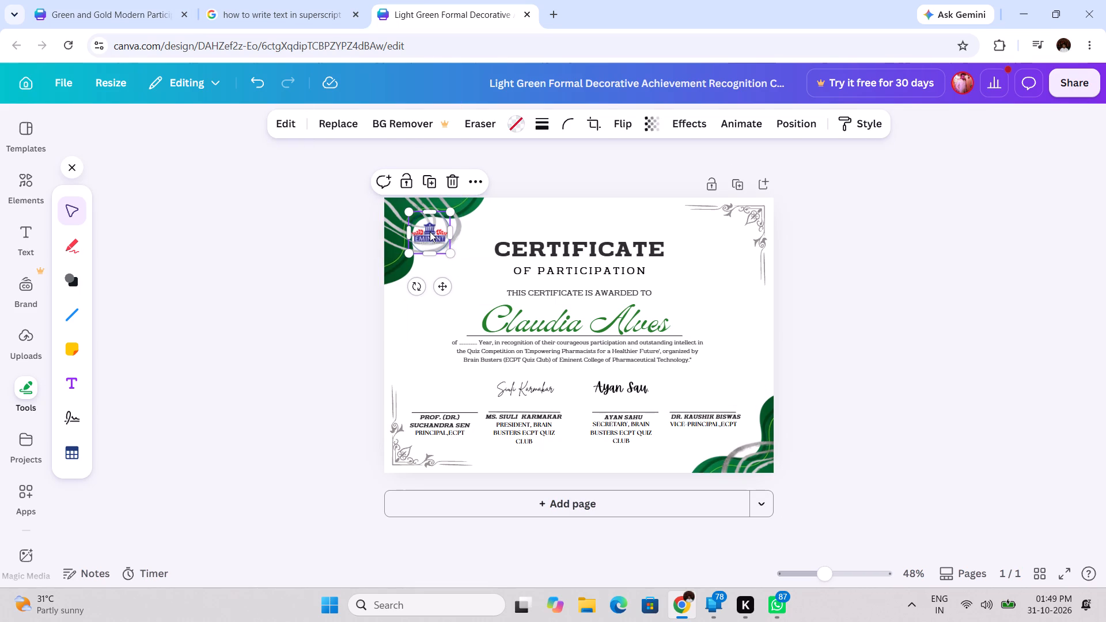
{"action": "left_click", "coordinate": [440, 220]}
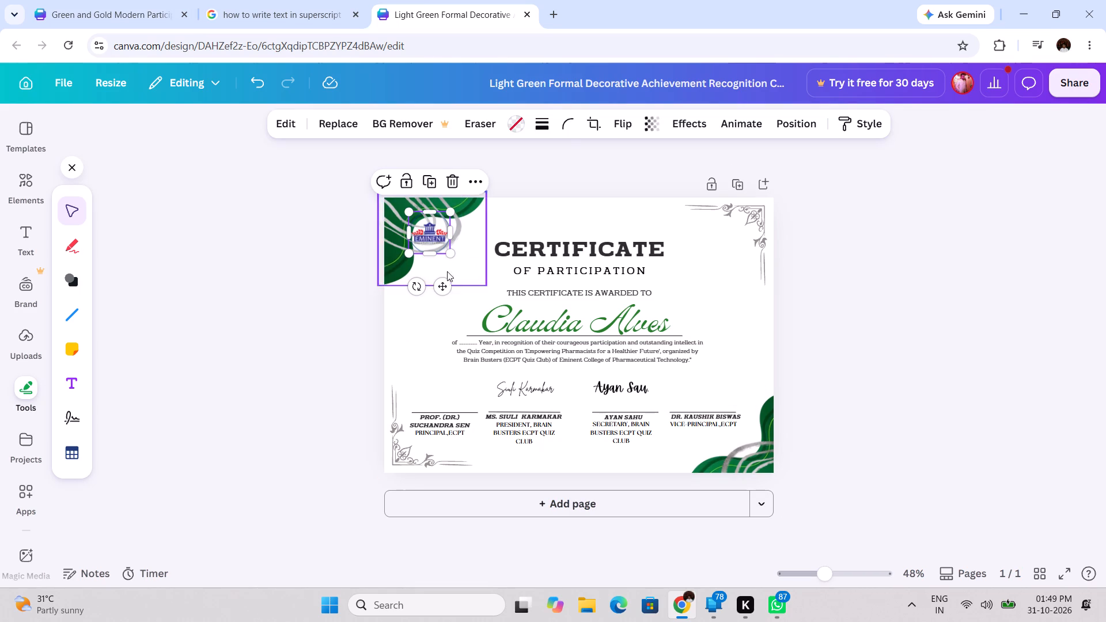
{"action": "left_click_drag", "start_coordinate": [445, 285], "coordinate": [449, 352]}
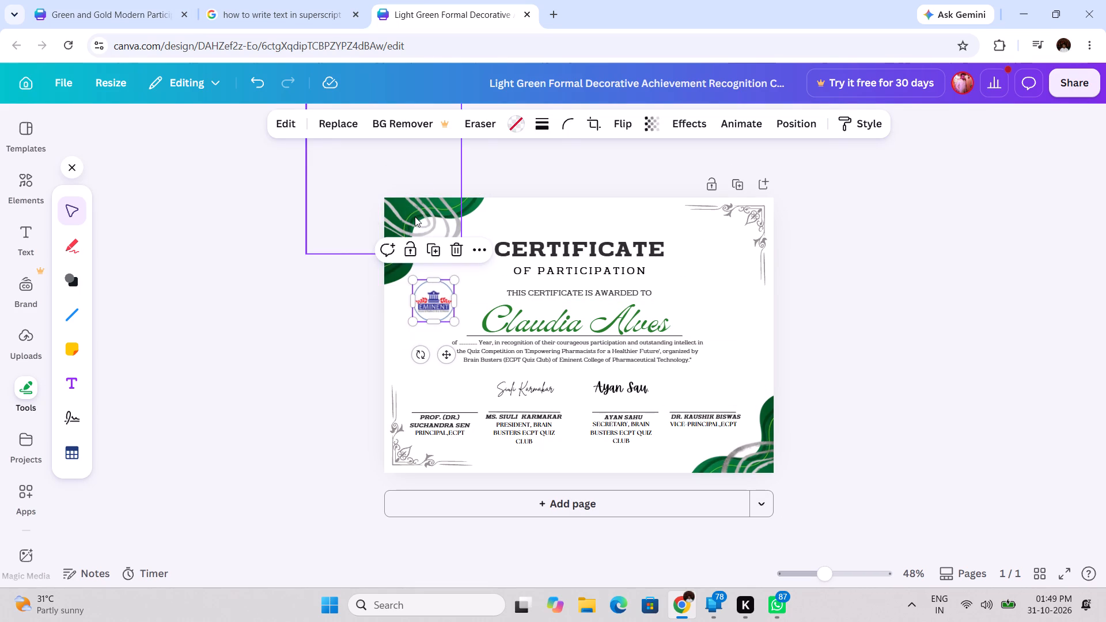
Shift the grey line artwork in the page's upper-left corner farther outward so it leaves room for the logo.
{"action": "left_click", "coordinate": [415, 217]}
{"action": "left_click_drag", "start_coordinate": [409, 229], "coordinate": [389, 204]}
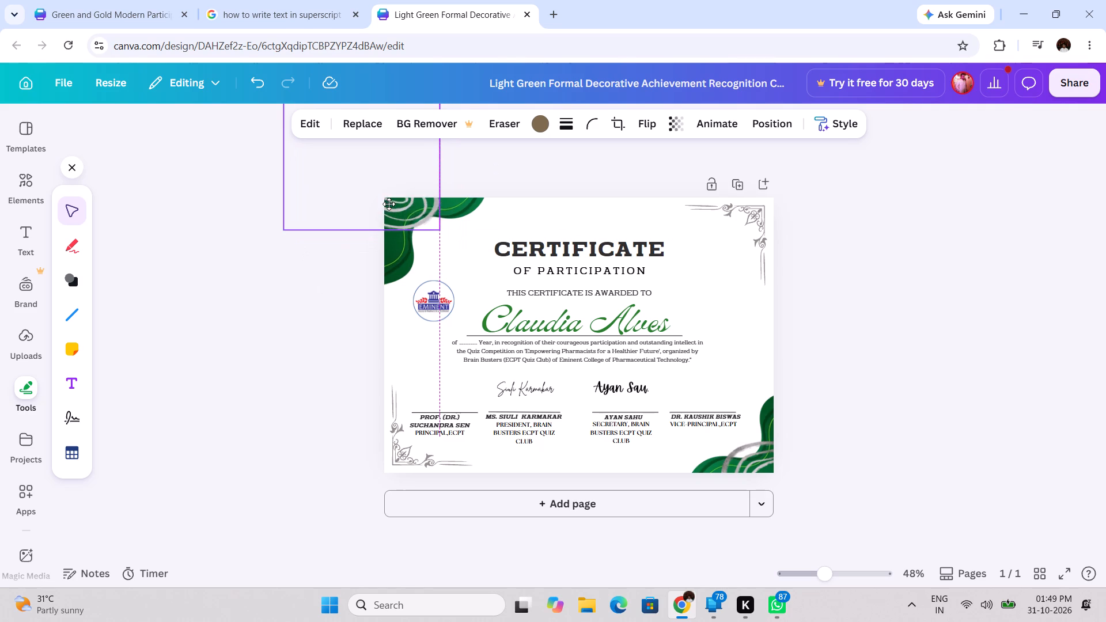
{"action": "left_click_drag", "start_coordinate": [389, 204], "coordinate": [381, 206]}
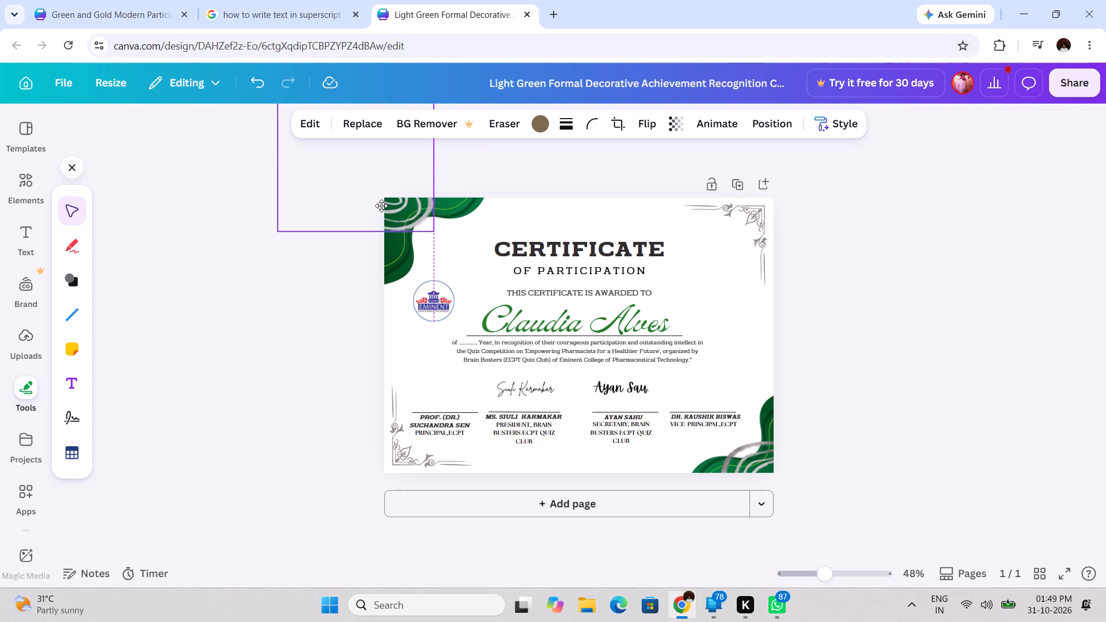
{"action": "left_click_drag", "start_coordinate": [381, 206], "coordinate": [382, 206]}
Move the EMINENT logo up beside the upper-left corner artwork, left of the CERTIFICATE heading, and enlarge it slightly.
{"action": "left_click", "coordinate": [432, 295]}
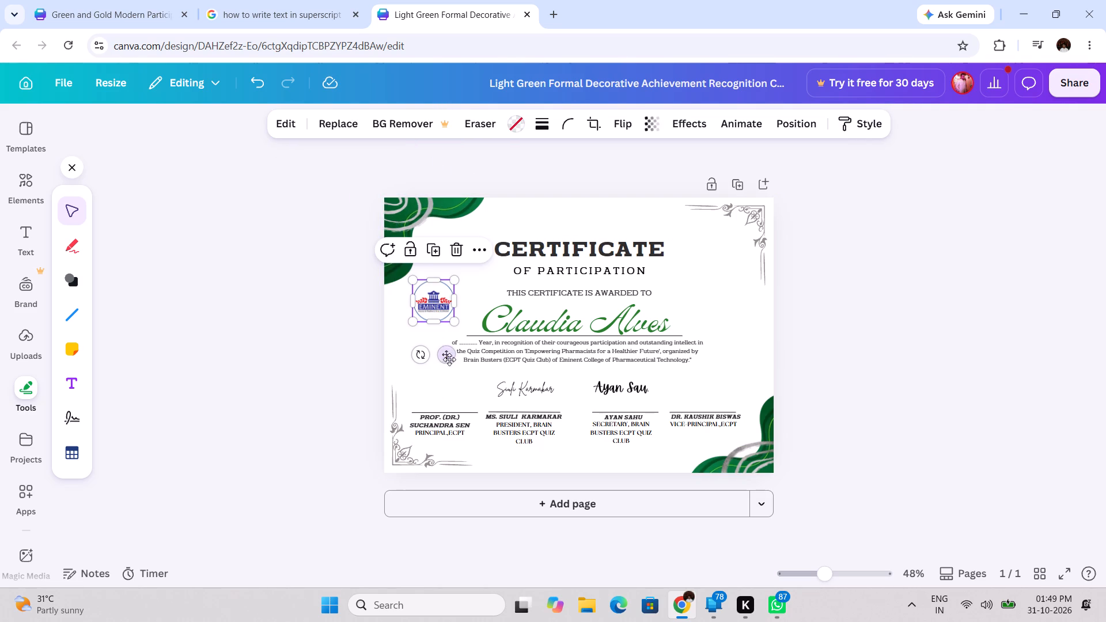
{"action": "left_click_drag", "start_coordinate": [449, 356], "coordinate": [459, 301]}
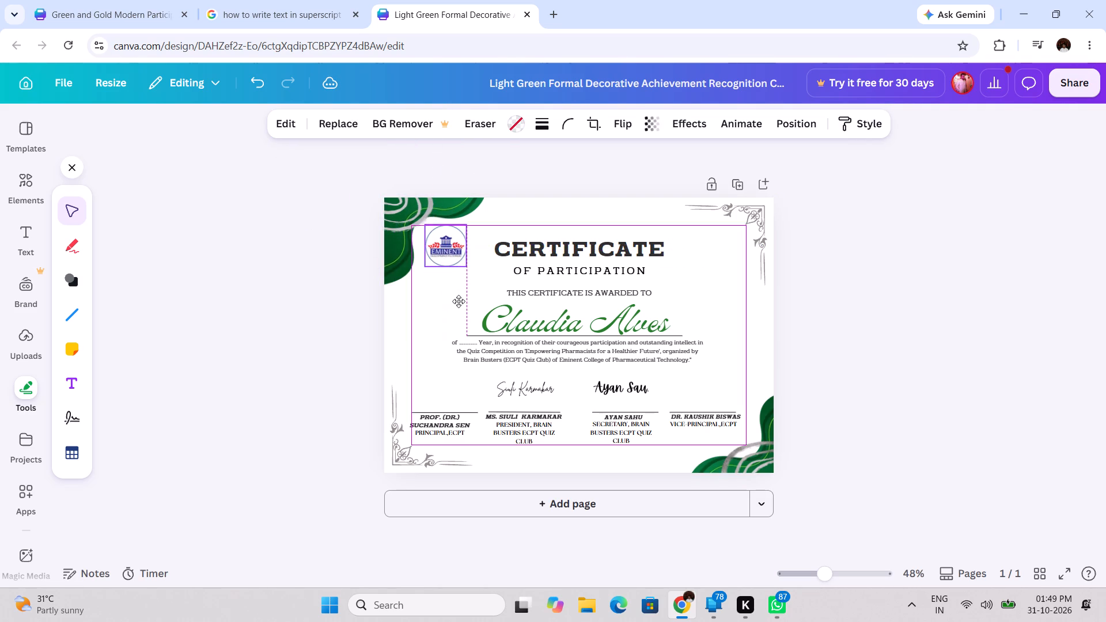
{"action": "left_click_drag", "start_coordinate": [459, 301], "coordinate": [456, 297]}
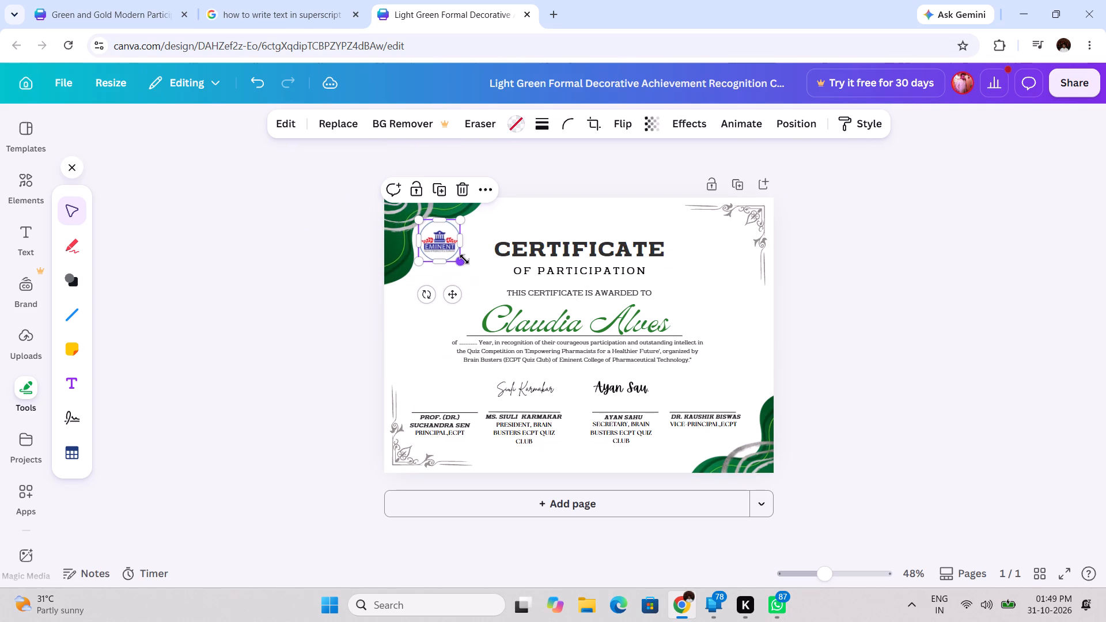
{"action": "left_click_drag", "start_coordinate": [462, 262], "coordinate": [472, 268]}
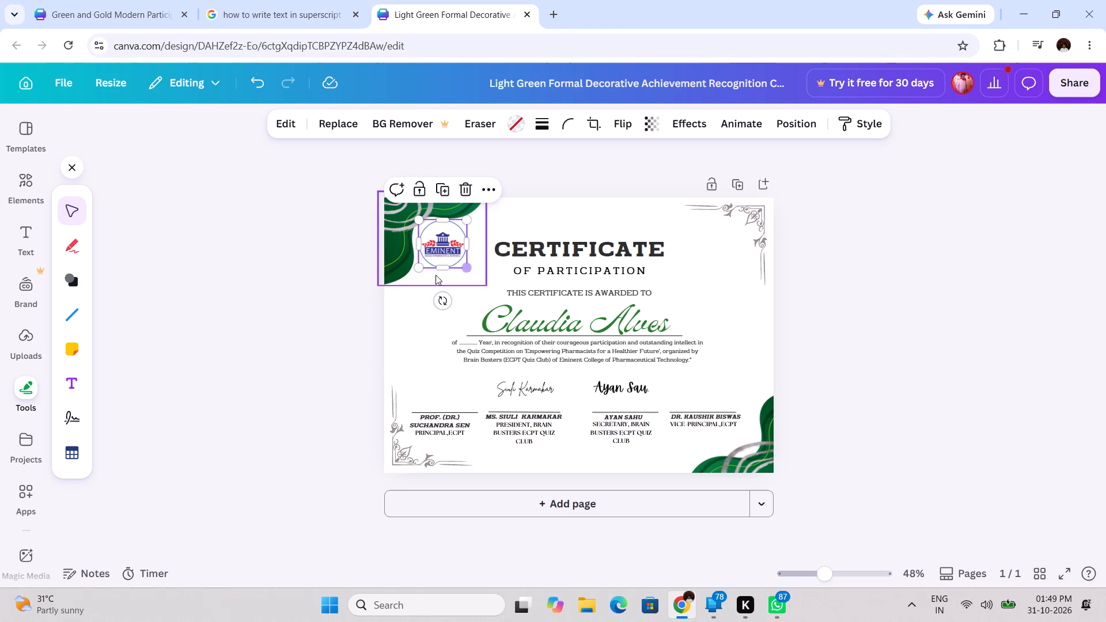
{"action": "left_click", "coordinate": [319, 260]}
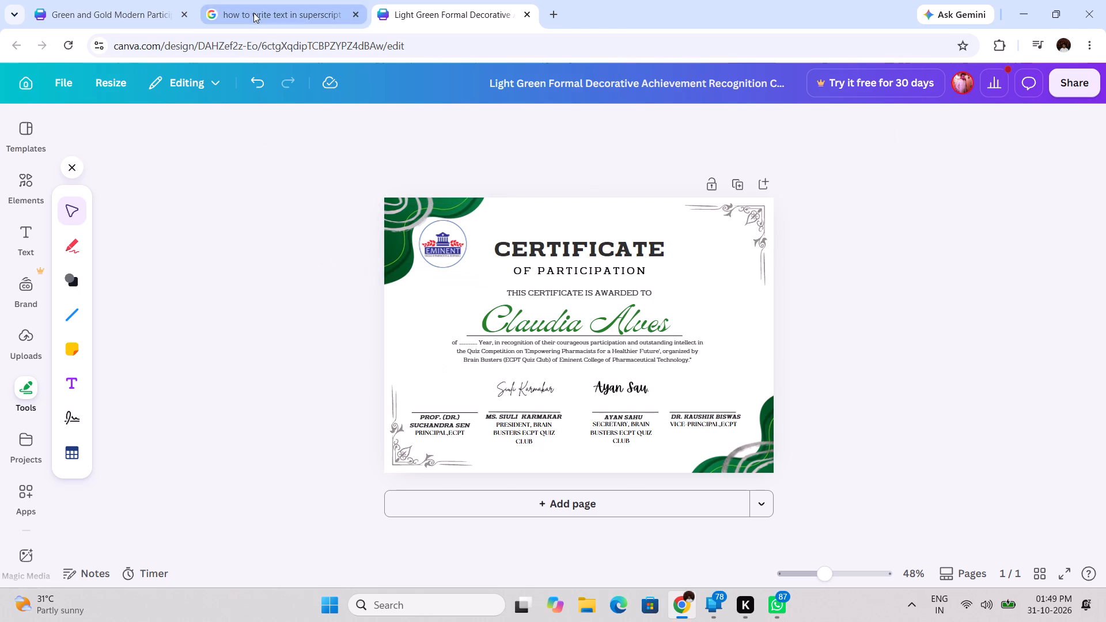
Copy the Brain Busters ECPT Quiz Club logo from the achievement certificate into the participation certificate.
{"action": "left_click", "coordinate": [126, 0]}
{"action": "left_click", "coordinate": [740, 211]}
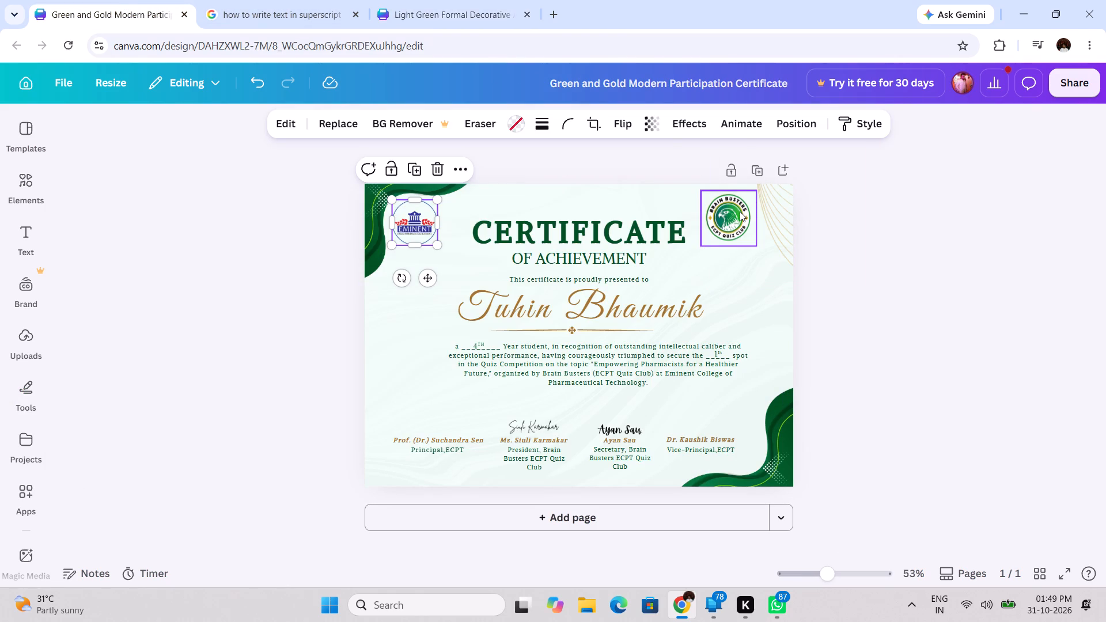
{"action": "key", "text": "ctrl+c"}
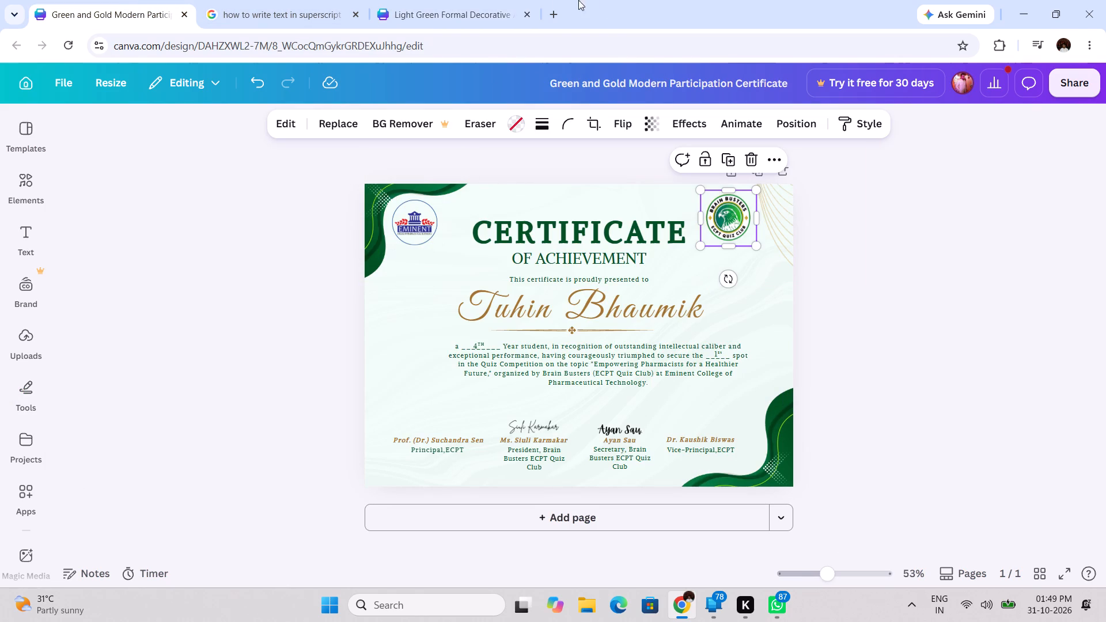
{"action": "left_click", "coordinate": [464, 0]}
{"action": "key", "text": "ctrl+v"}
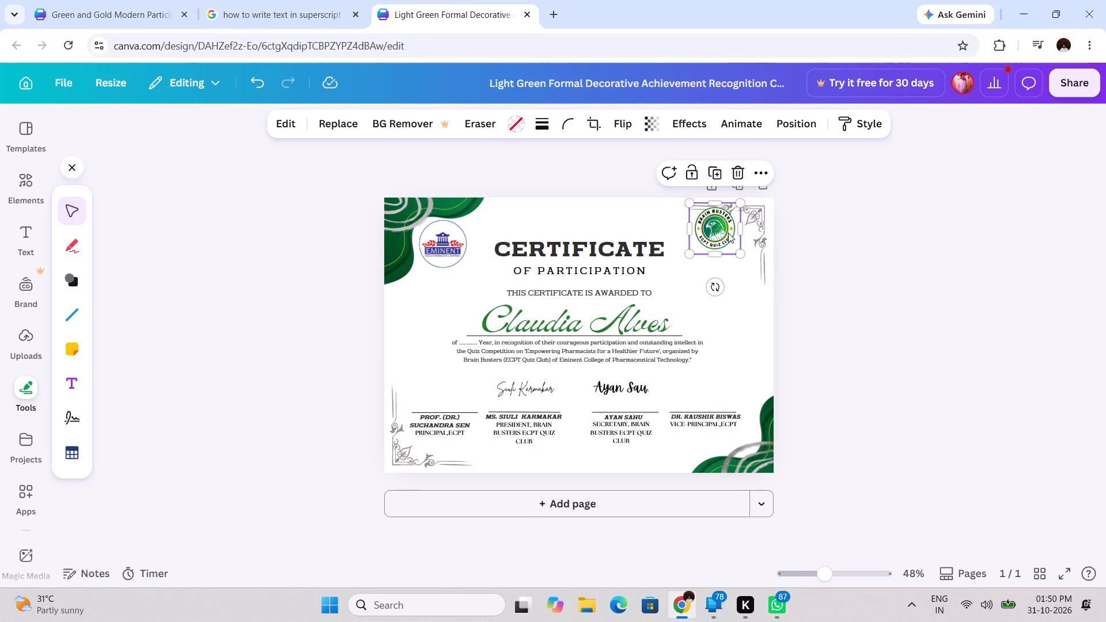
Place the Brain Busters logo over the EMINENT logo for size comparison and widen its frame on both sides.
{"action": "left_click_drag", "start_coordinate": [722, 230], "coordinate": [444, 249]}
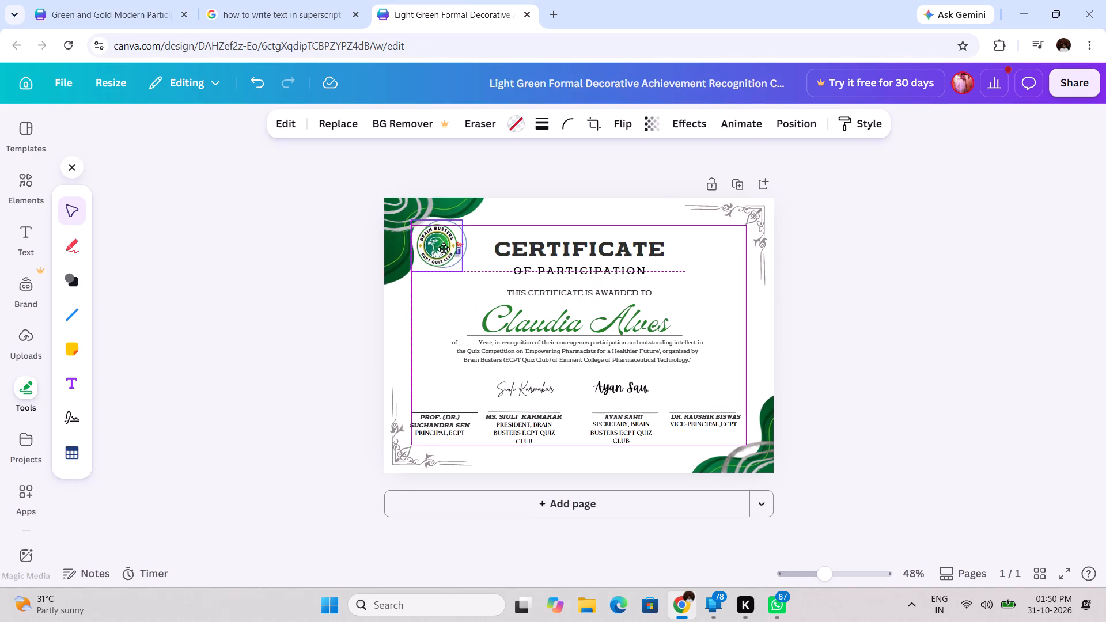
{"action": "left_click_drag", "start_coordinate": [444, 249], "coordinate": [448, 248]}
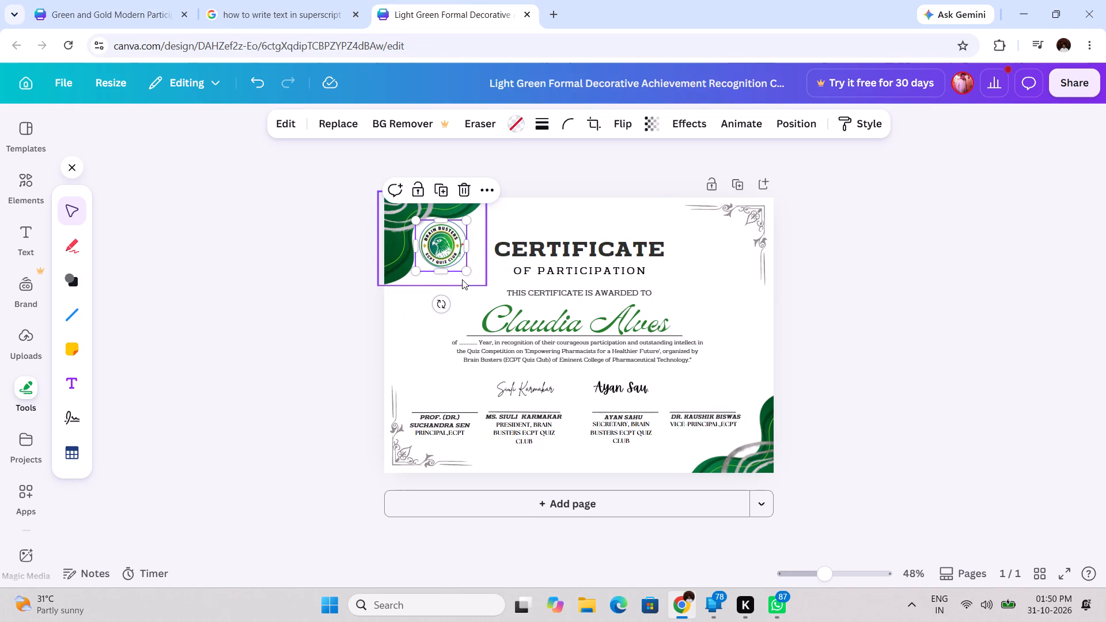
{"action": "left_click_drag", "start_coordinate": [467, 244], "coordinate": [475, 246]}
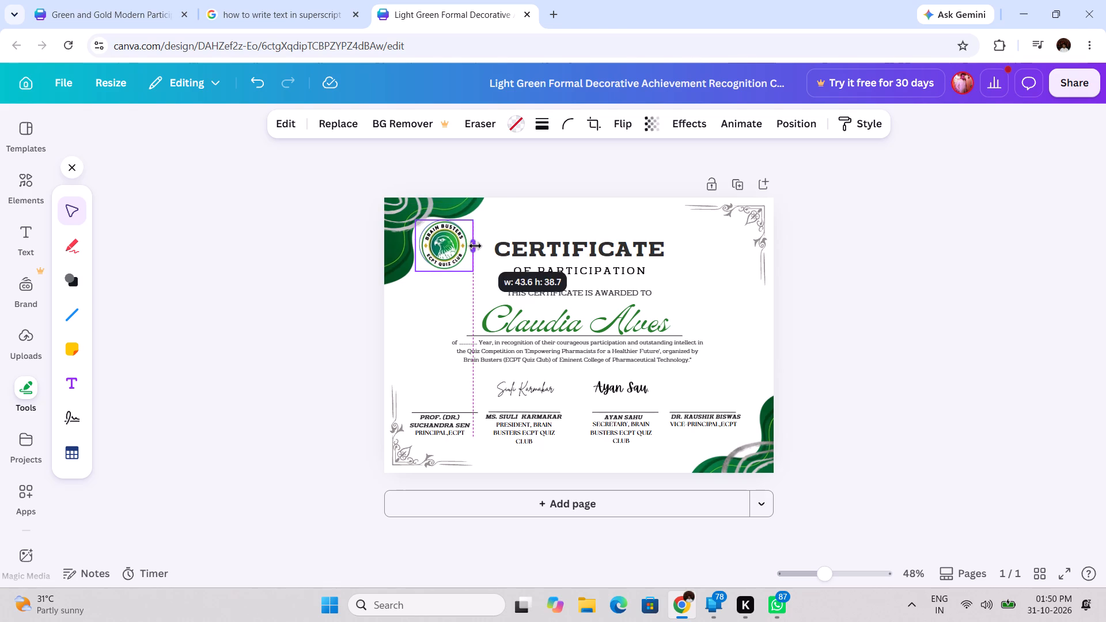
{"action": "left_click_drag", "start_coordinate": [475, 246], "coordinate": [475, 244]}
{"action": "left_click", "coordinate": [471, 268]}
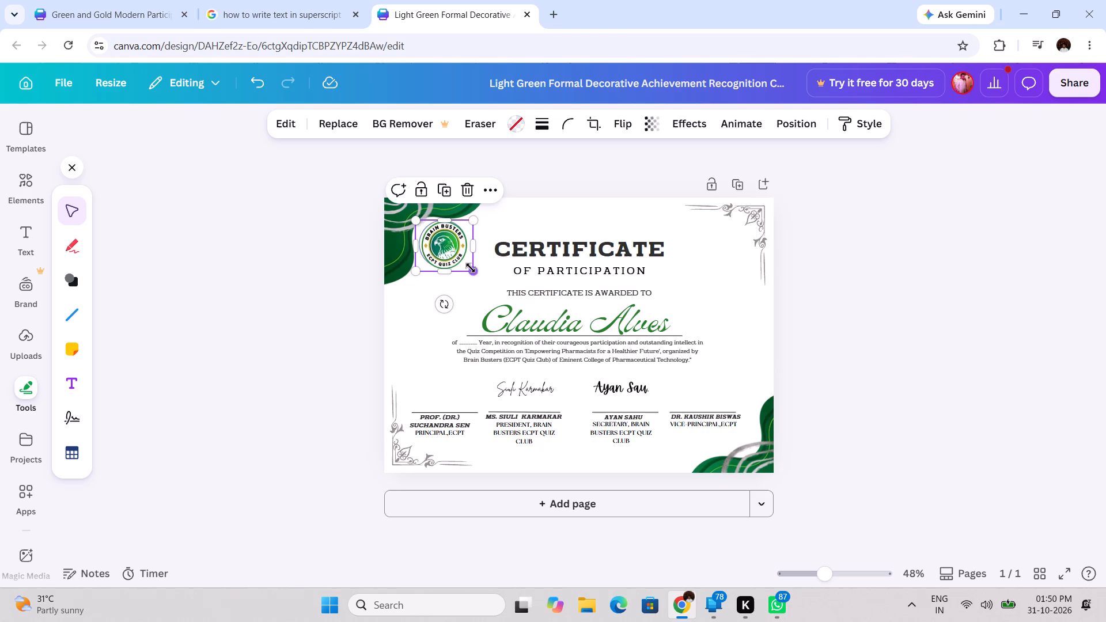
{"action": "left_click", "coordinate": [453, 251]}
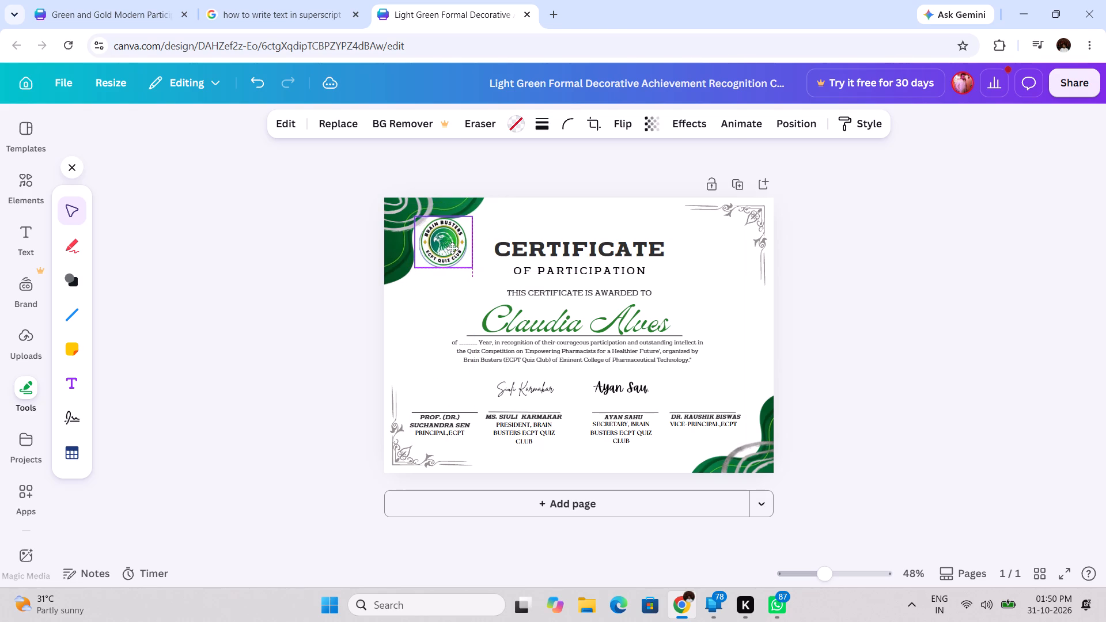
{"action": "left_click", "coordinate": [446, 268]}
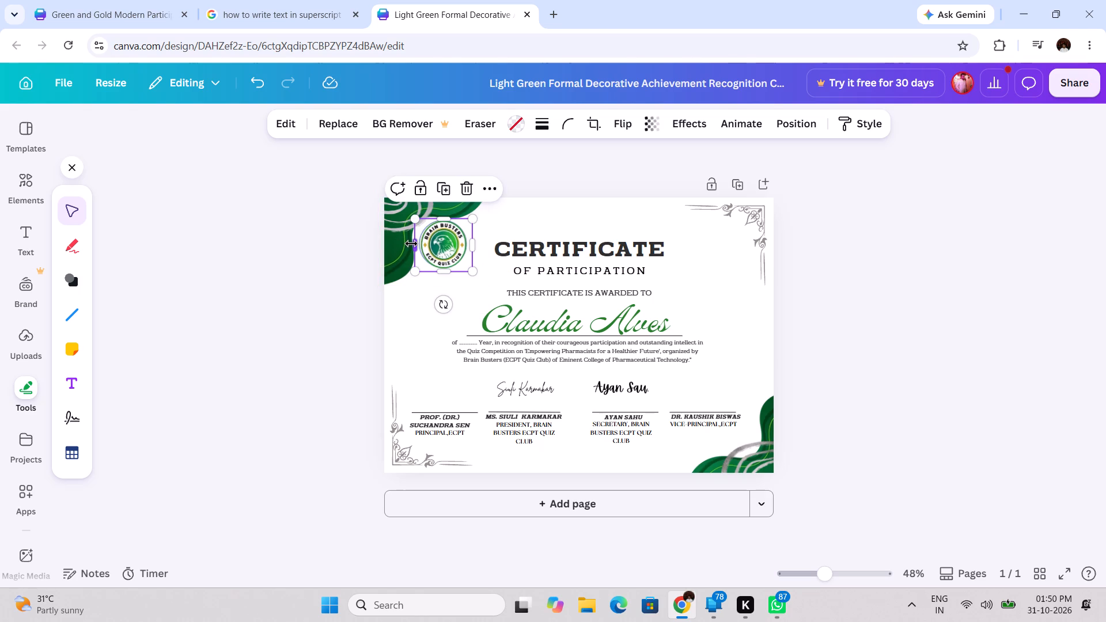
{"action": "left_click_drag", "start_coordinate": [411, 244], "coordinate": [406, 246]}
Move the Brain Busters logo to the page's upper-right area, level with the EMINENT logo across the heading.
{"action": "left_click_drag", "start_coordinate": [445, 238], "coordinate": [716, 234]}
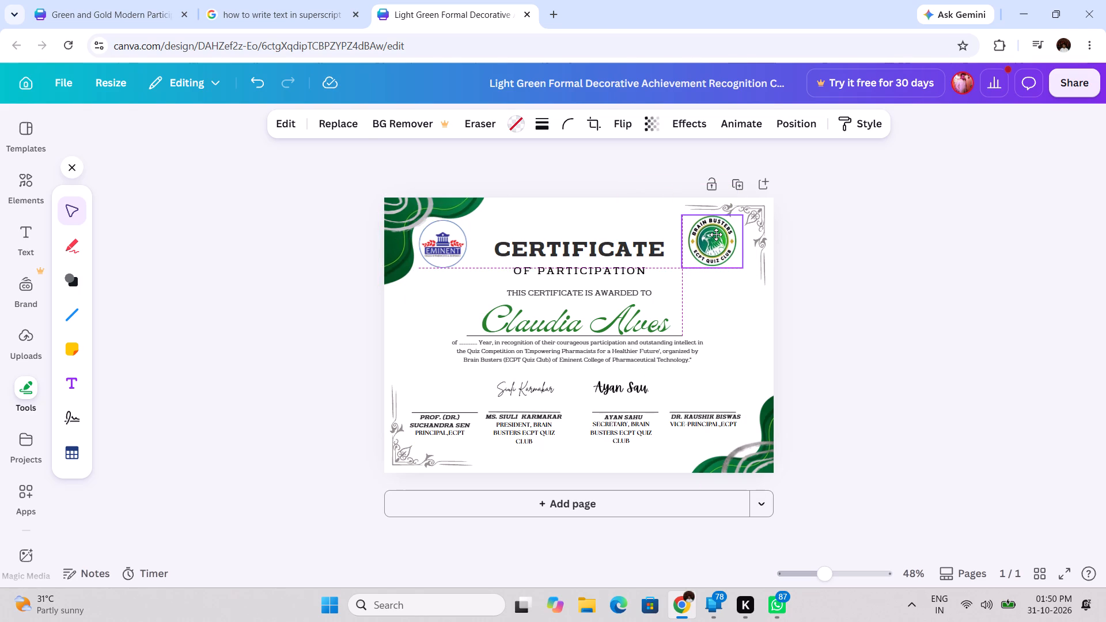
{"action": "left_click_drag", "start_coordinate": [716, 234], "coordinate": [717, 234]}
{"action": "left_click", "coordinate": [304, 308]}
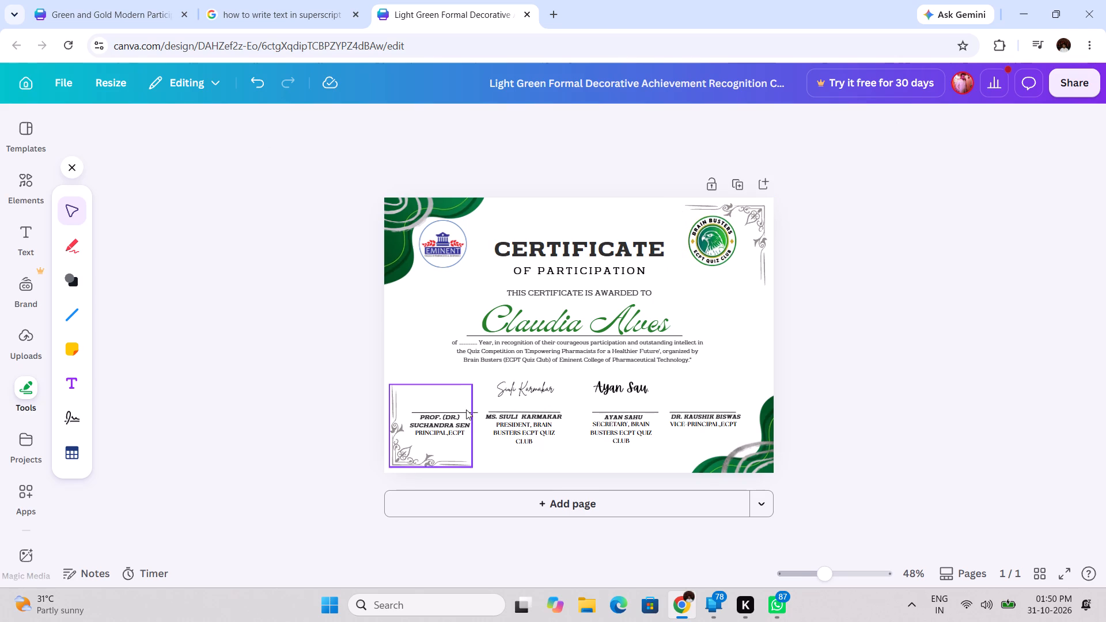
Lower the president's and secretary's signatures so each sits directly on its signature line.
{"action": "left_click", "coordinate": [474, 386]}
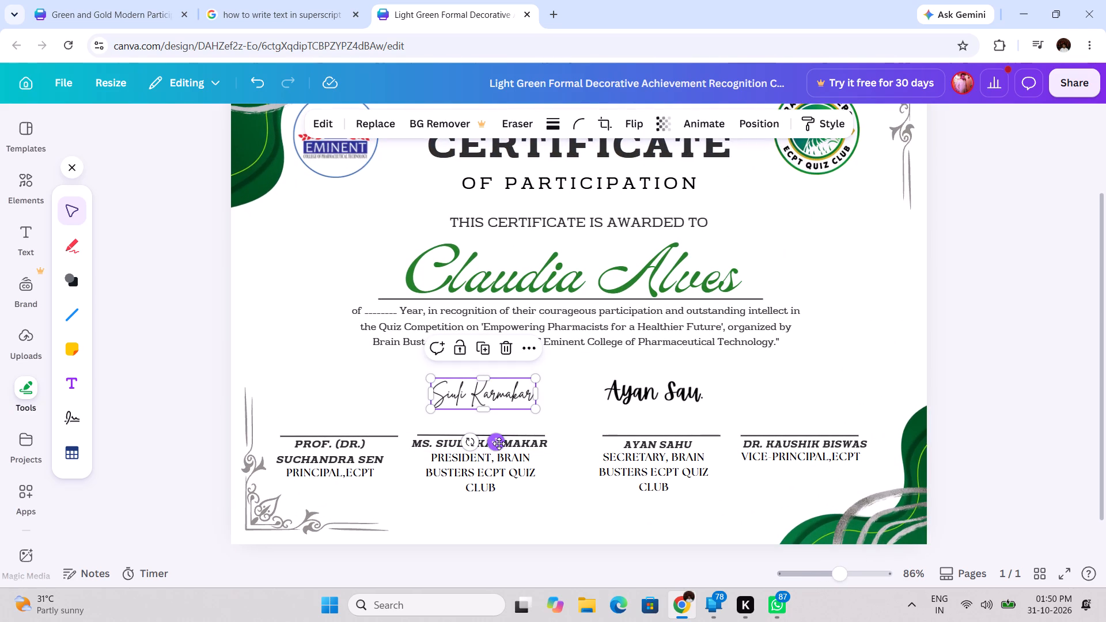
{"action": "left_click_drag", "start_coordinate": [499, 443], "coordinate": [495, 469]}
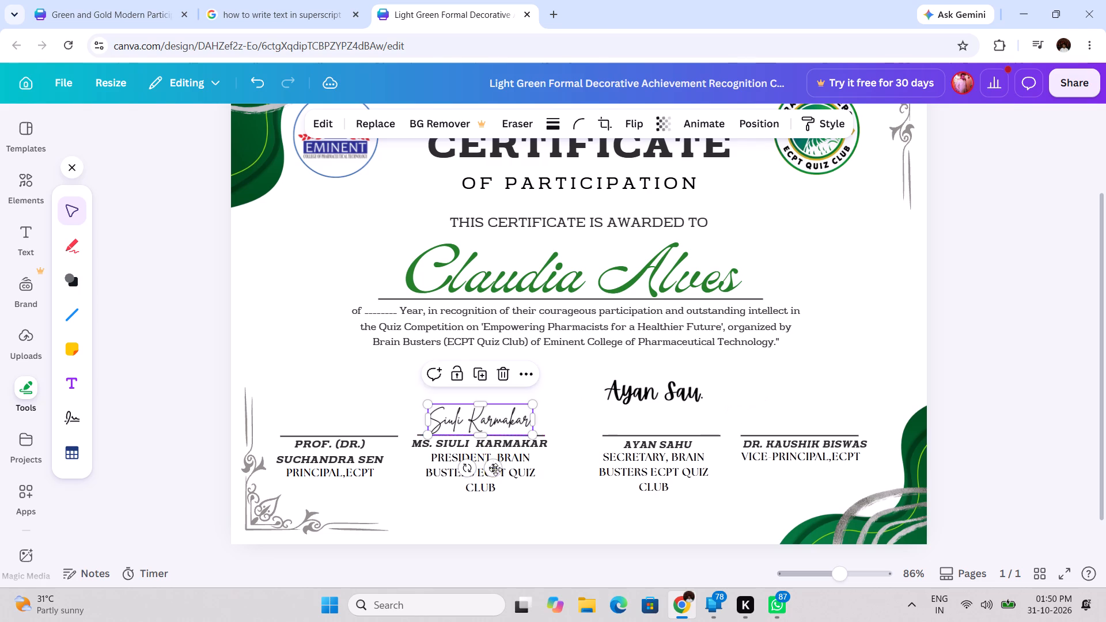
{"action": "left_click", "coordinate": [658, 399]}
{"action": "left_click_drag", "start_coordinate": [664, 442], "coordinate": [669, 472]}
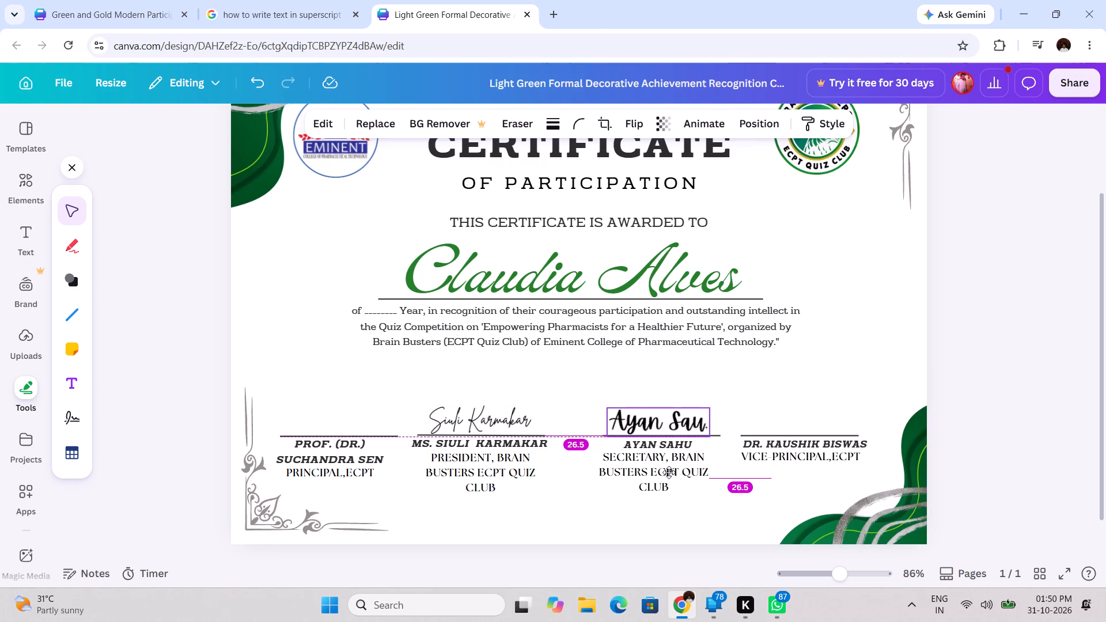
{"action": "left_click_drag", "start_coordinate": [669, 472], "coordinate": [668, 470]}
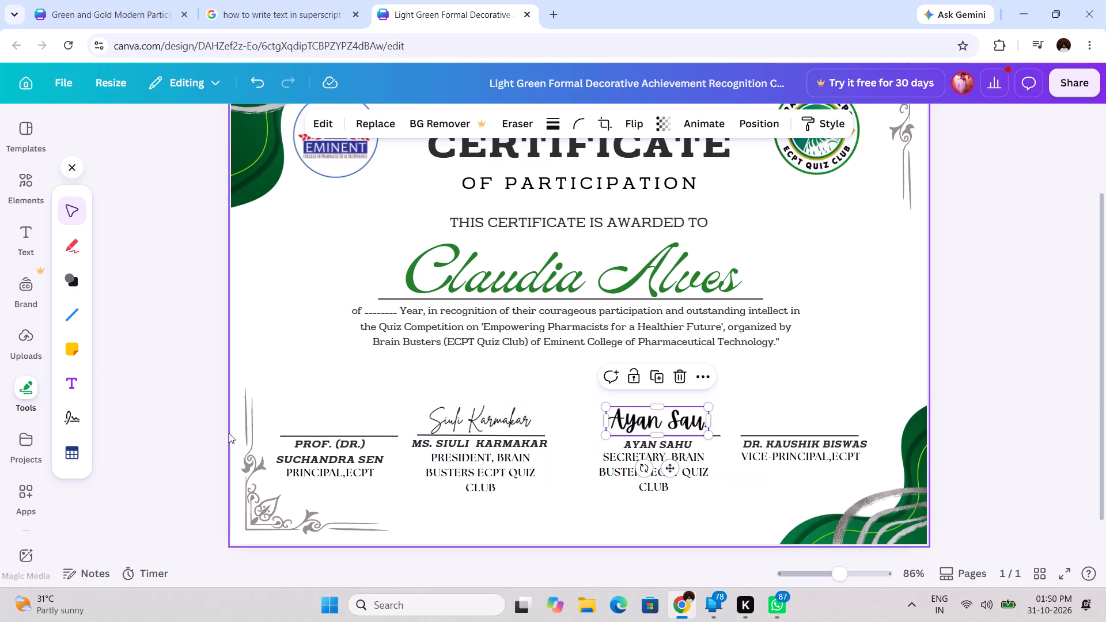
{"action": "left_click", "coordinate": [198, 422]}
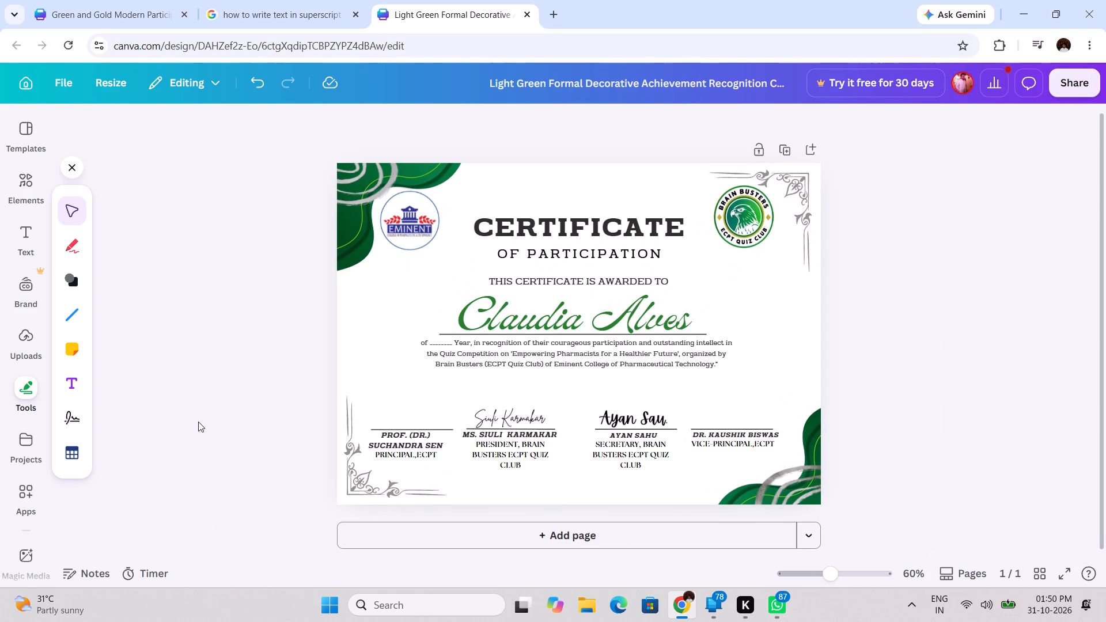
Shift the Brain Busters logo farther right and slightly down, tucked inside the upper-right corner ornament.
{"action": "left_click_drag", "start_coordinate": [739, 211], "coordinate": [741, 211]}
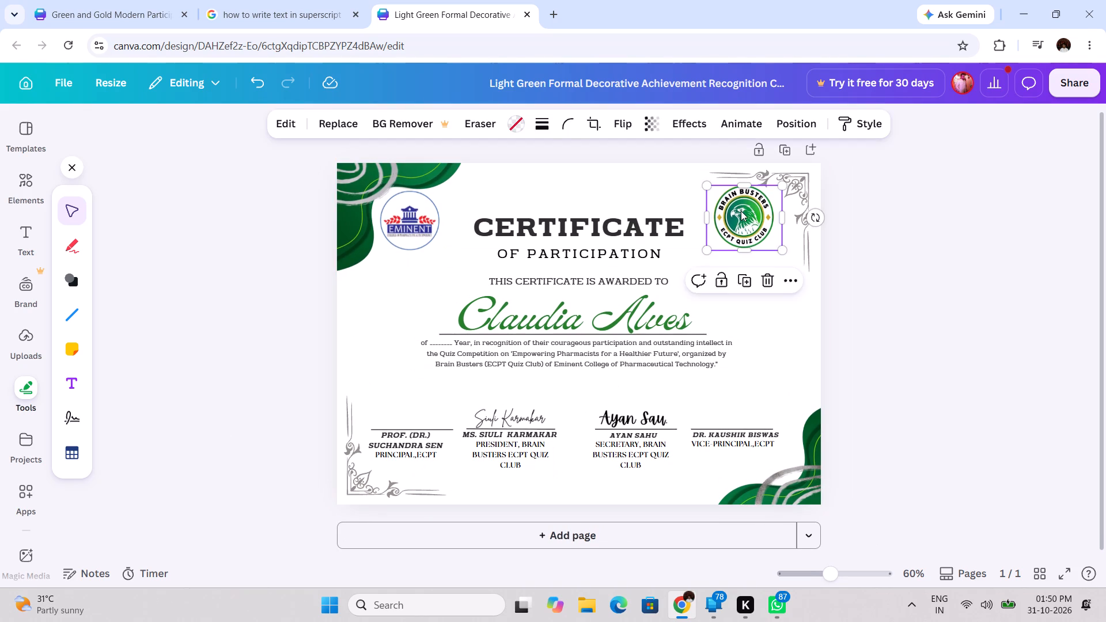
{"action": "left_click_drag", "start_coordinate": [741, 211], "coordinate": [759, 211]}
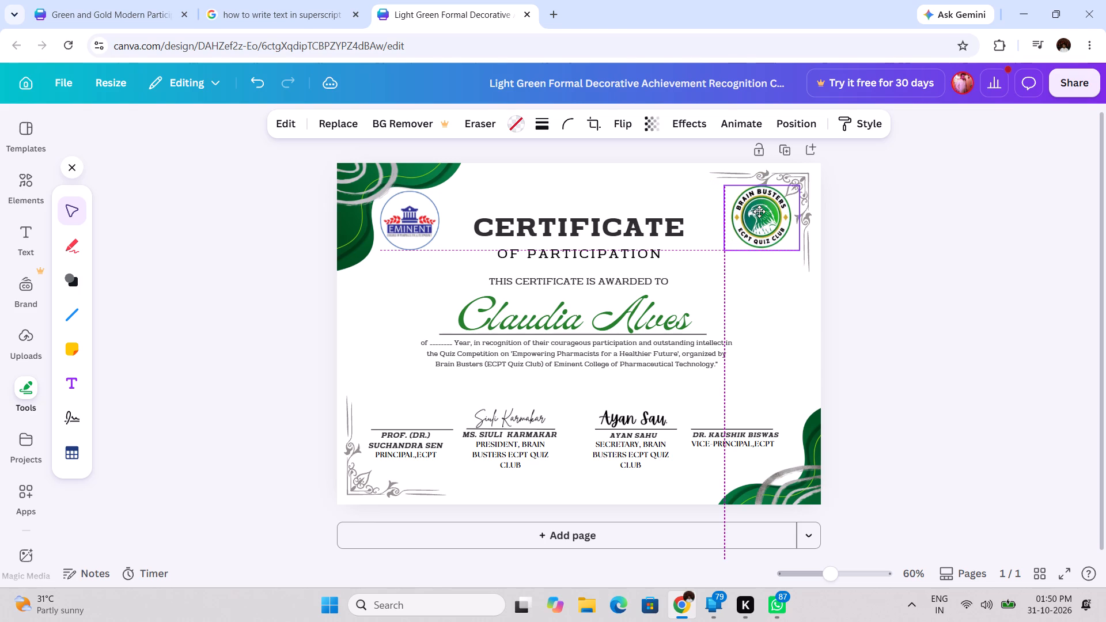
{"action": "left_click_drag", "start_coordinate": [759, 211], "coordinate": [756, 212]}
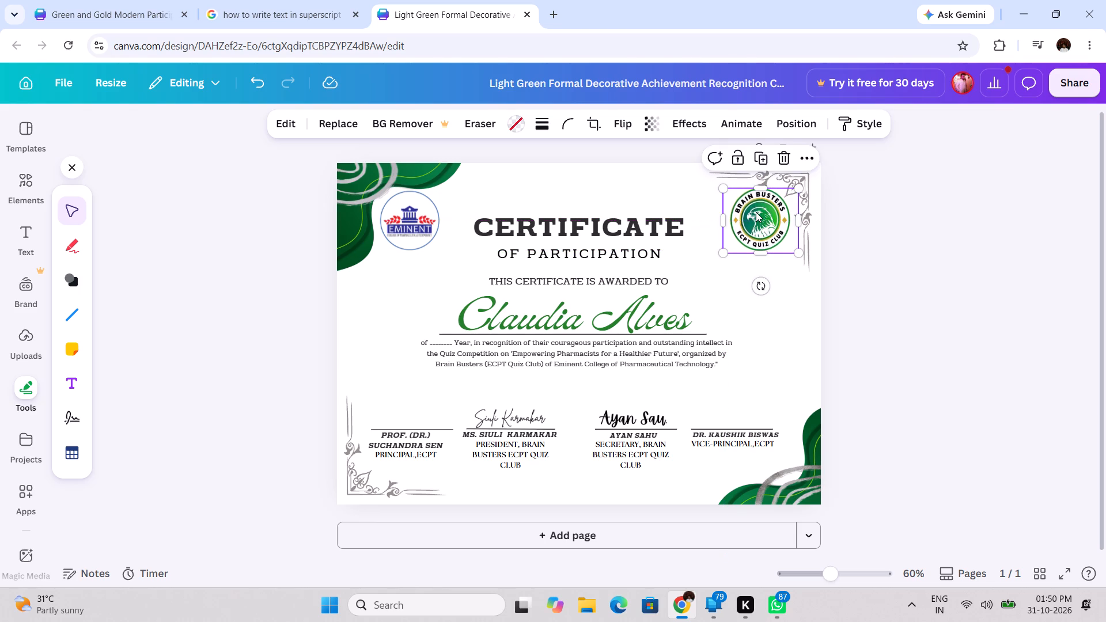
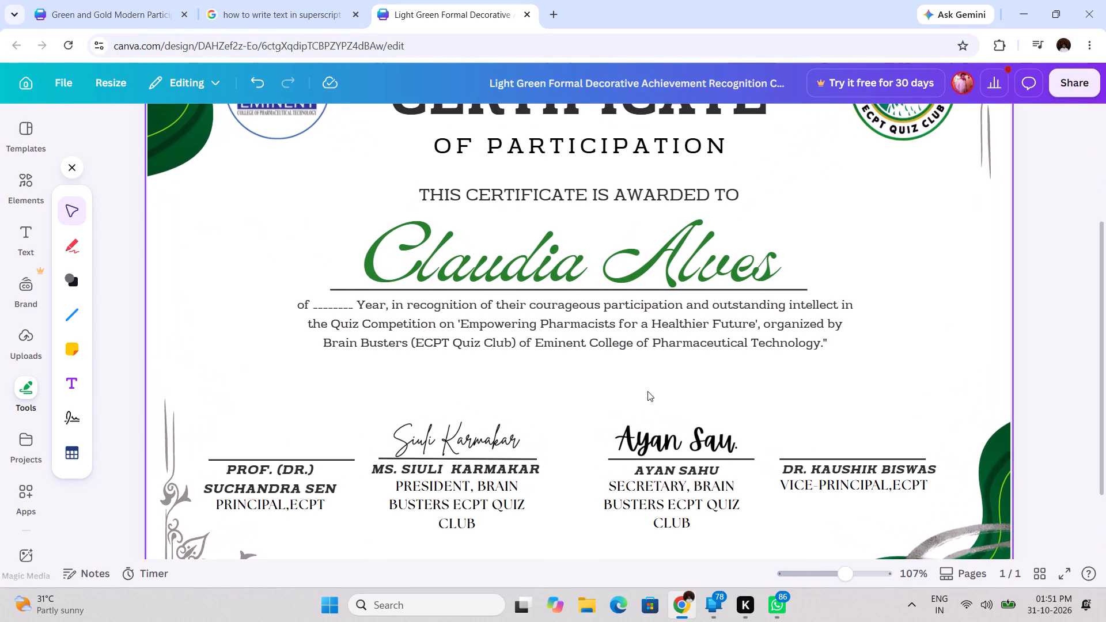
Correct the surname in the secretary's printed name so its spelling matches the signature above the line.
{"action": "left_click", "coordinate": [710, 469]}
{"action": "left_click", "coordinate": [710, 469]}
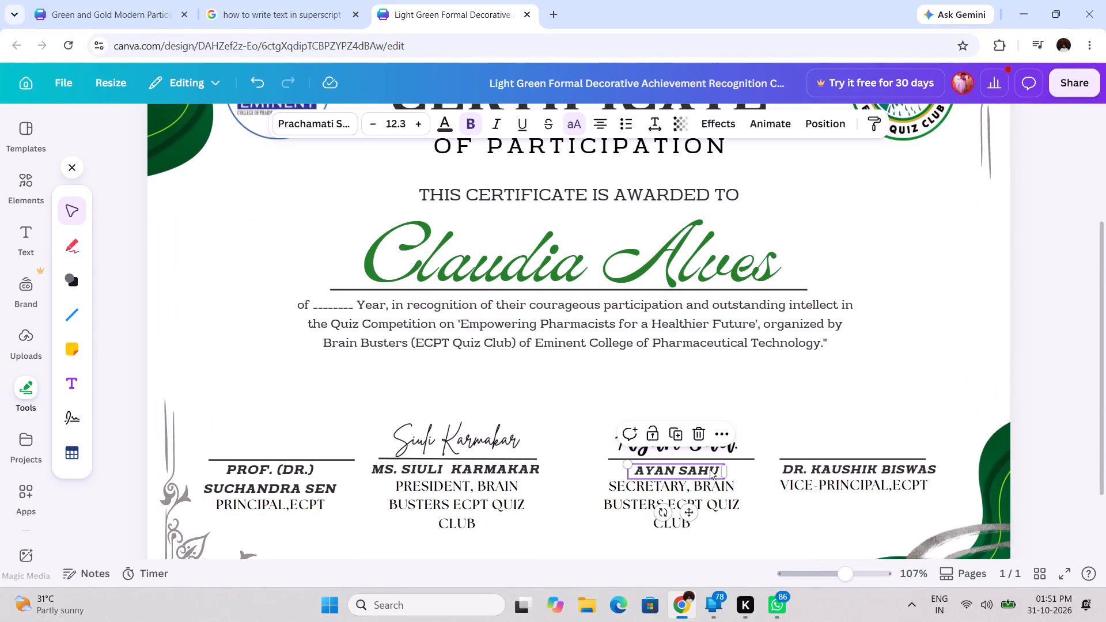
{"action": "key", "text": "BackSpace"}
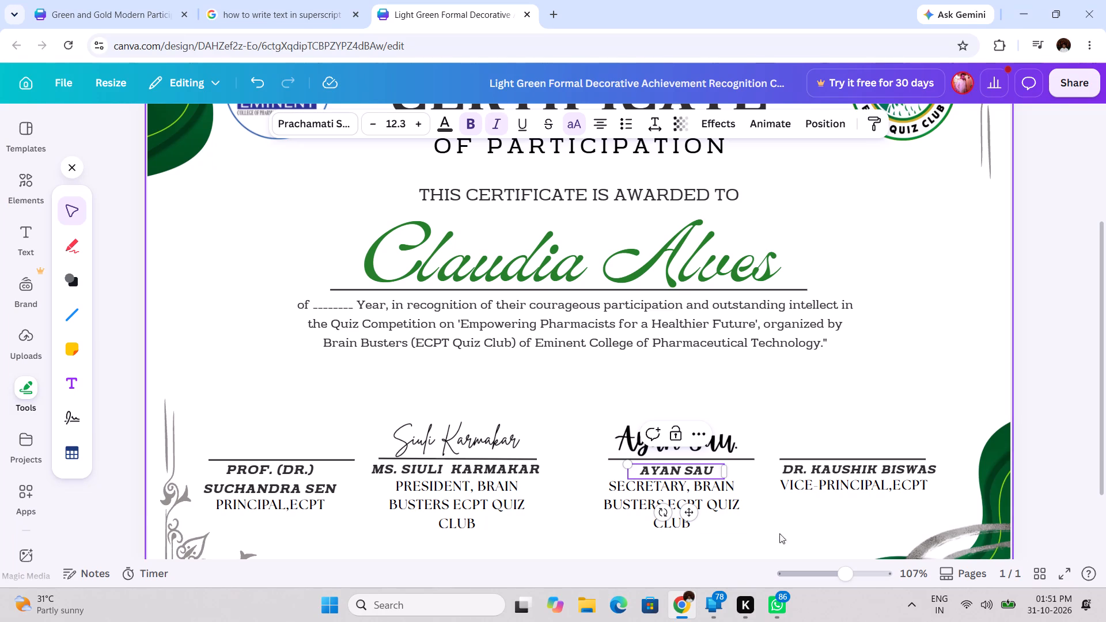
{"action": "left_click", "coordinate": [791, 536]}
Widen the text box of the secretary's name and recentre the name beneath the signature line, above the secretary title.
{"action": "left_click", "coordinate": [702, 472]}
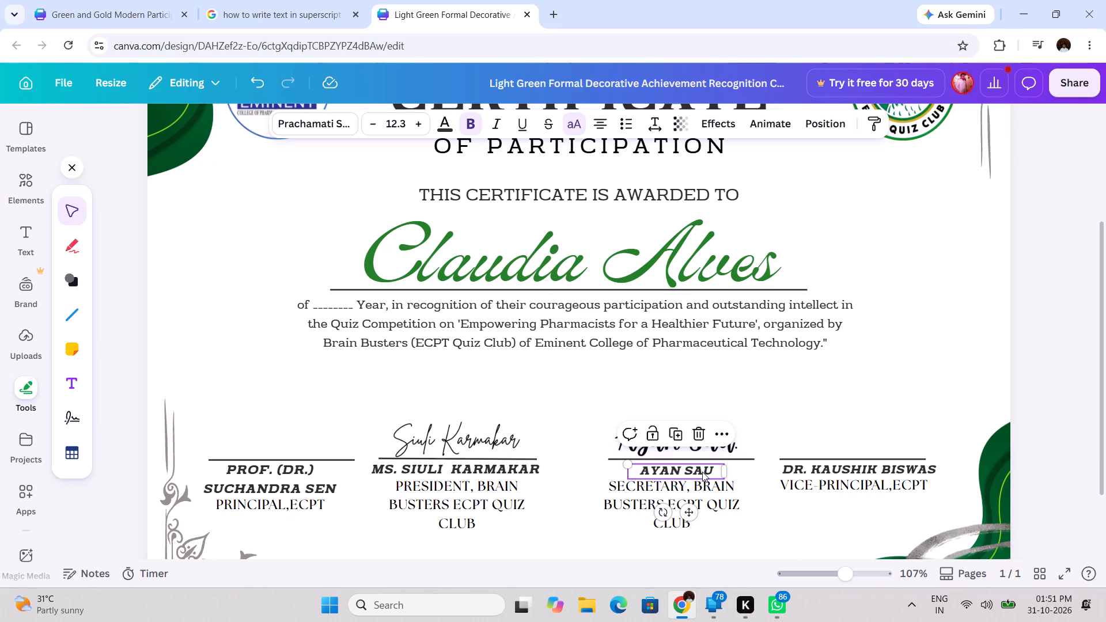
{"action": "left_click_drag", "start_coordinate": [726, 470], "coordinate": [761, 472]}
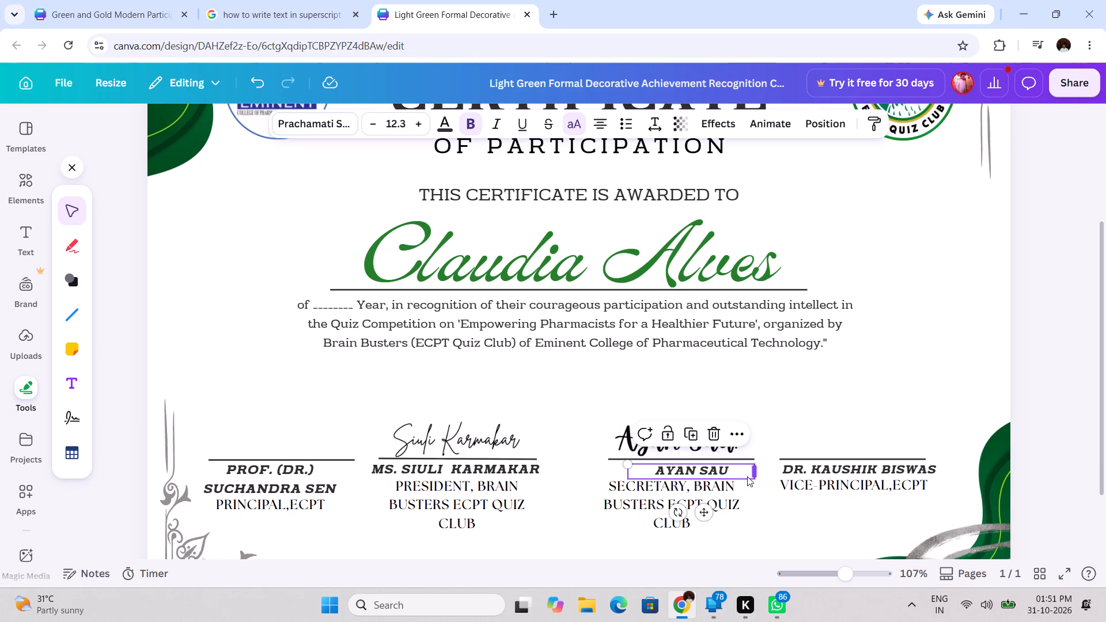
{"action": "left_click_drag", "start_coordinate": [703, 514], "coordinate": [683, 511]}
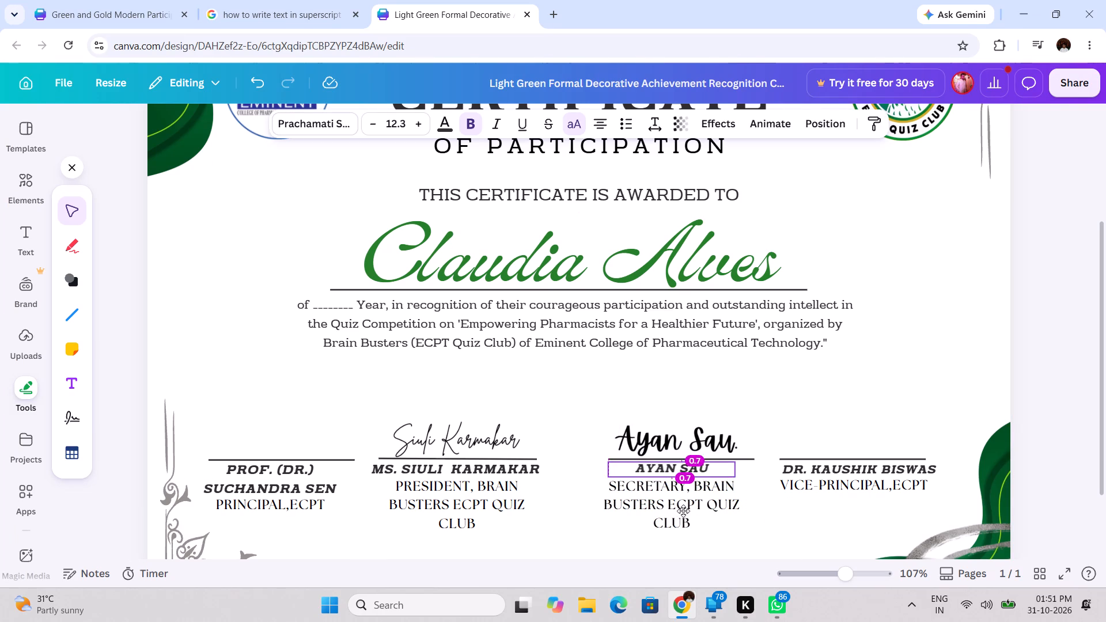
{"action": "left_click_drag", "start_coordinate": [683, 511], "coordinate": [690, 513]}
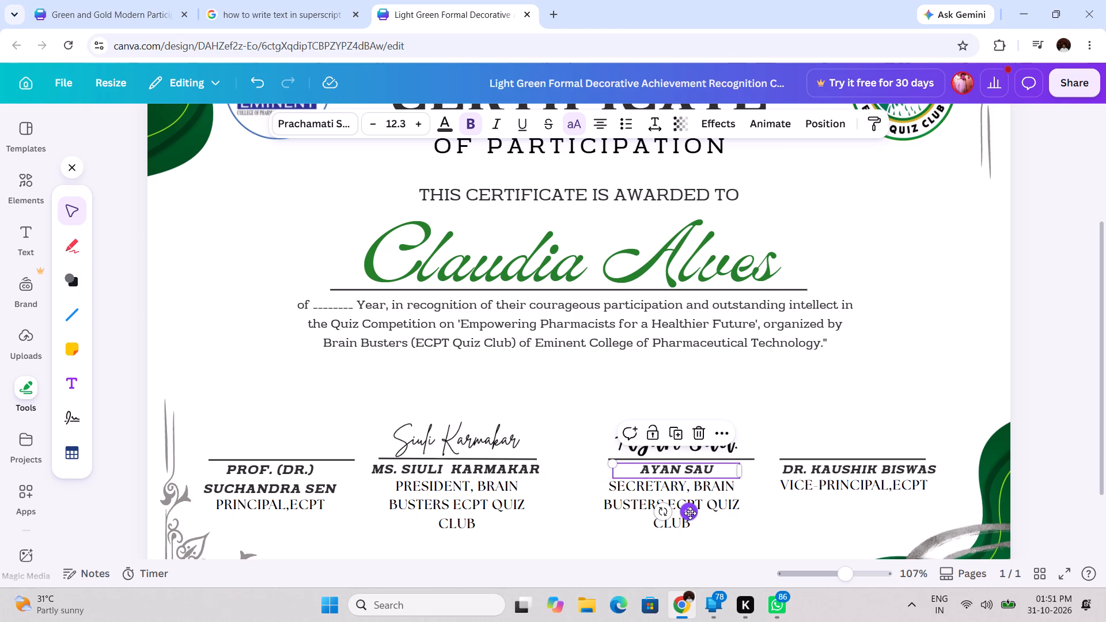
{"action": "left_click", "coordinate": [755, 528]}
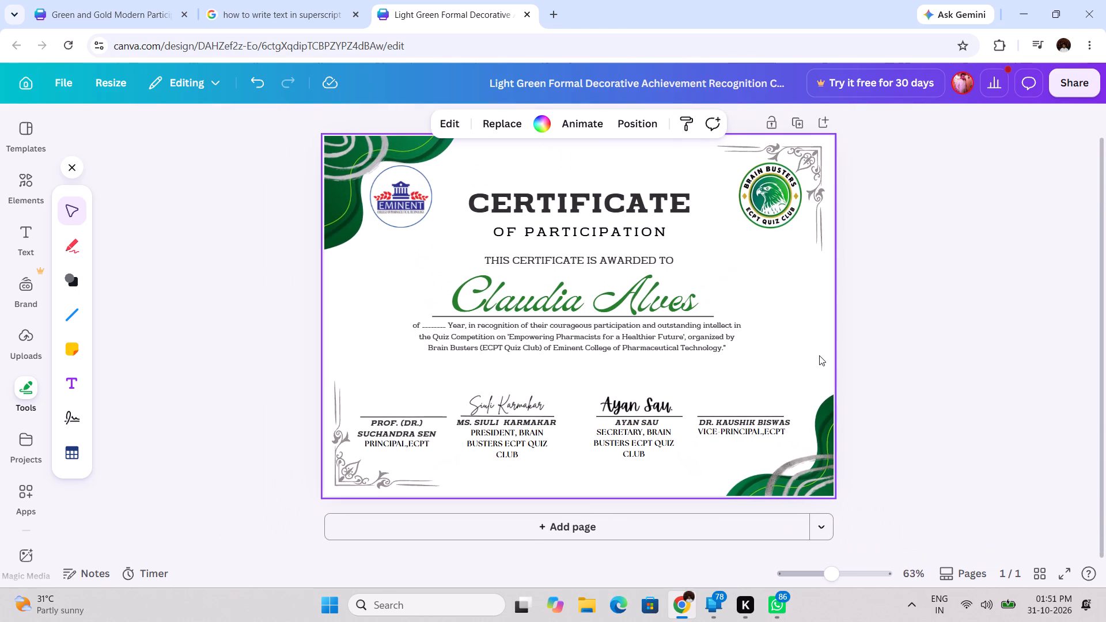
Deselect the certificate background and close the drawing tools.
{"action": "left_click", "coordinate": [903, 317]}
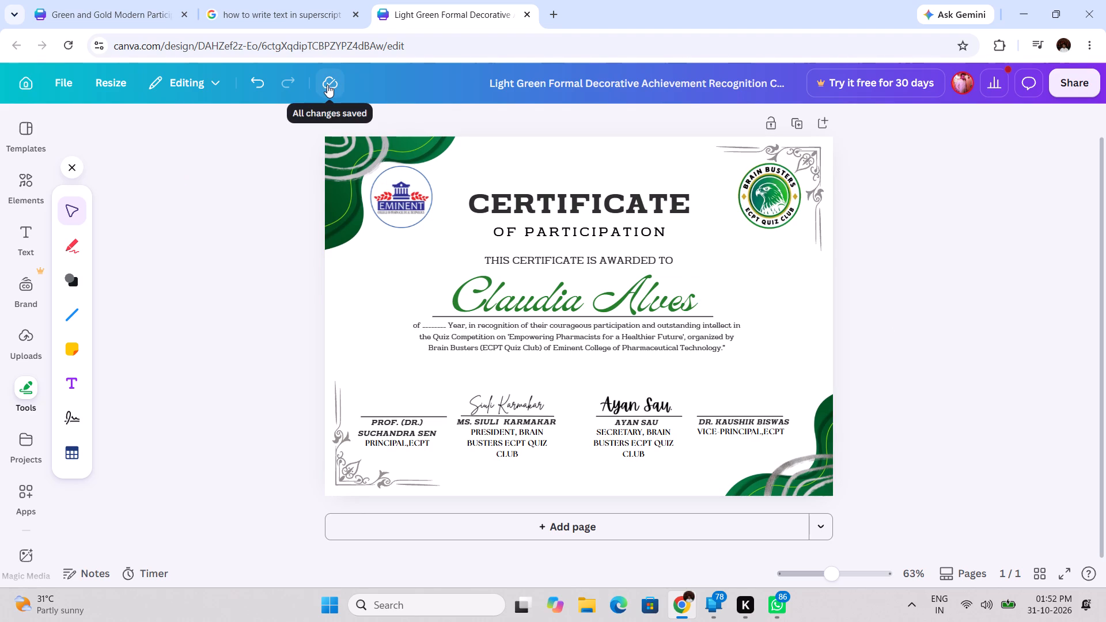
{"action": "left_click", "coordinate": [75, 164]}
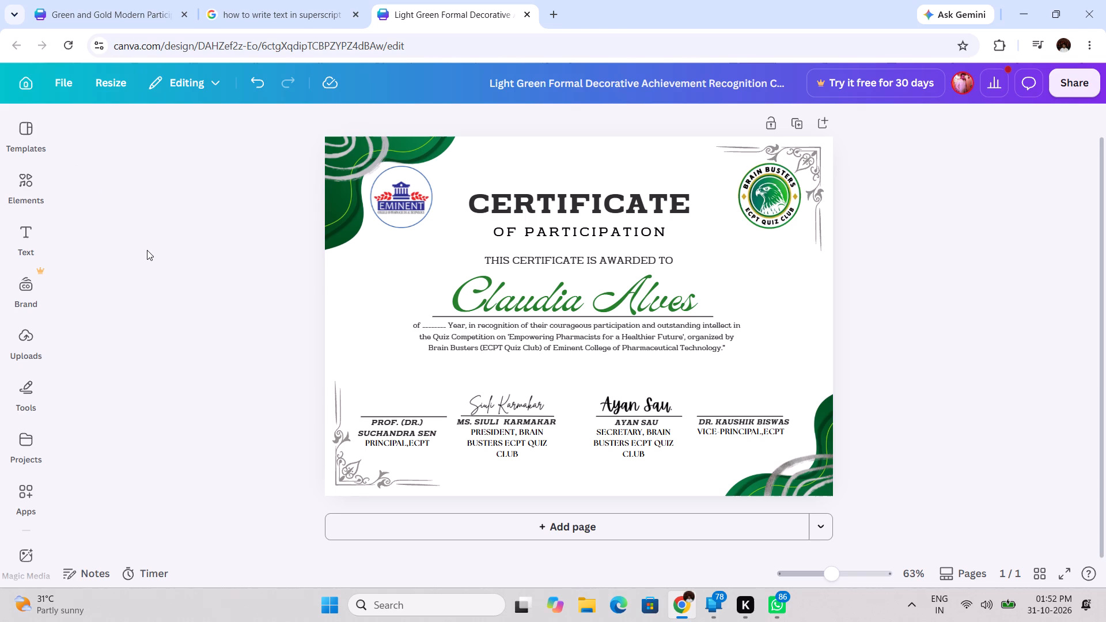
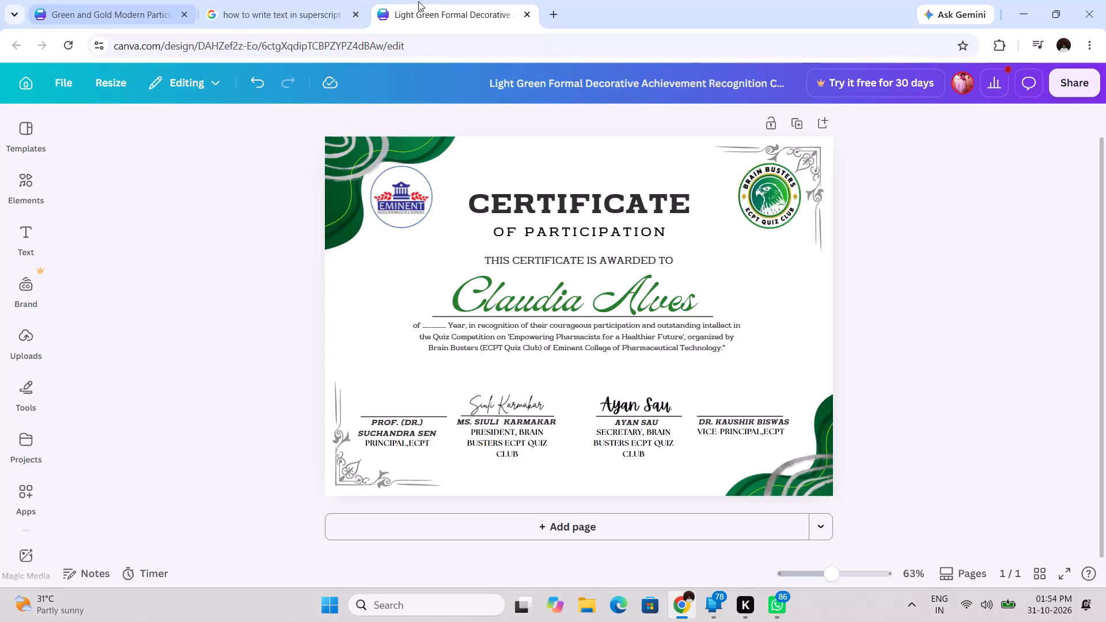
Open the Quiz Competition Registration form from Google Forms in a new browser tab and show its individual responses.
{"action": "left_click", "coordinate": [554, 15]}
{"action": "type", "text": "goo"}
{"action": "key", "text": "Down"}
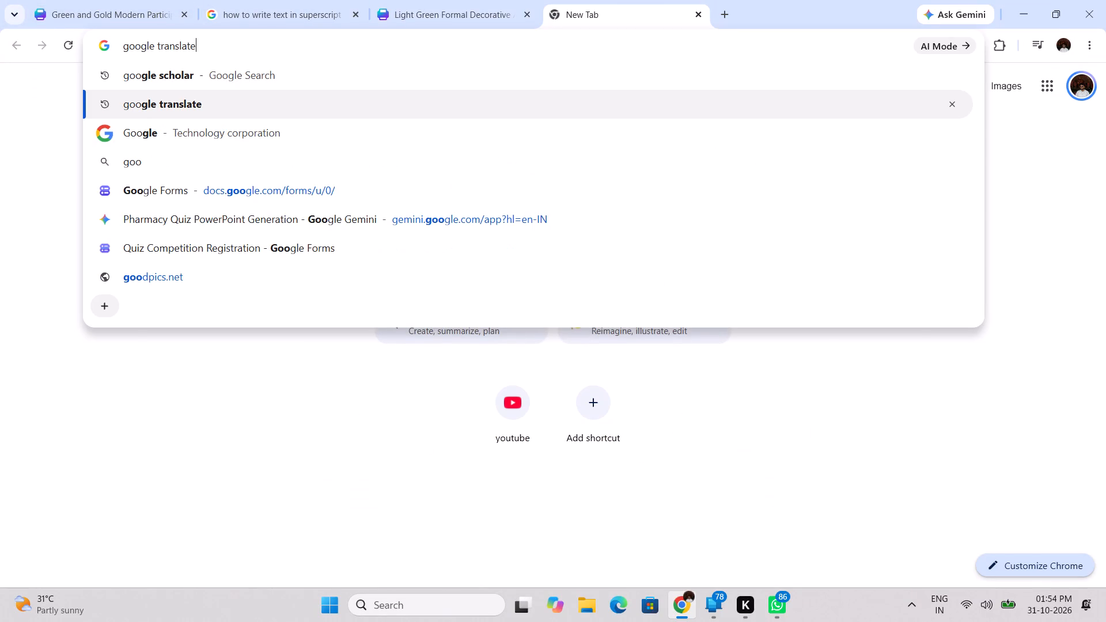
{"action": "key", "text": "Down"}
{"action": "key", "text": "Down"}
{"action": "key", "text": "Down"}
{"action": "key", "text": "Return"}
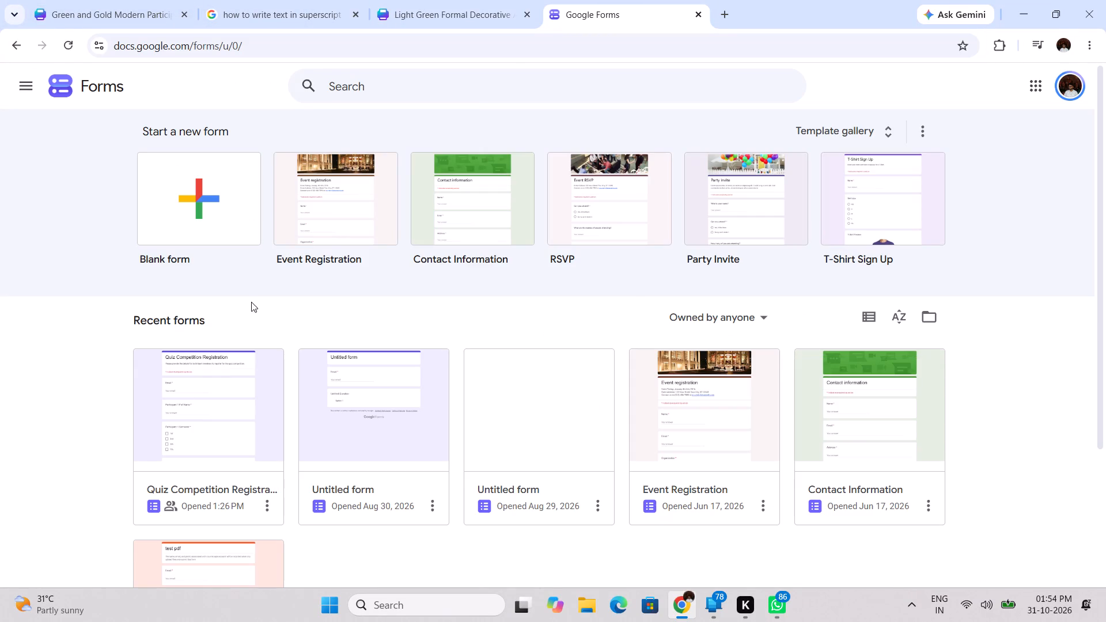
{"action": "left_click", "coordinate": [226, 410]}
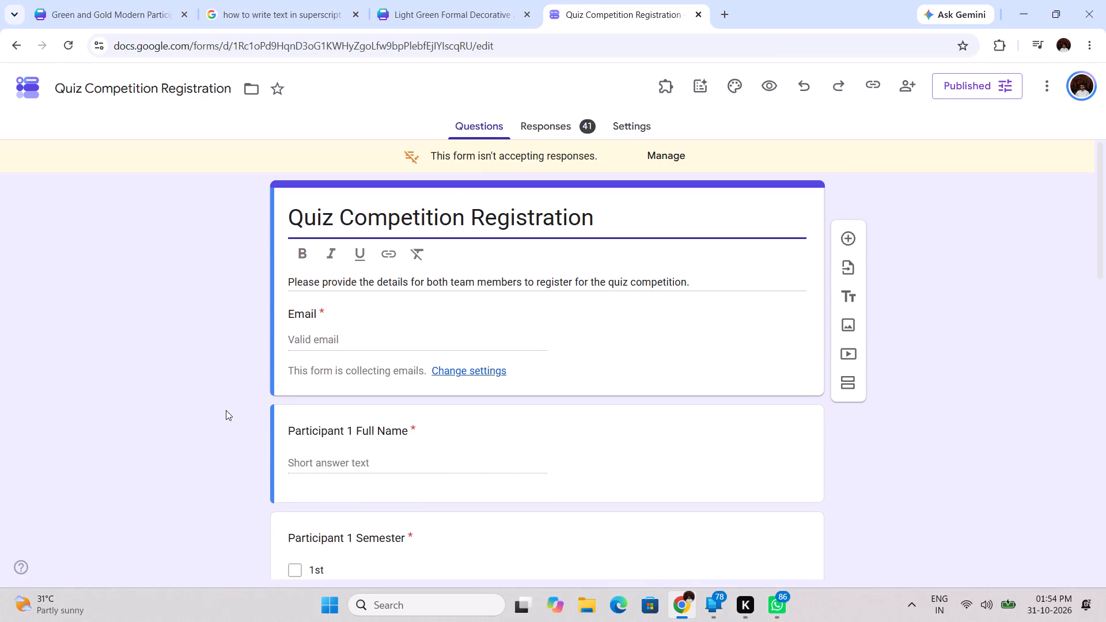
{"action": "left_click", "coordinate": [566, 119]}
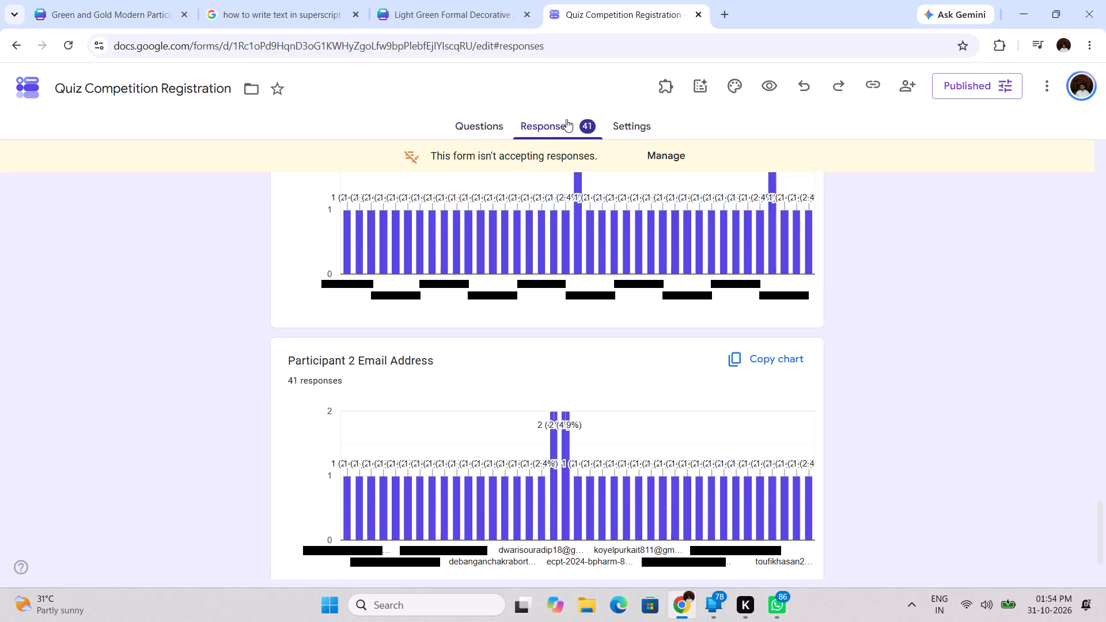
{"action": "scroll", "coordinate": [450, 342], "scroll_direction": "up", "scroll_amount": 8}
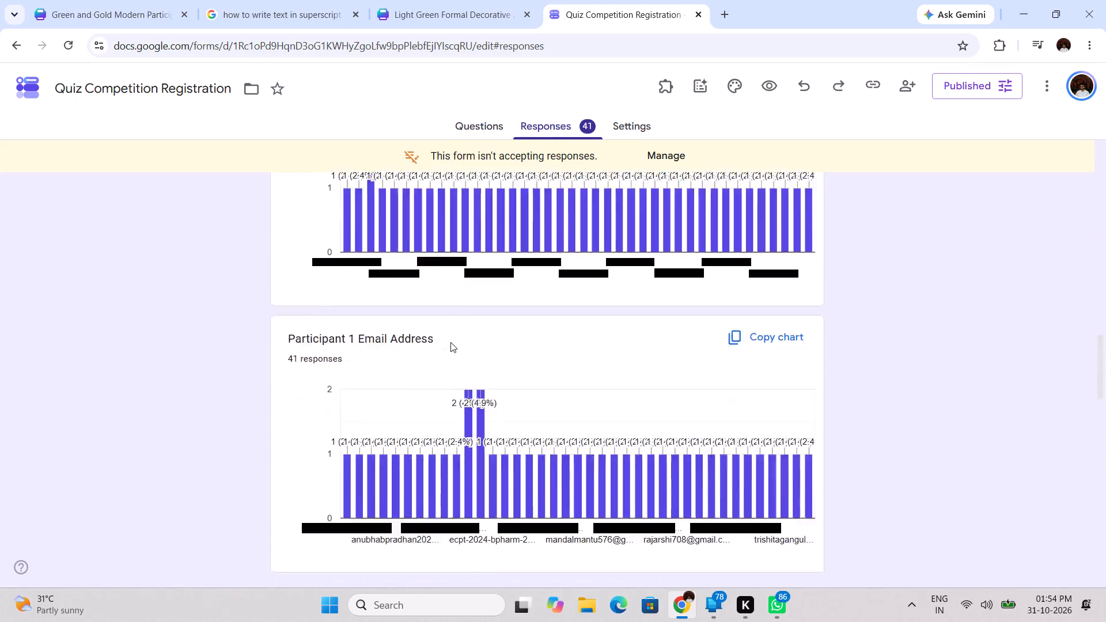
{"action": "scroll", "coordinate": [450, 342], "scroll_direction": "up", "scroll_amount": 9}
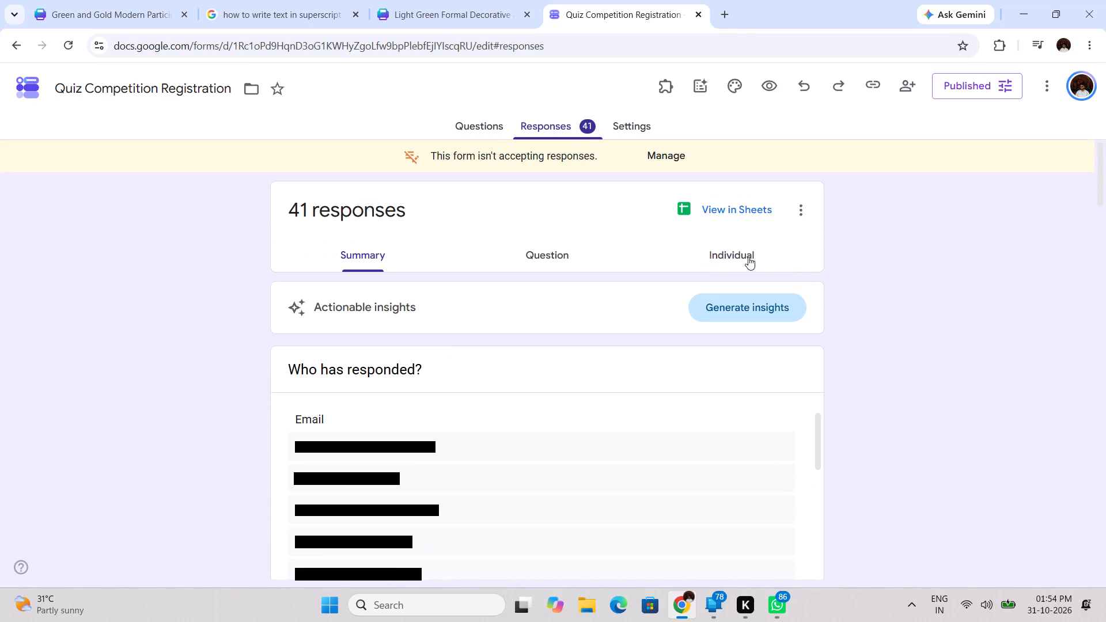
{"action": "left_click", "coordinate": [748, 257]}
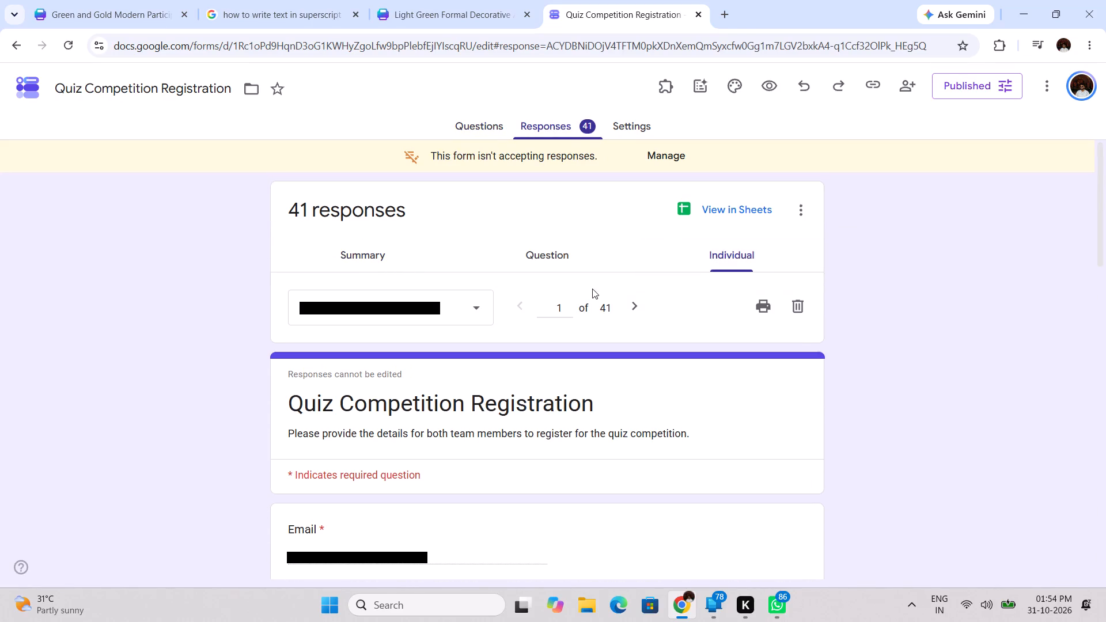
Examine the first registration response for both participants' names and semesters.
{"action": "scroll", "coordinate": [631, 306], "scroll_direction": "down", "scroll_amount": 2}
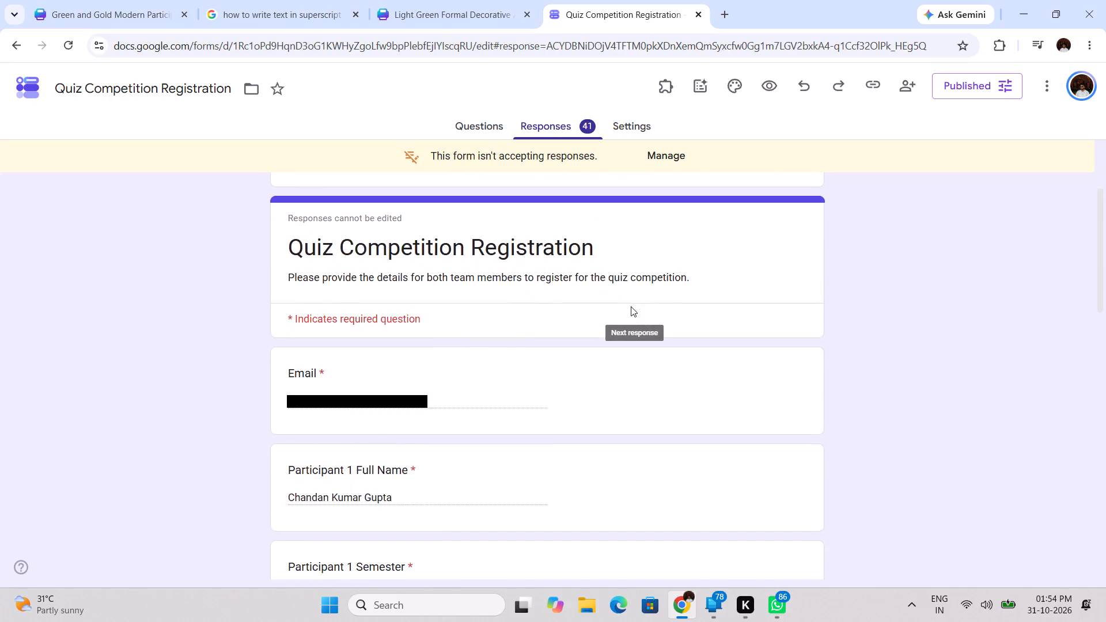
{"action": "scroll", "coordinate": [631, 306], "scroll_direction": "down", "scroll_amount": 4}
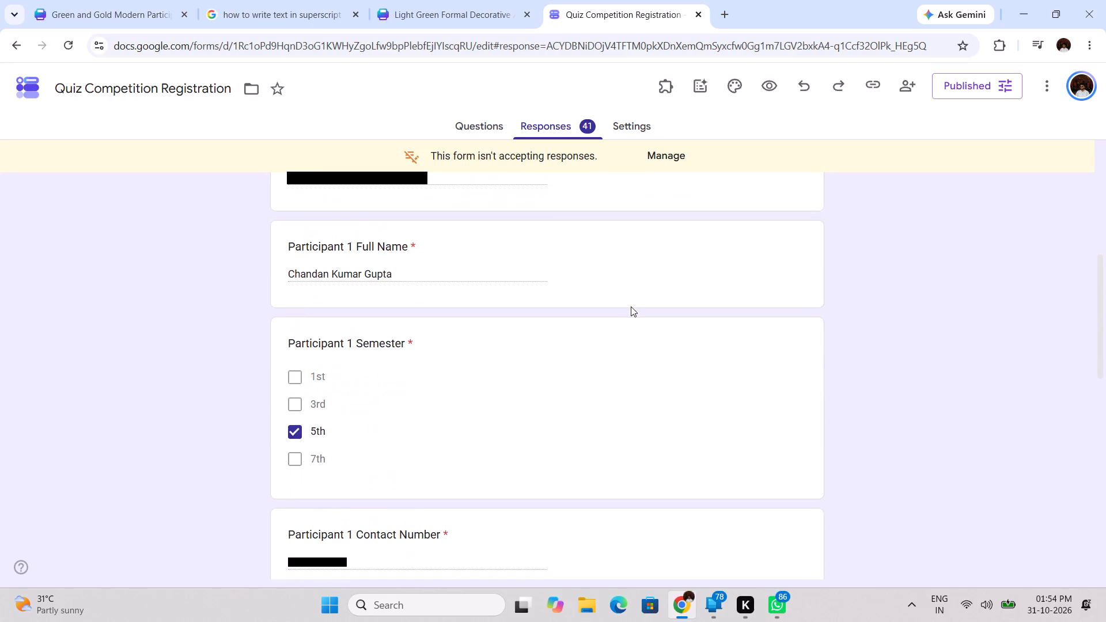
{"action": "scroll", "coordinate": [631, 306], "scroll_direction": "down", "scroll_amount": 5}
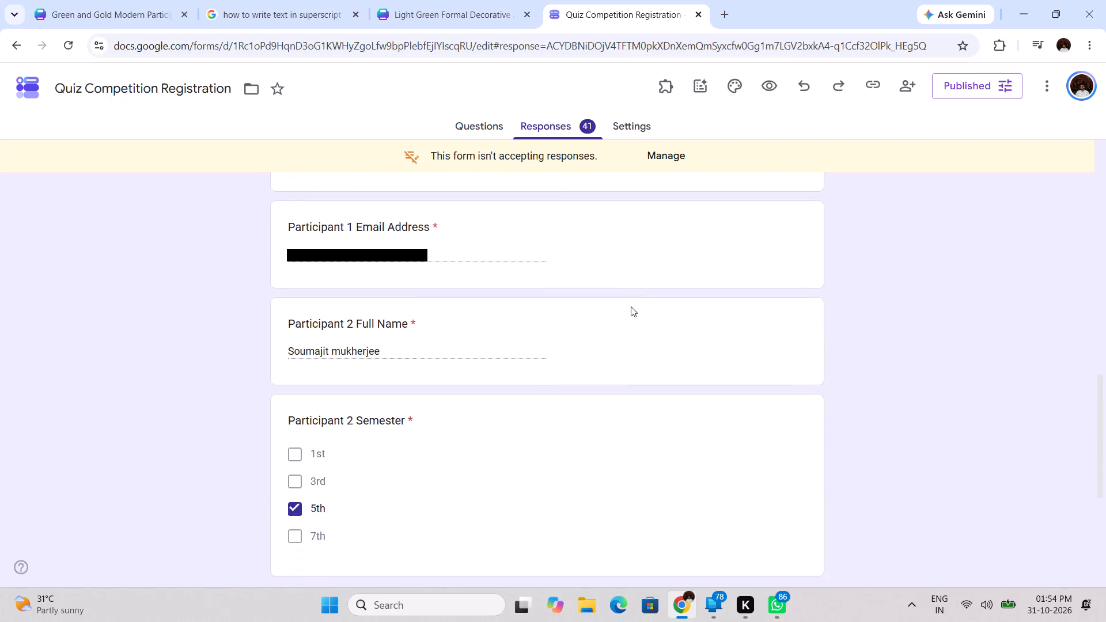
{"action": "scroll", "coordinate": [631, 306], "scroll_direction": "down", "scroll_amount": 2}
{"action": "scroll", "coordinate": [631, 306], "scroll_direction": "up", "scroll_amount": 1}
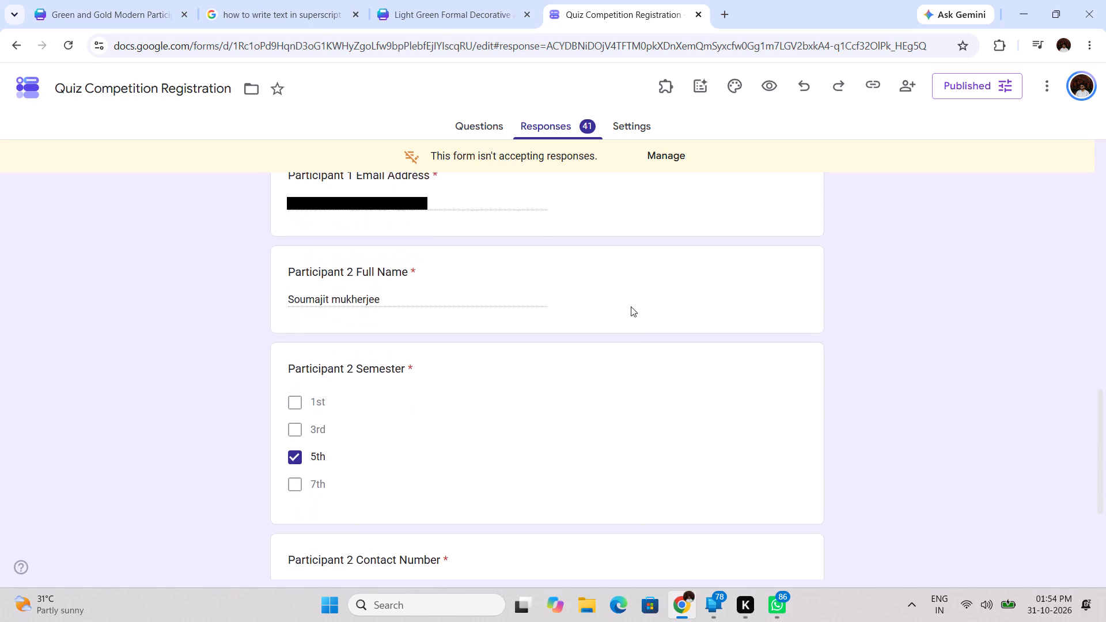
{"action": "scroll", "coordinate": [631, 306], "scroll_direction": "up", "scroll_amount": 8}
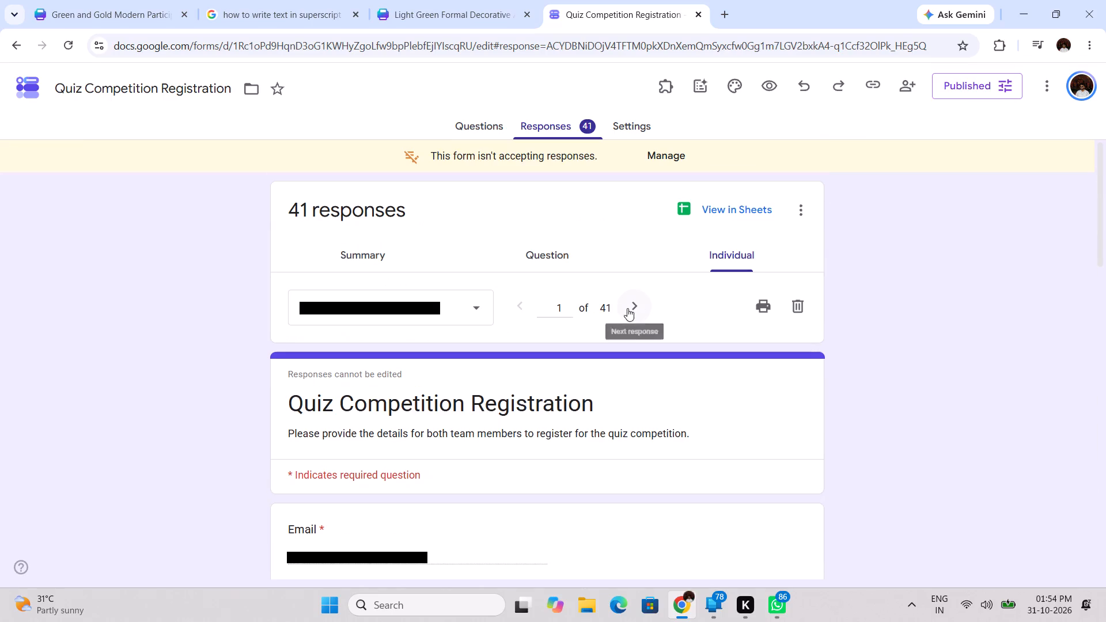
Copy participant 1's full name from the third response and replace the certificate's placeholder recipient name with it in Canva.
{"action": "left_click", "coordinate": [627, 308]}
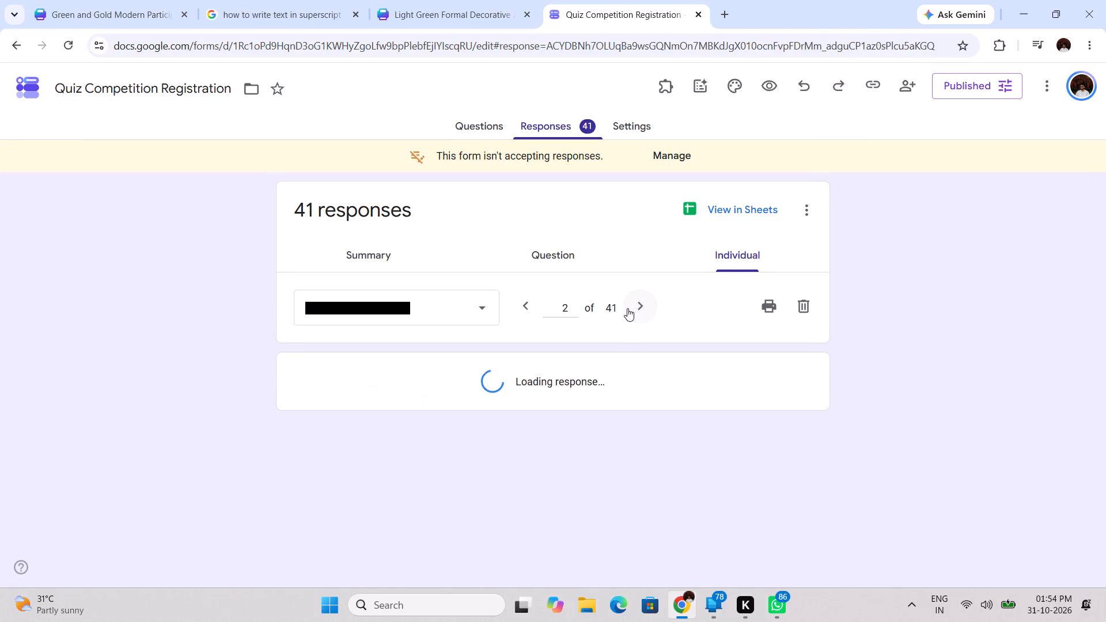
{"action": "left_click", "coordinate": [627, 308]}
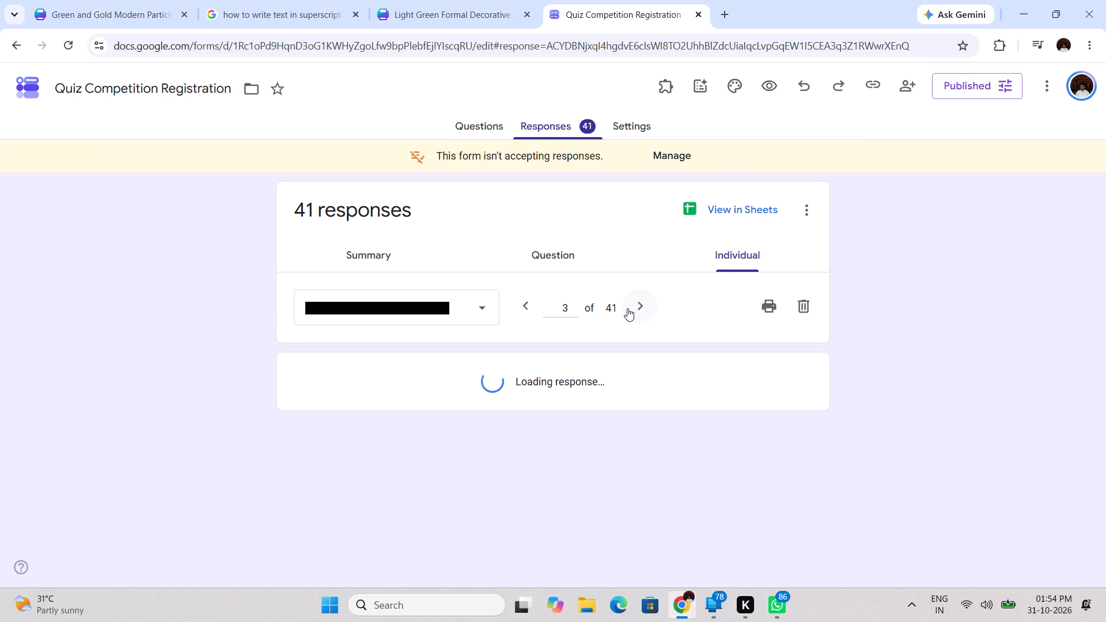
{"action": "scroll", "coordinate": [627, 360], "scroll_direction": "down", "scroll_amount": 4}
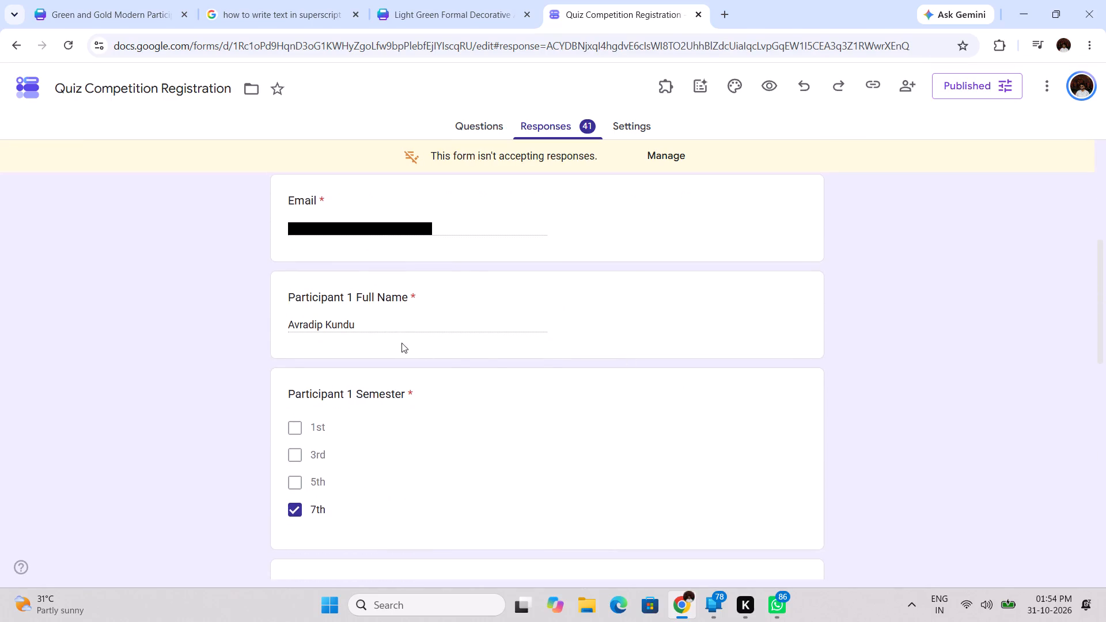
{"action": "scroll", "coordinate": [391, 343], "scroll_direction": "right", "scroll_amount": 1}
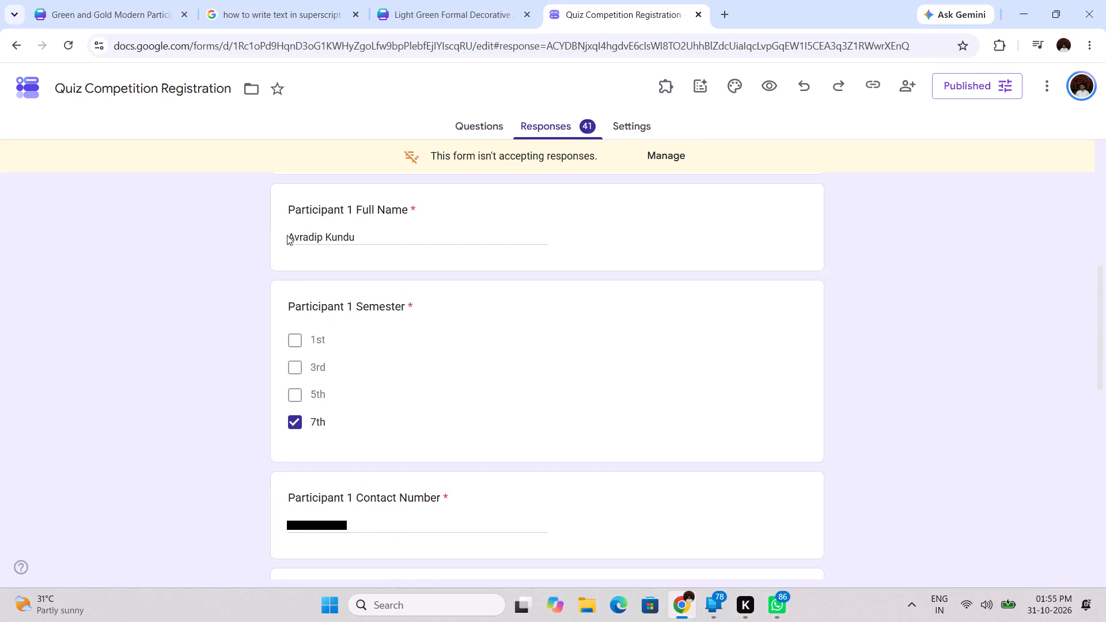
{"action": "left_click_drag", "start_coordinate": [288, 238], "coordinate": [410, 218]}
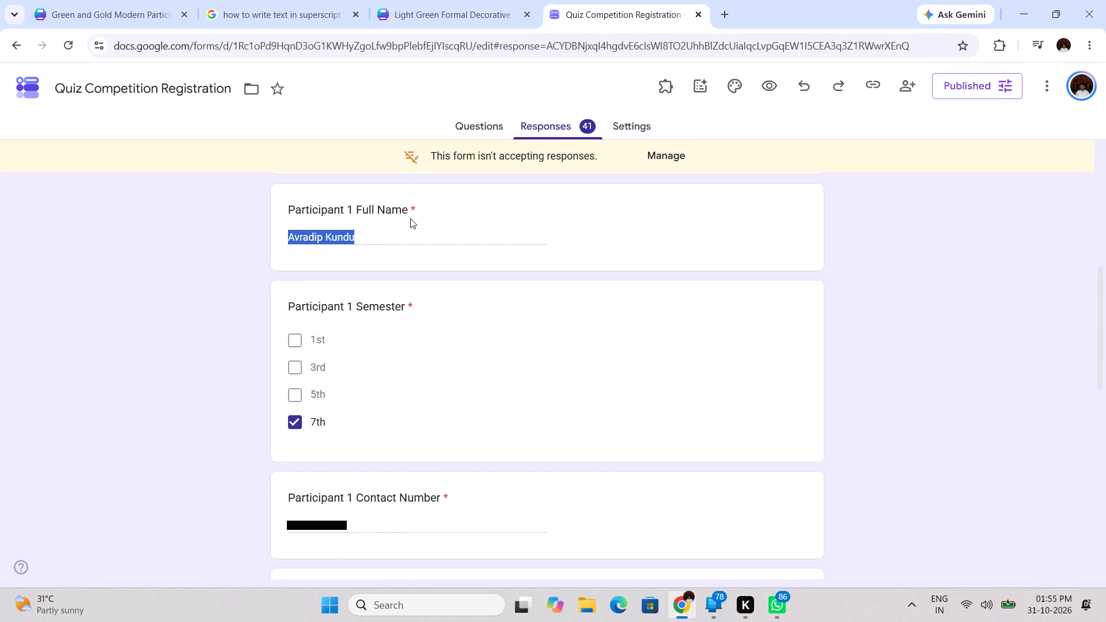
{"action": "key", "text": "ctrl+c"}
{"action": "left_click", "coordinate": [433, 0]}
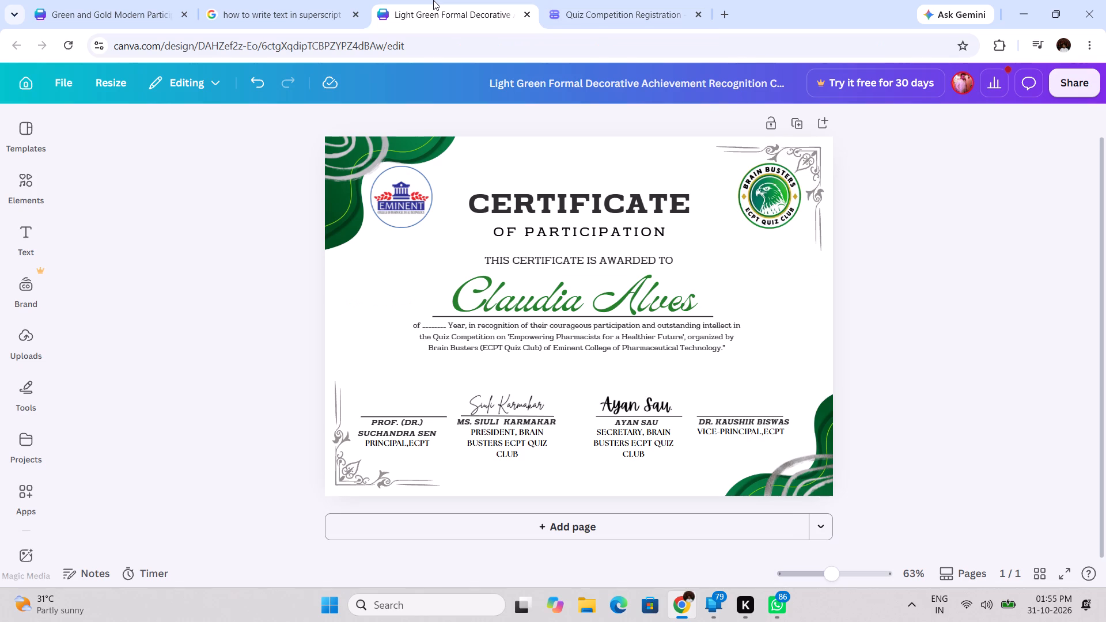
{"action": "double_click", "coordinate": [667, 291]}
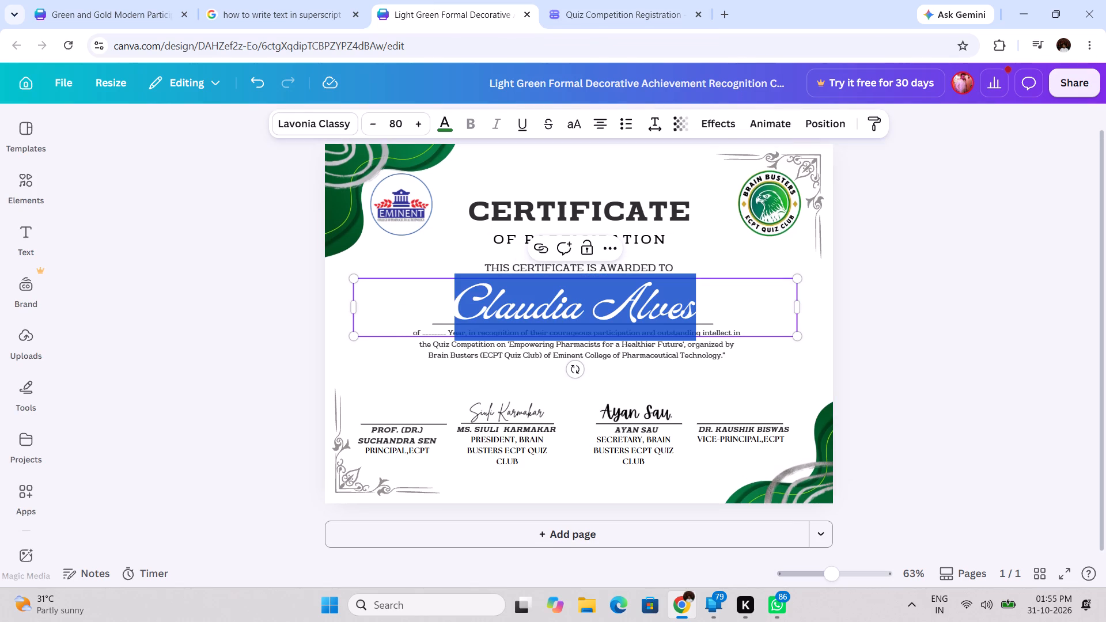
{"action": "key", "text": "ctrl+v"}
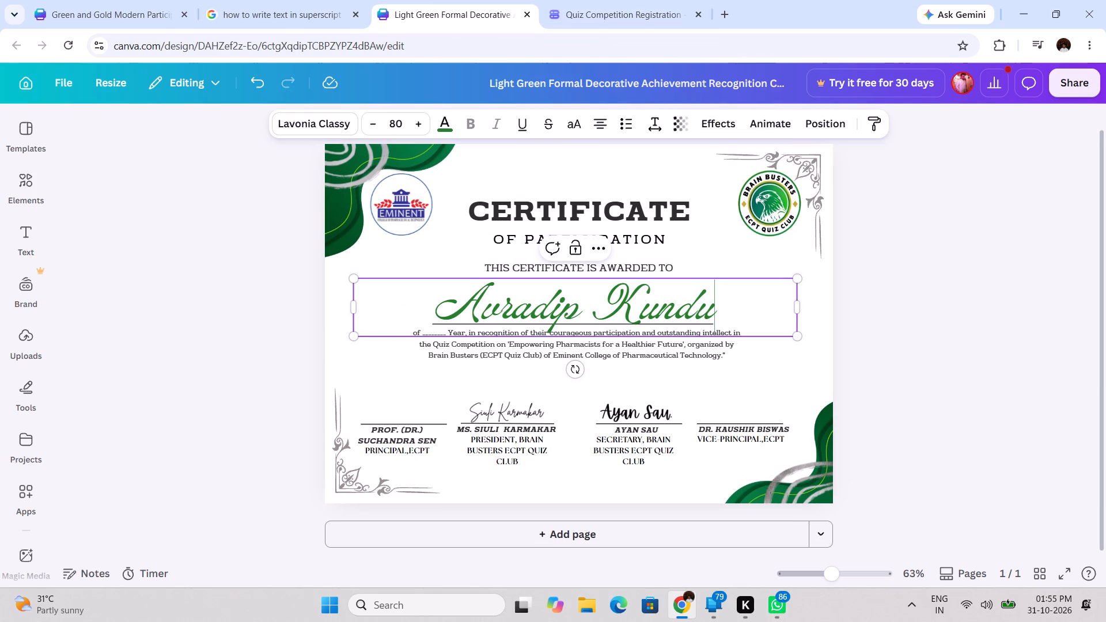
{"action": "left_click", "coordinate": [911, 356]}
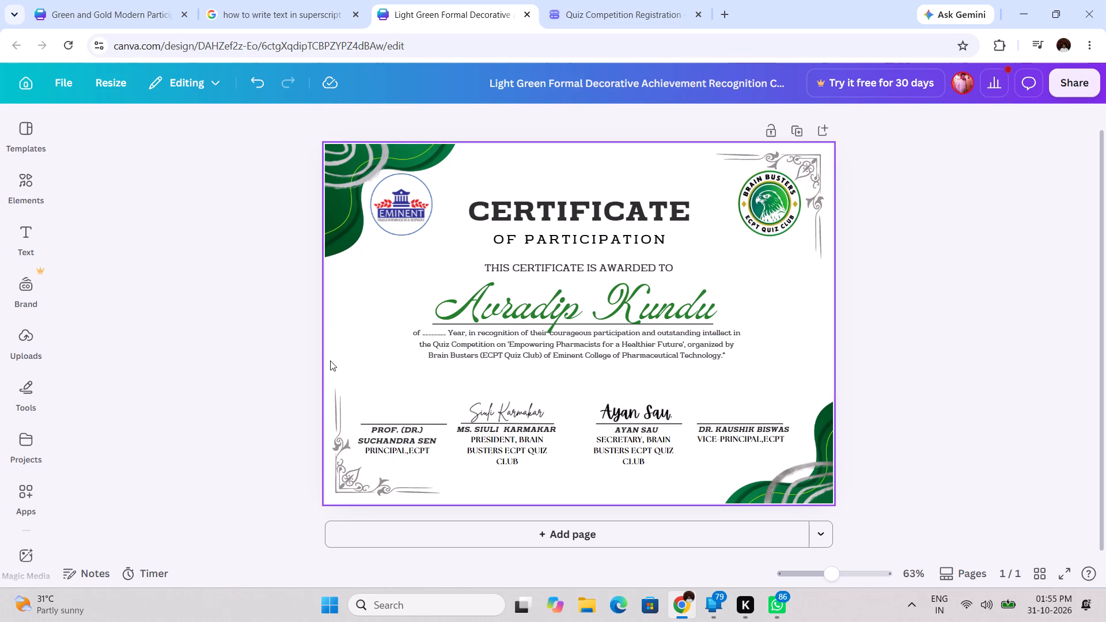
Add a new text box to the participation certificate.
{"action": "left_click", "coordinate": [25, 256]}
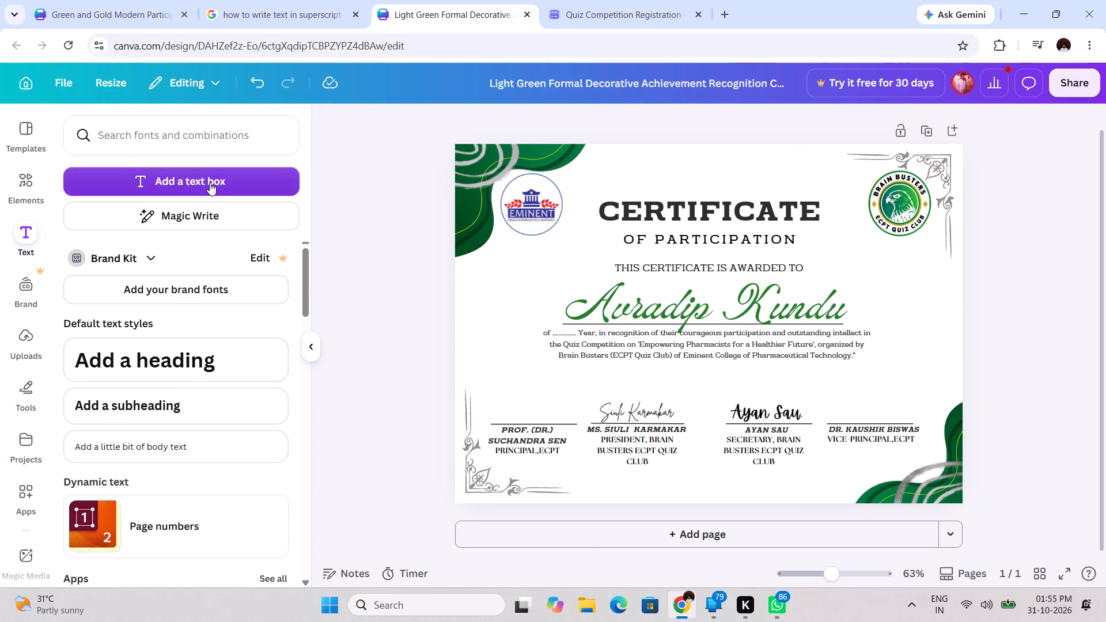
{"action": "left_click", "coordinate": [210, 183]}
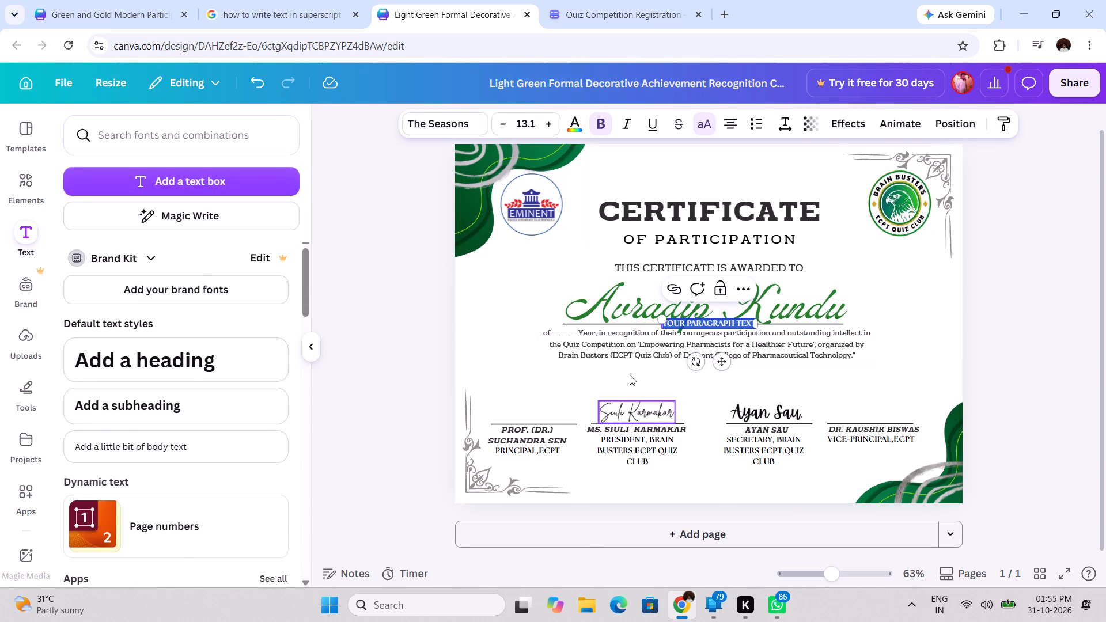
Star the Prachamati SemiExpanded font used by the certificate's body paragraph.
{"action": "left_click", "coordinate": [619, 348]}
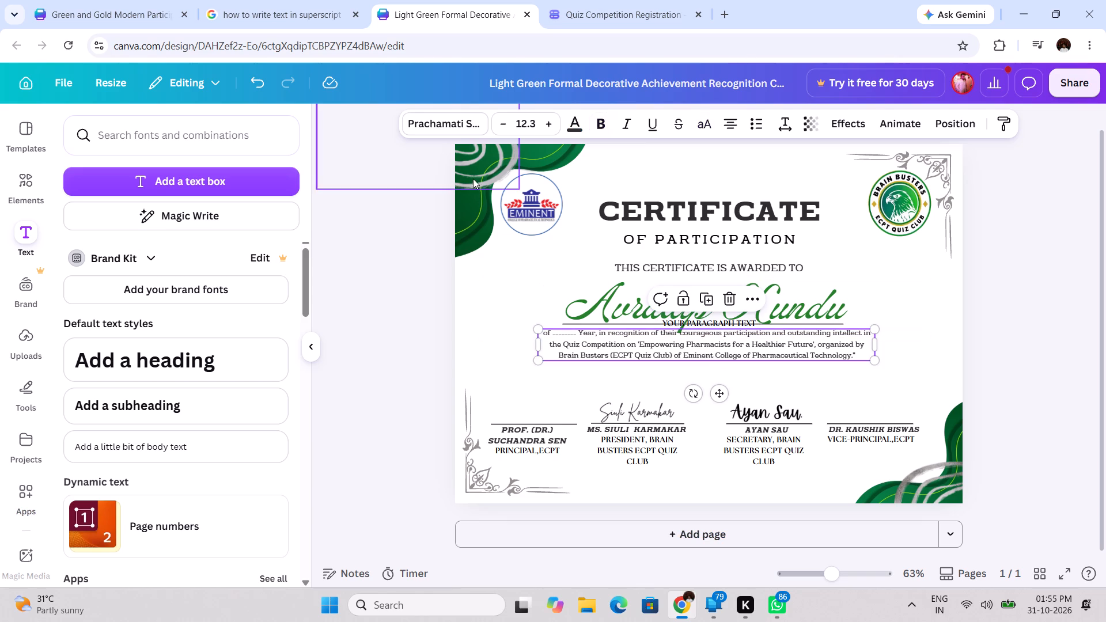
{"action": "left_click", "coordinate": [453, 125]}
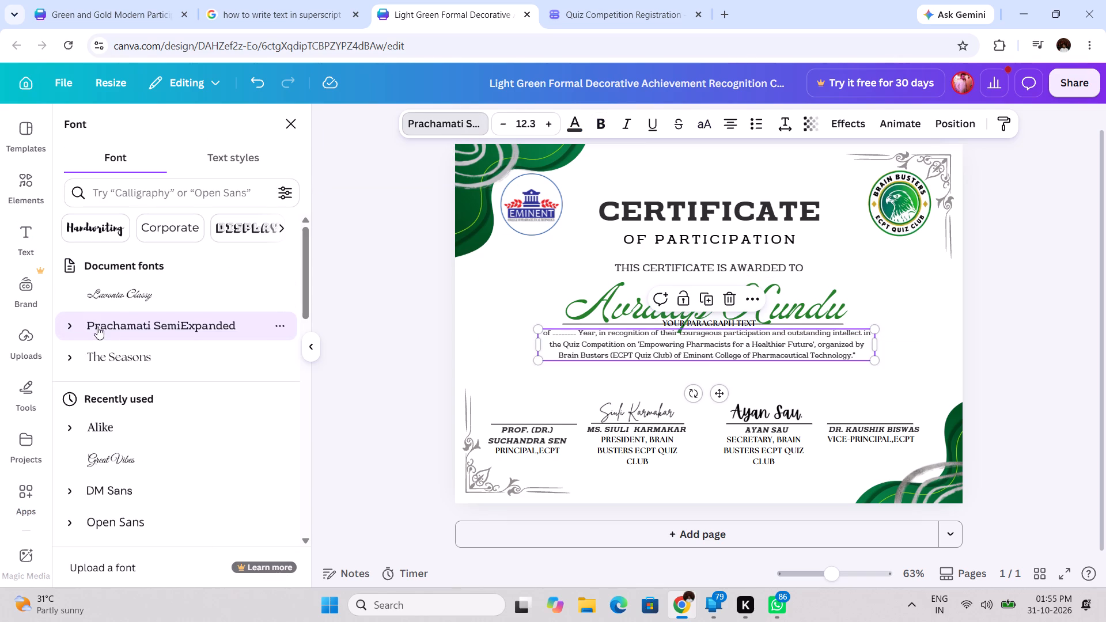
{"action": "left_click", "coordinate": [282, 328]}
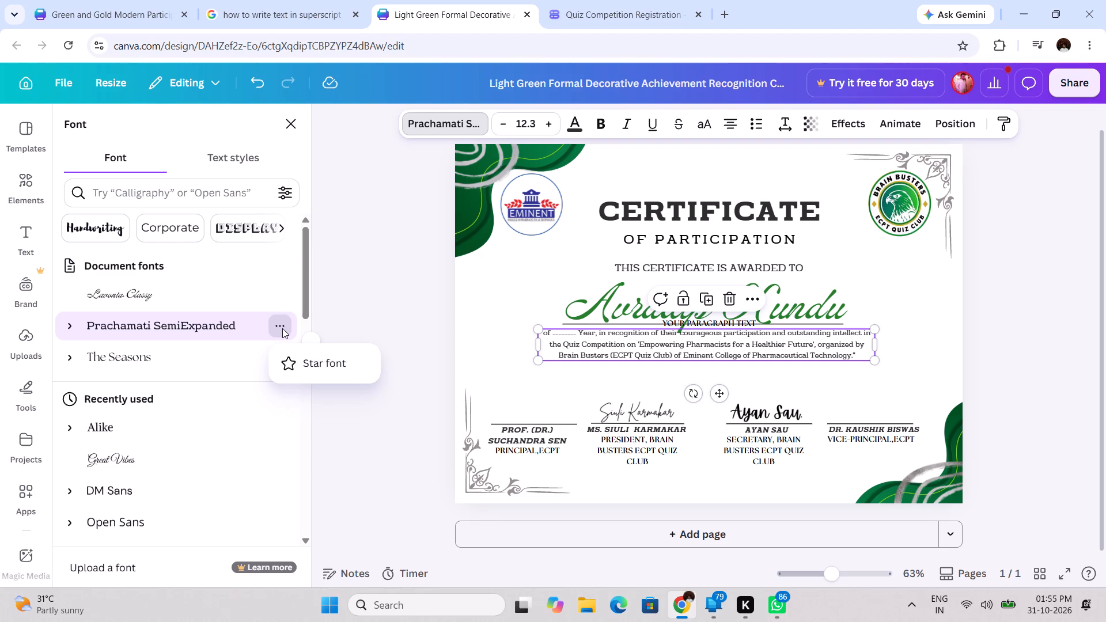
{"action": "left_click", "coordinate": [283, 366]}
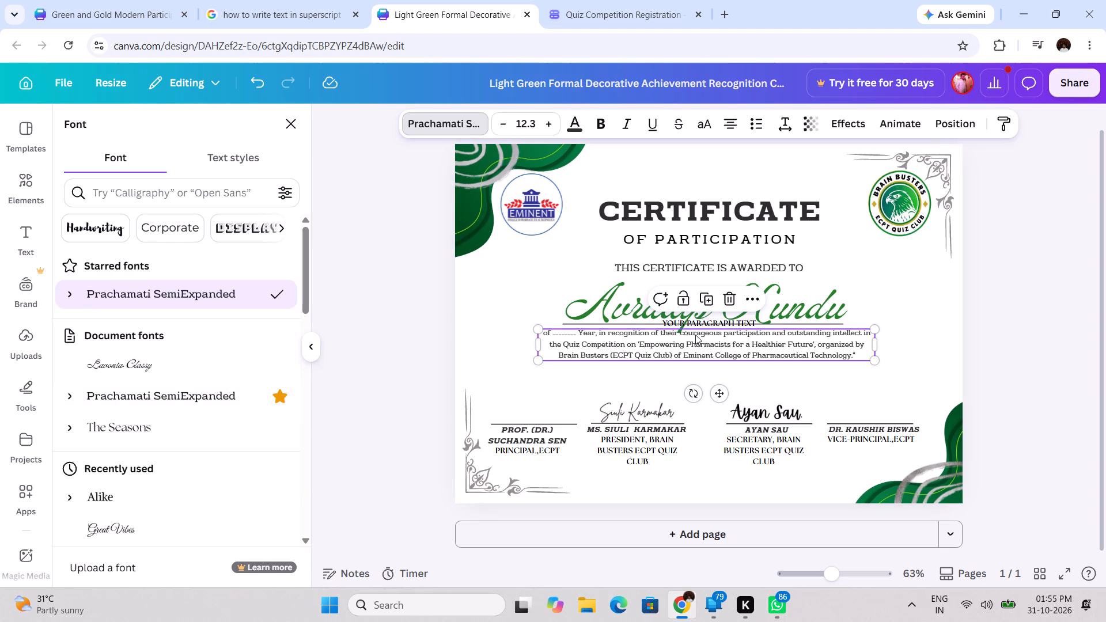
Move the new placeholder text box into the blank space between the body paragraph and the signatures.
{"action": "left_click", "coordinate": [704, 317]}
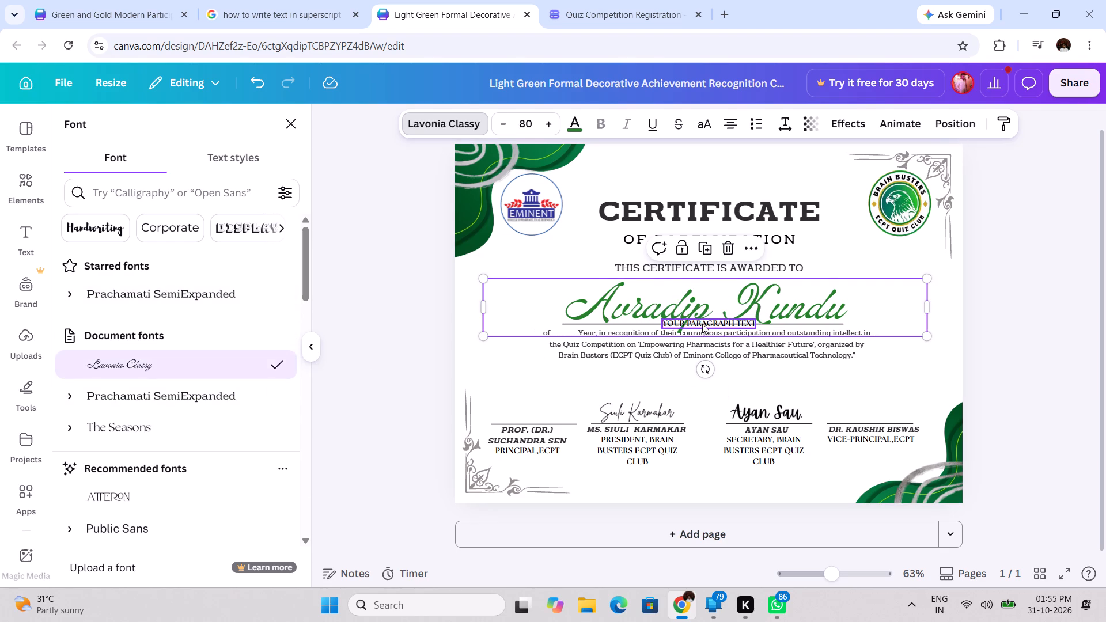
{"action": "left_click", "coordinate": [702, 324]}
{"action": "left_click_drag", "start_coordinate": [721, 366], "coordinate": [717, 419]}
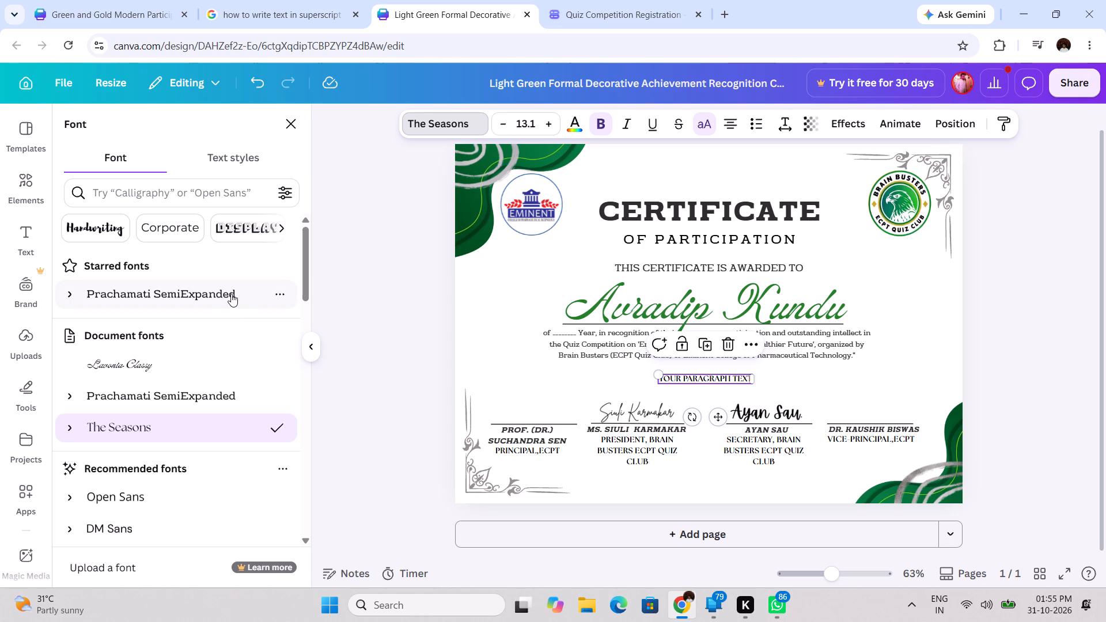
Set the new text box's font to Prachamati SemiExpanded and remove its bold formatting.
{"action": "left_click", "coordinate": [231, 294]}
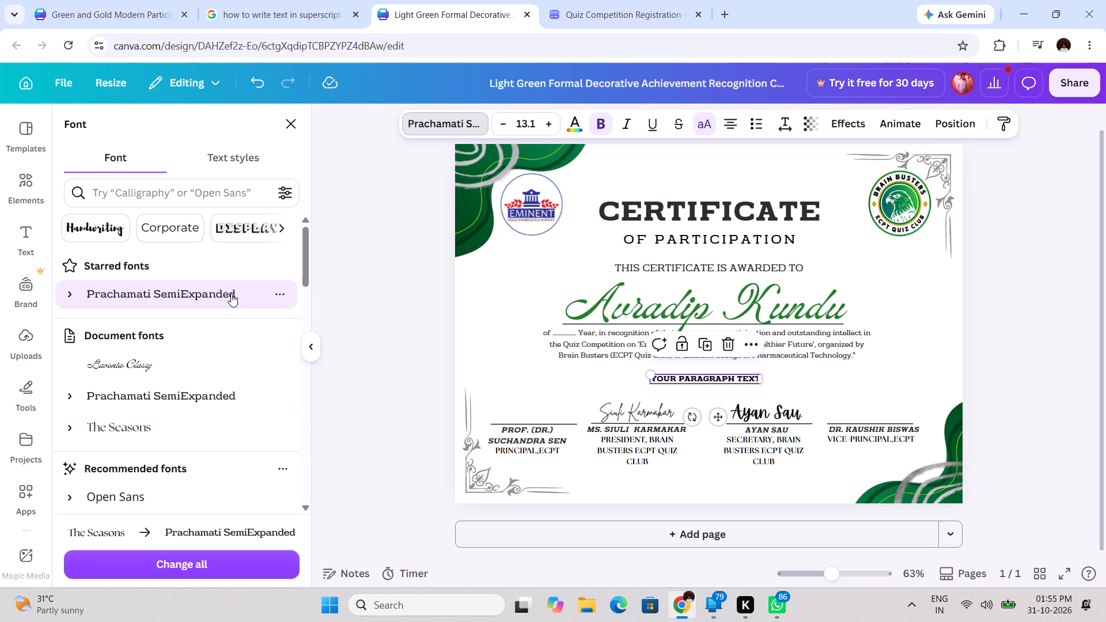
{"action": "left_click", "coordinate": [596, 348]}
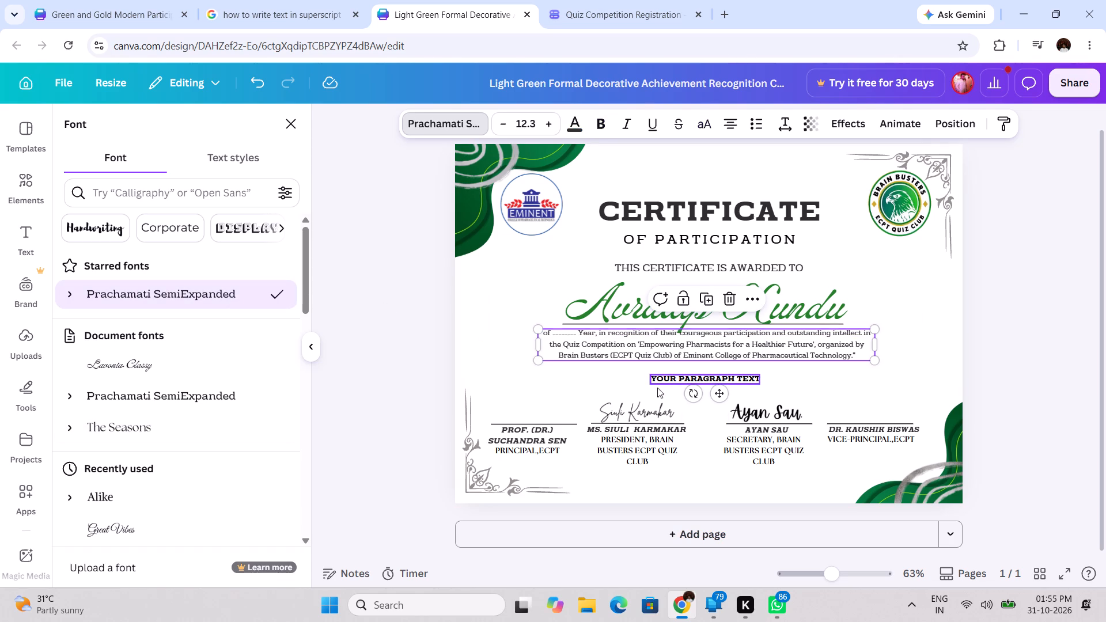
{"action": "left_click", "coordinate": [672, 377]}
{"action": "left_click", "coordinate": [599, 121]}
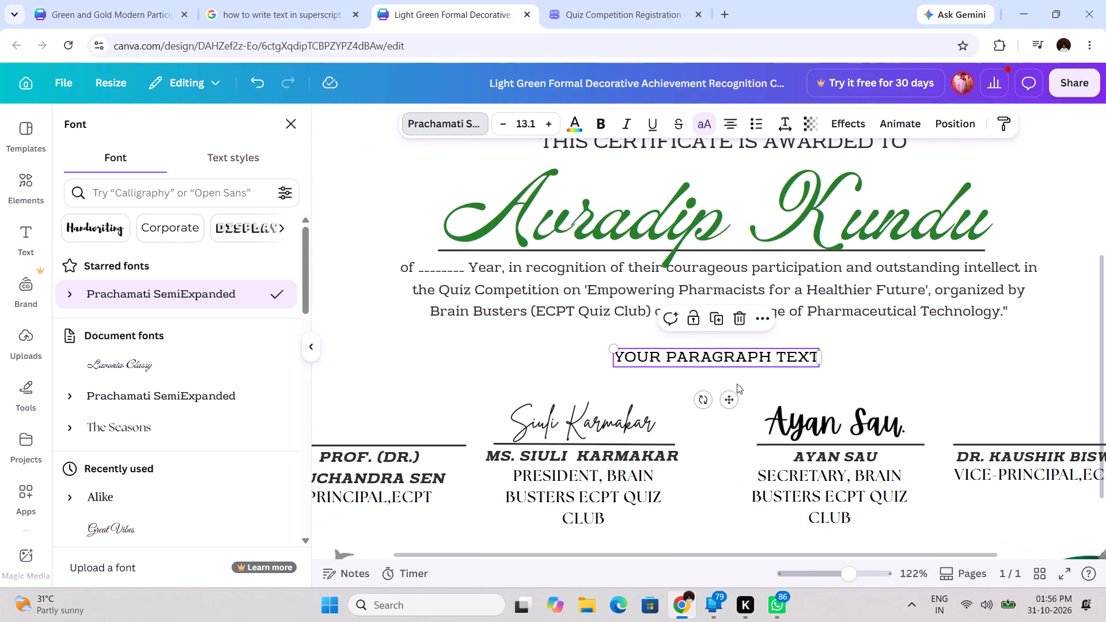
Replace the placeholder wording in the new text box with 4th.
{"action": "double_click", "coordinate": [753, 354]}
{"action": "key", "text": "BackSpace"}
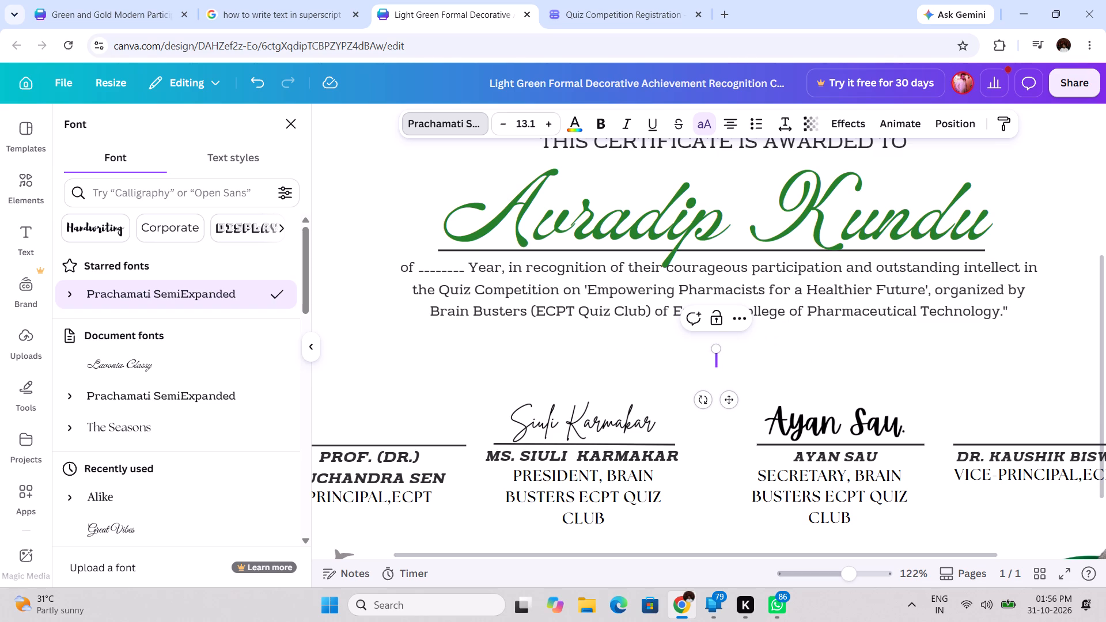
{"action": "type", "text": "4th"}
Format the TH after the 4 in the new text box as superscript.
{"action": "left_click_drag", "start_coordinate": [713, 356], "coordinate": [731, 357]}
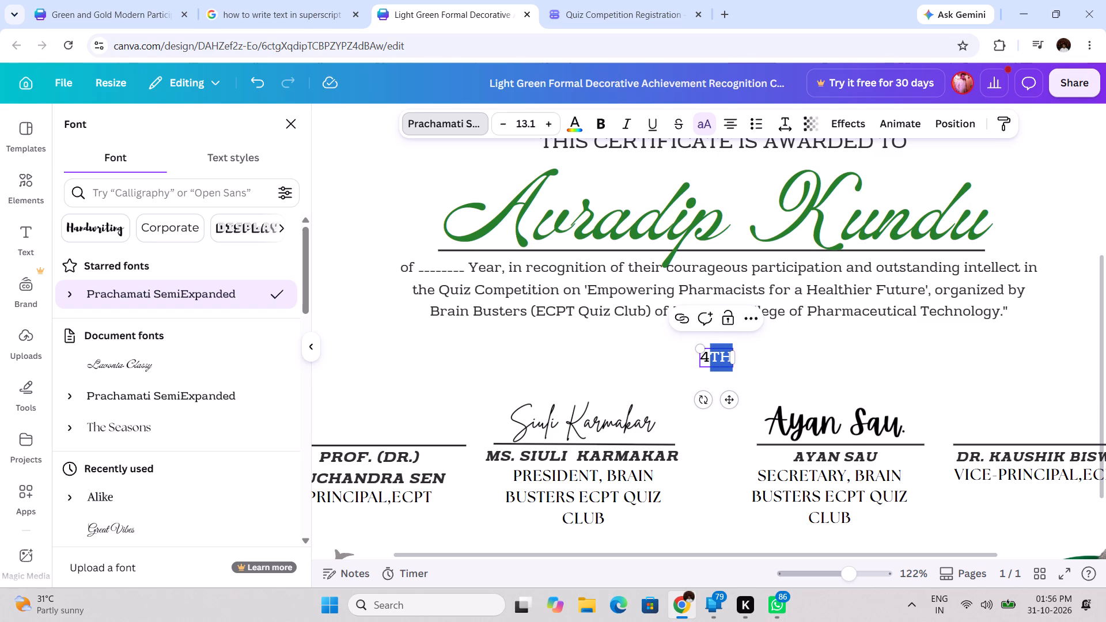
{"action": "left_click", "coordinate": [777, 121]}
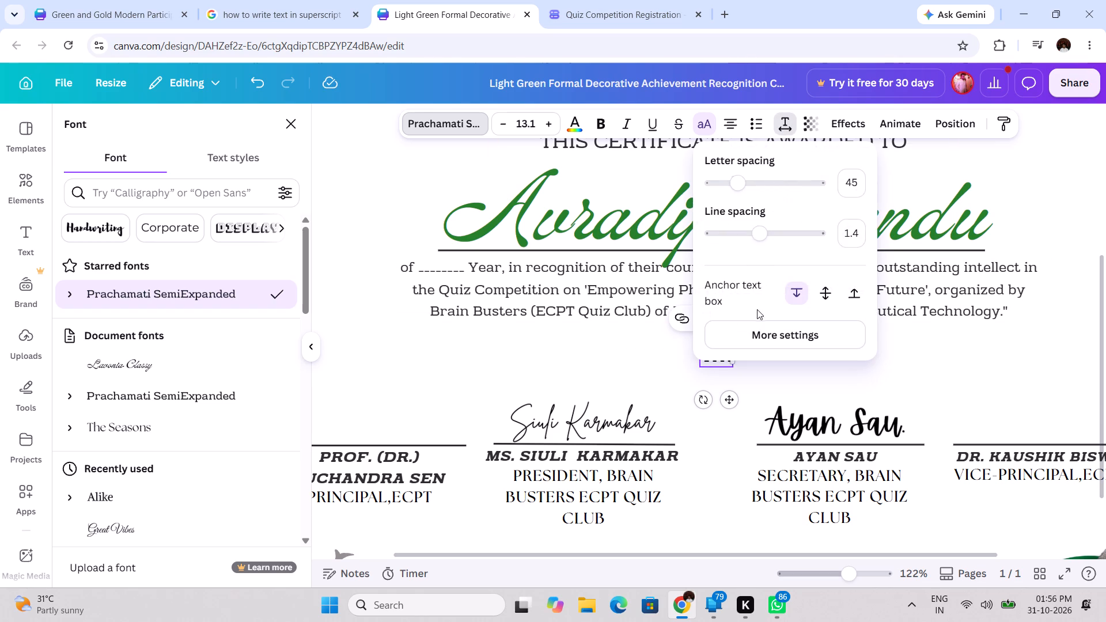
{"action": "left_click", "coordinate": [766, 335]}
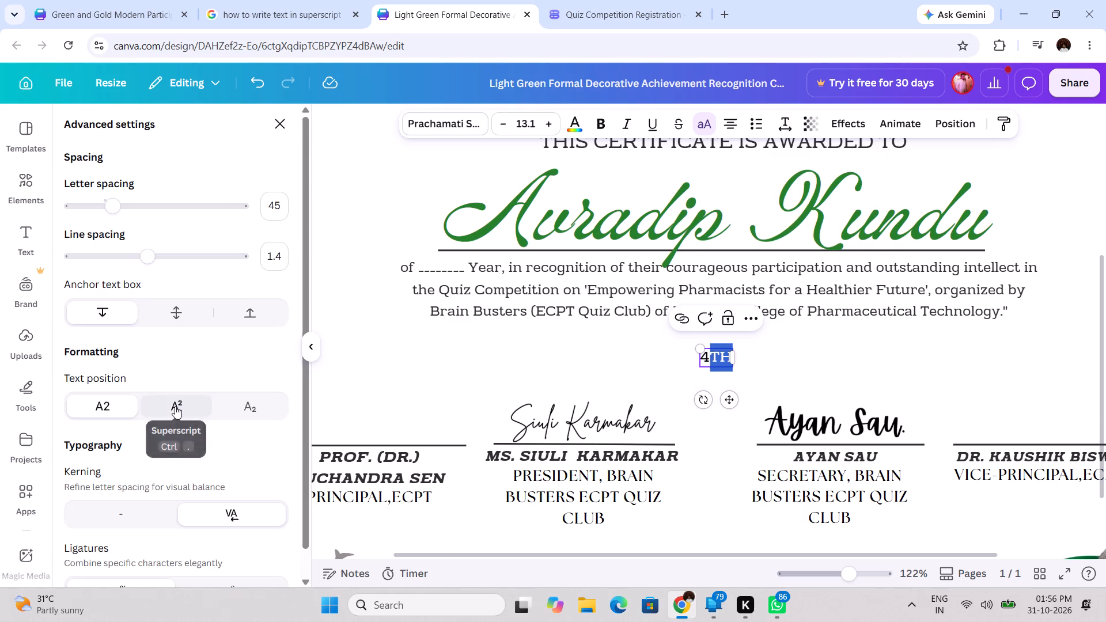
{"action": "left_click", "coordinate": [175, 406]}
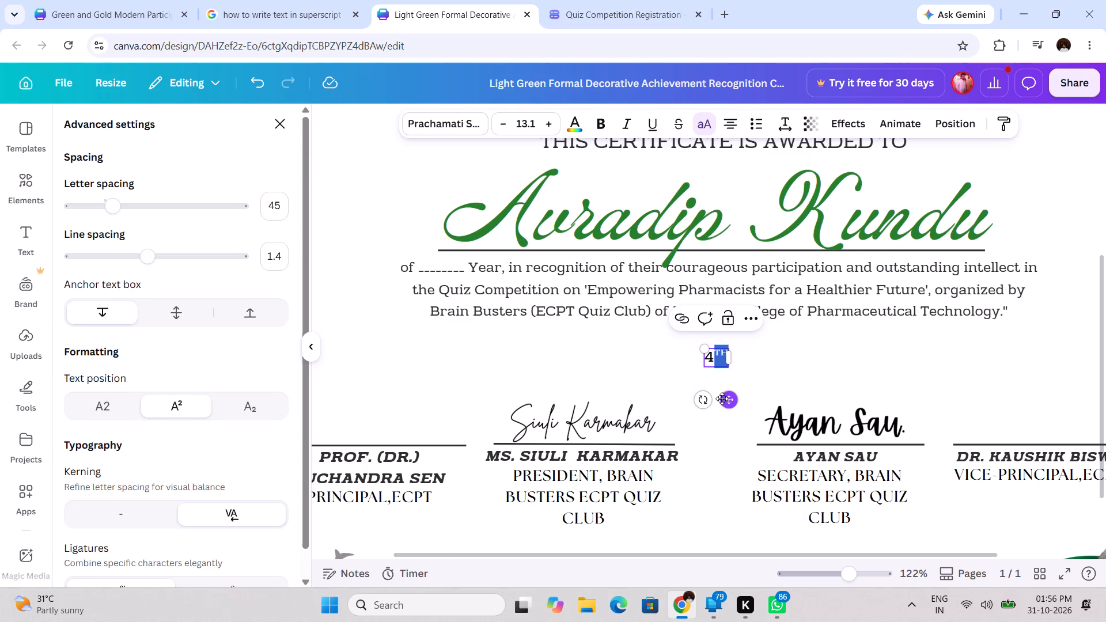
Move the 4TH text box onto the blank line before the word Year in the certificate's body paragraph.
{"action": "left_click_drag", "start_coordinate": [722, 399], "coordinate": [445, 305]}
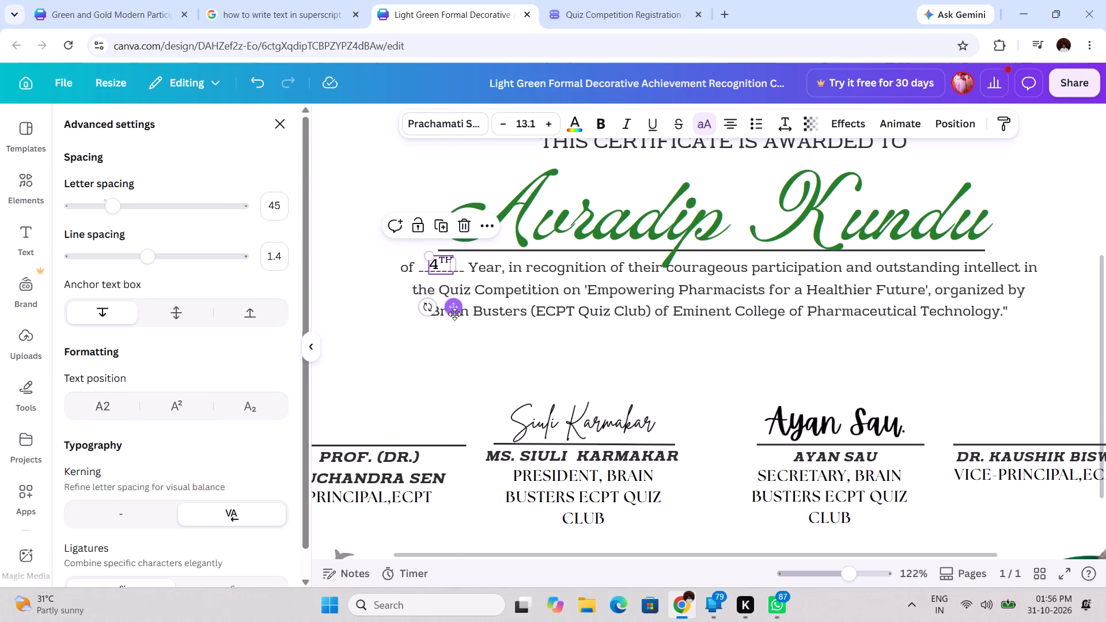
{"action": "left_click", "coordinate": [454, 312]}
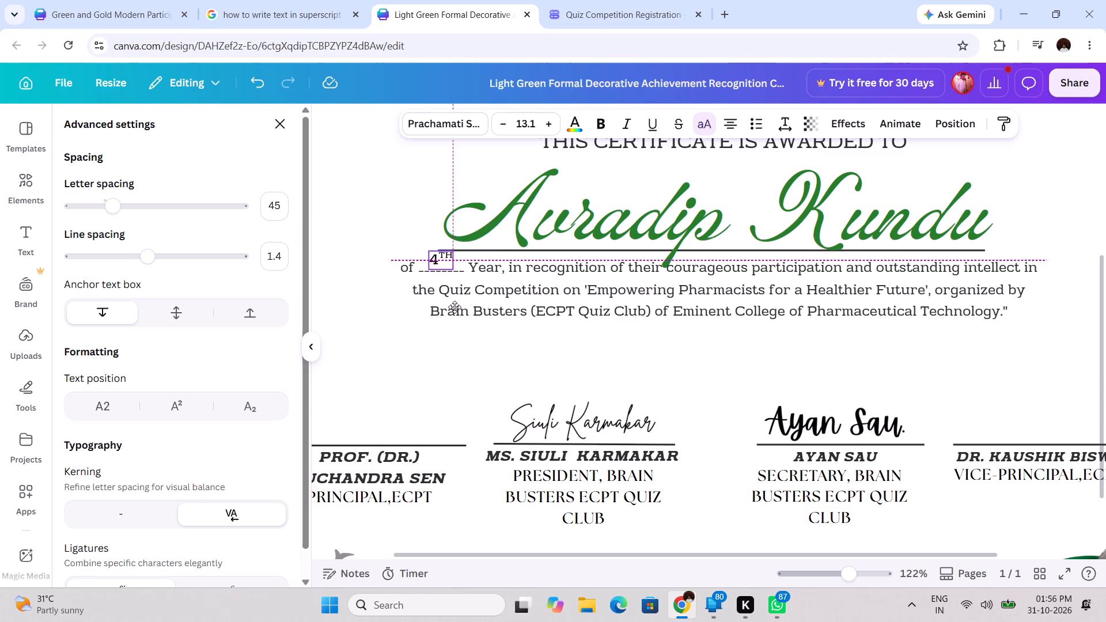
{"action": "left_click", "coordinate": [356, 316]}
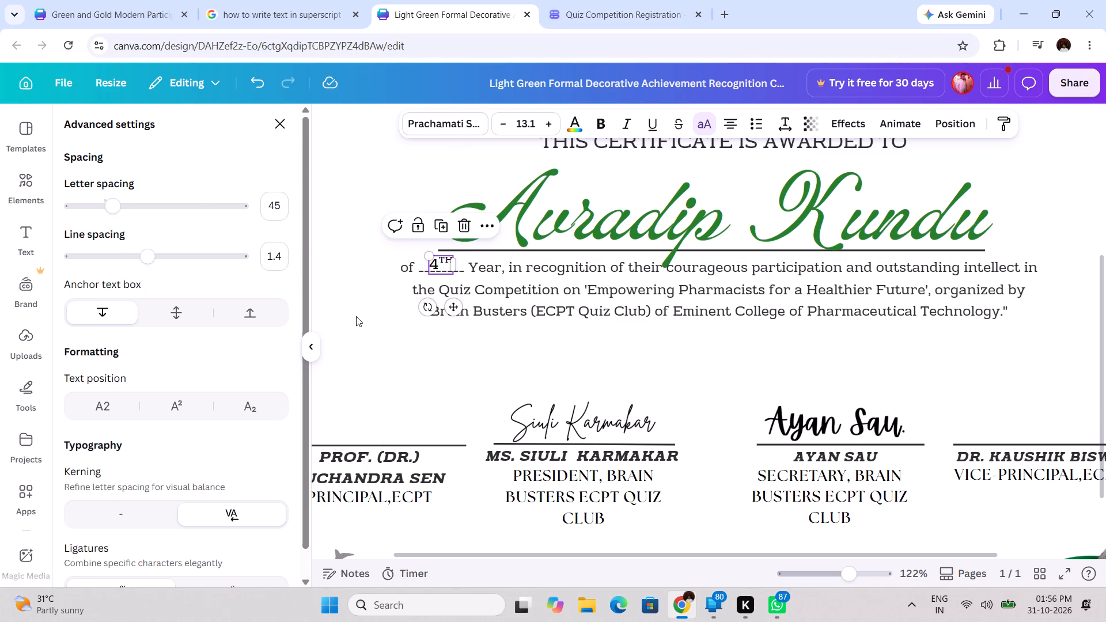
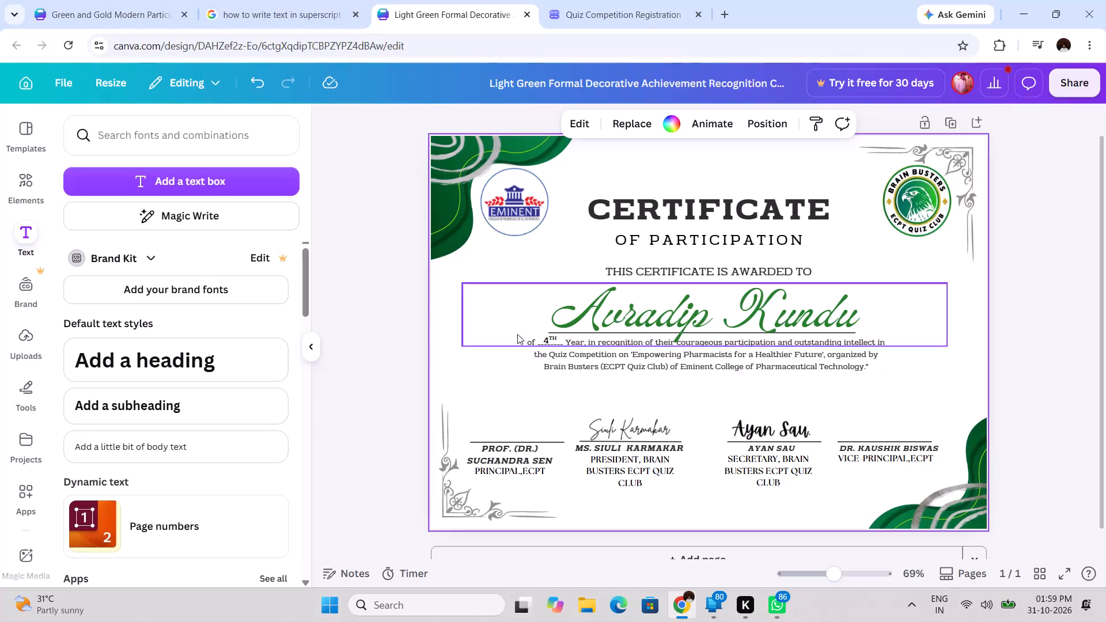
Collapse the text options beside the canvas and deselect the page to view the certificate unobstructed.
{"action": "left_click", "coordinate": [309, 351]}
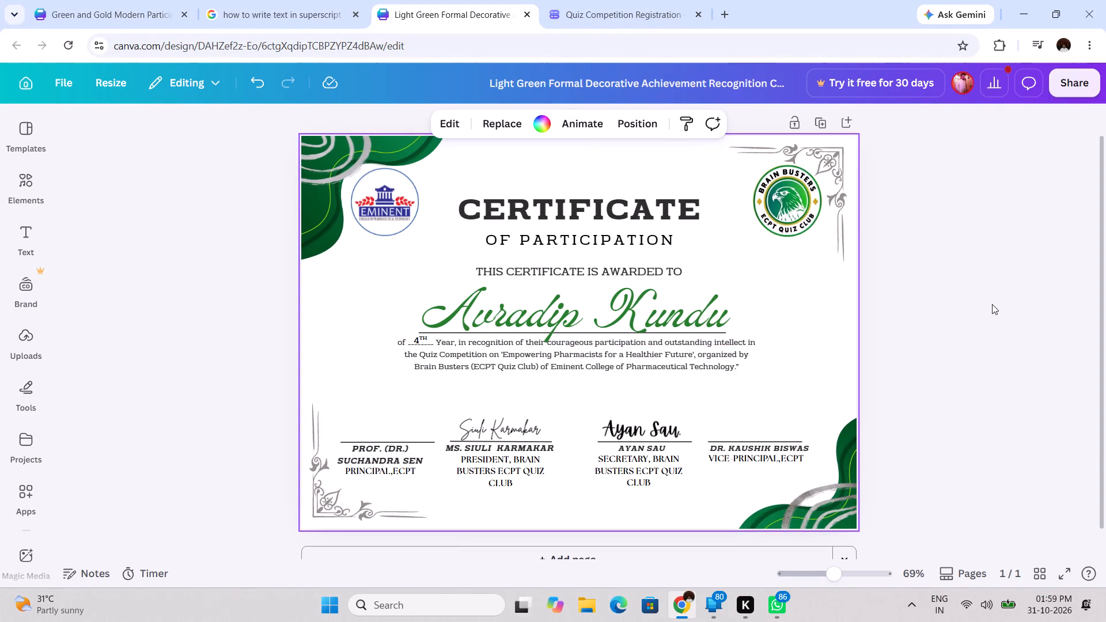
{"action": "left_click", "coordinate": [993, 305]}
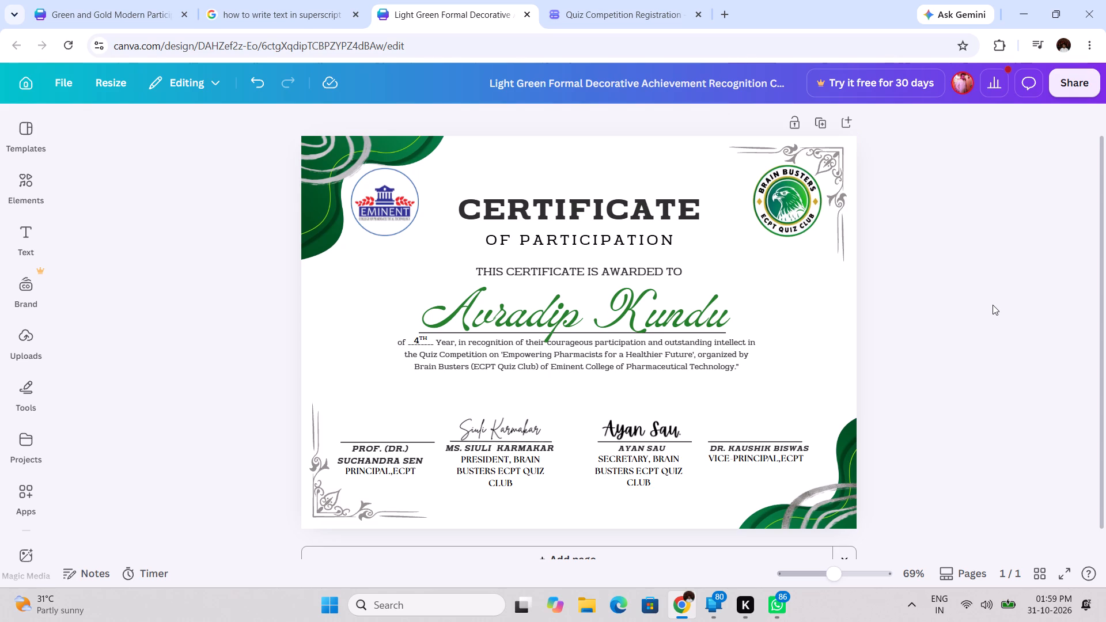
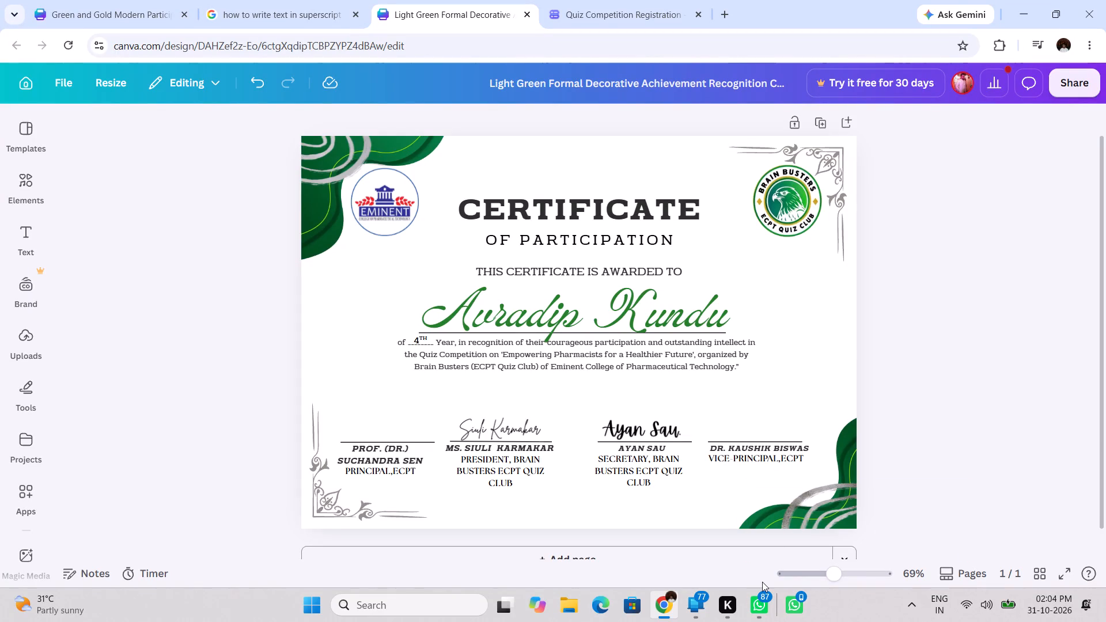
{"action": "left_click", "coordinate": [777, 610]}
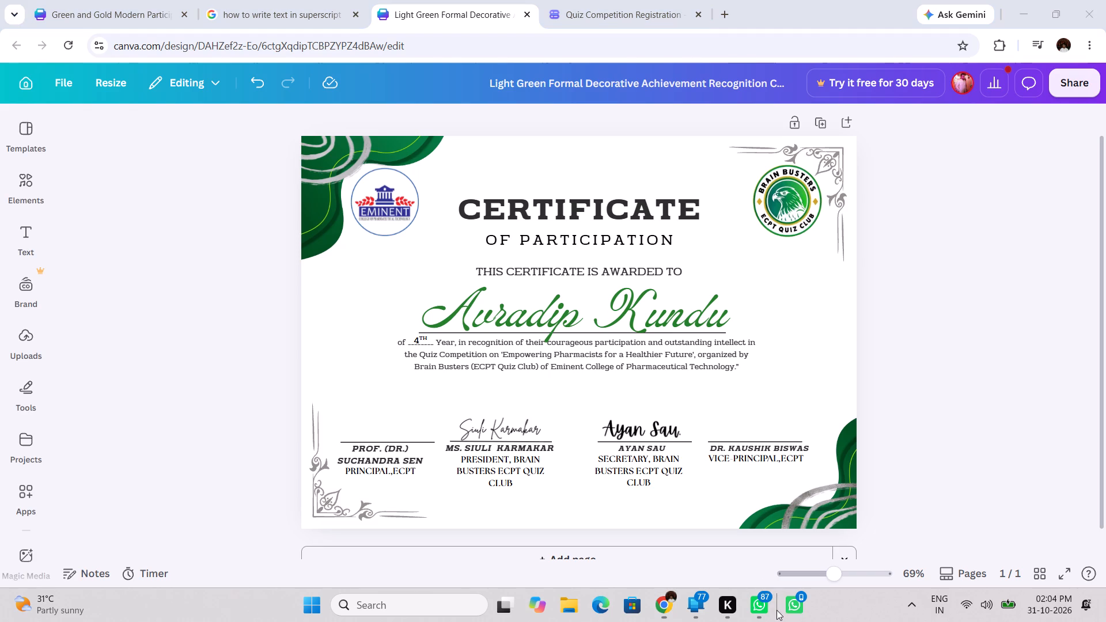
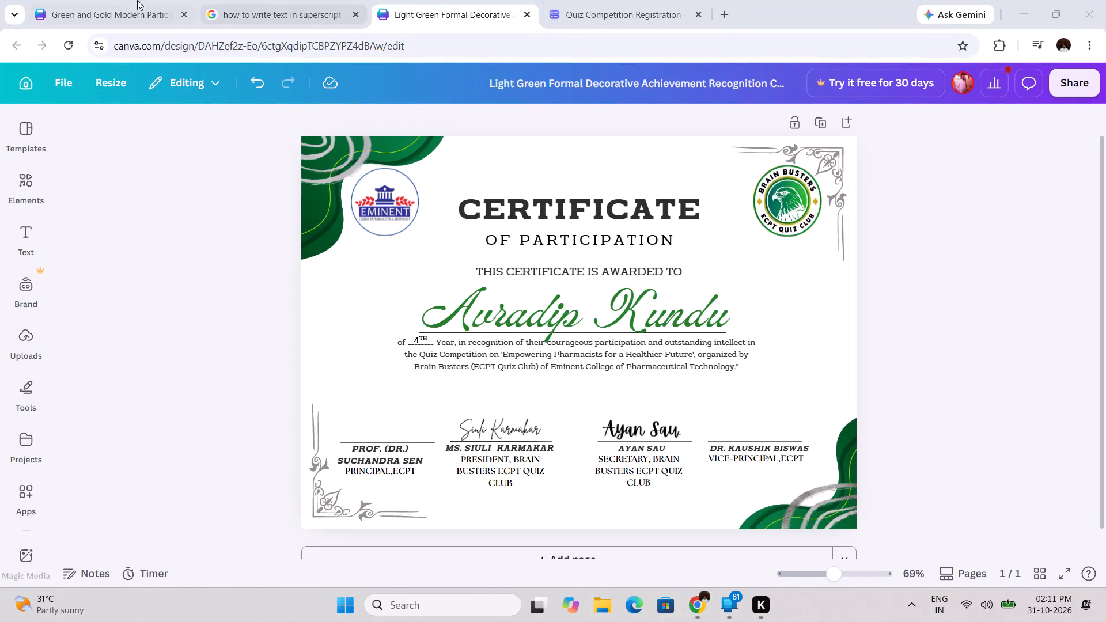
View the Green and Gold Modern Participation Certificate design for comparison, and return to the Light Green certificate of participation.
{"action": "left_click", "coordinate": [104, 0]}
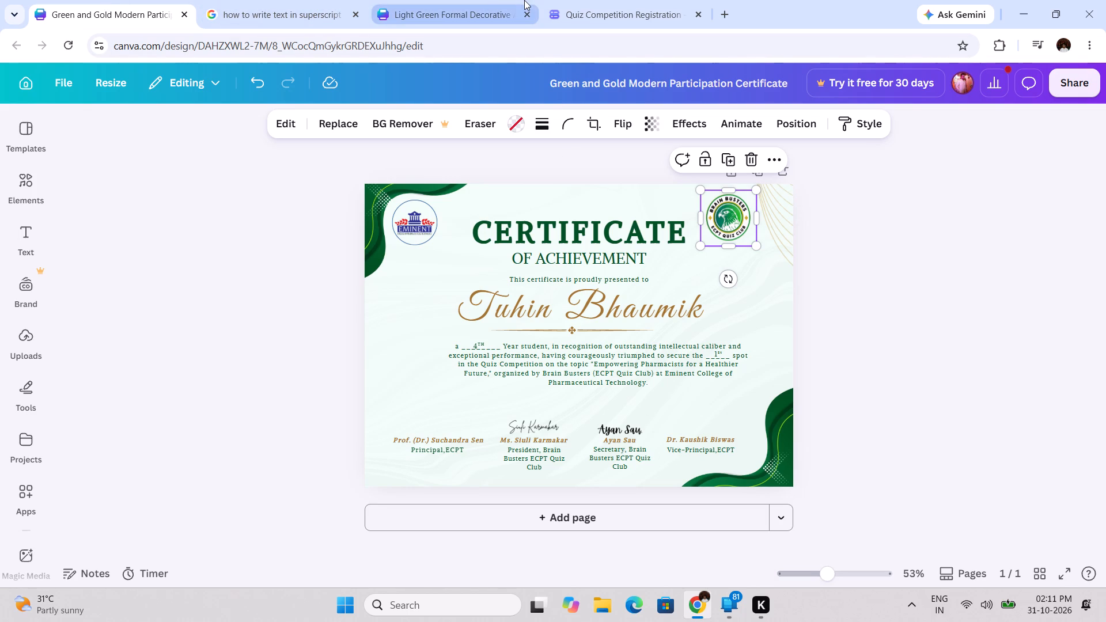
{"action": "left_click", "coordinate": [484, 1]}
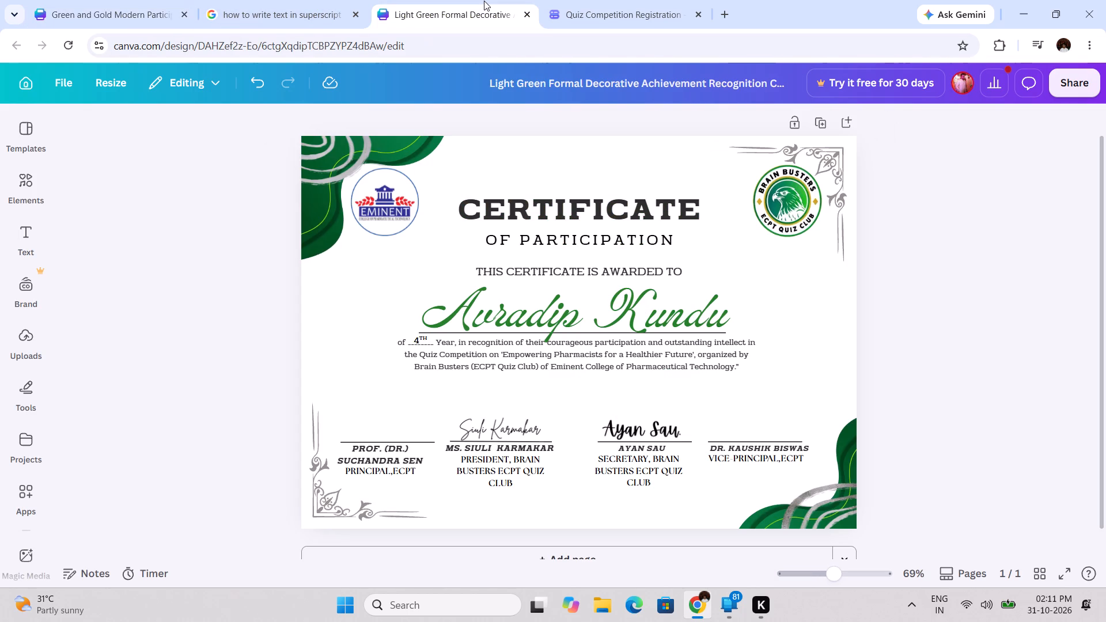
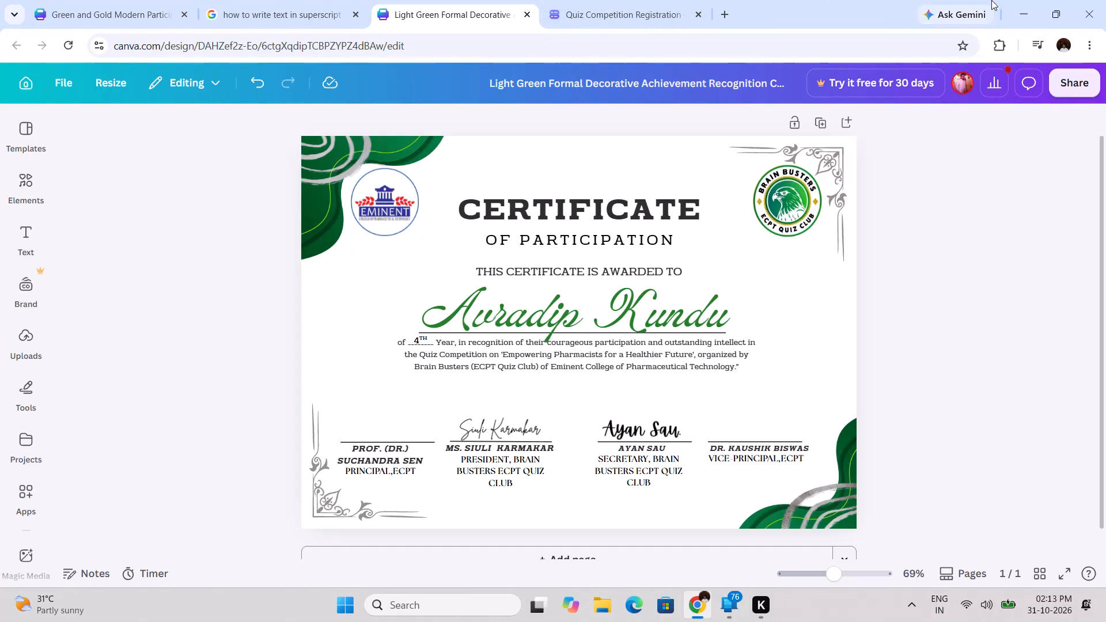
Close the browser window with the certificate design and return to the desktop.
{"action": "left_click", "coordinate": [1105, 0]}
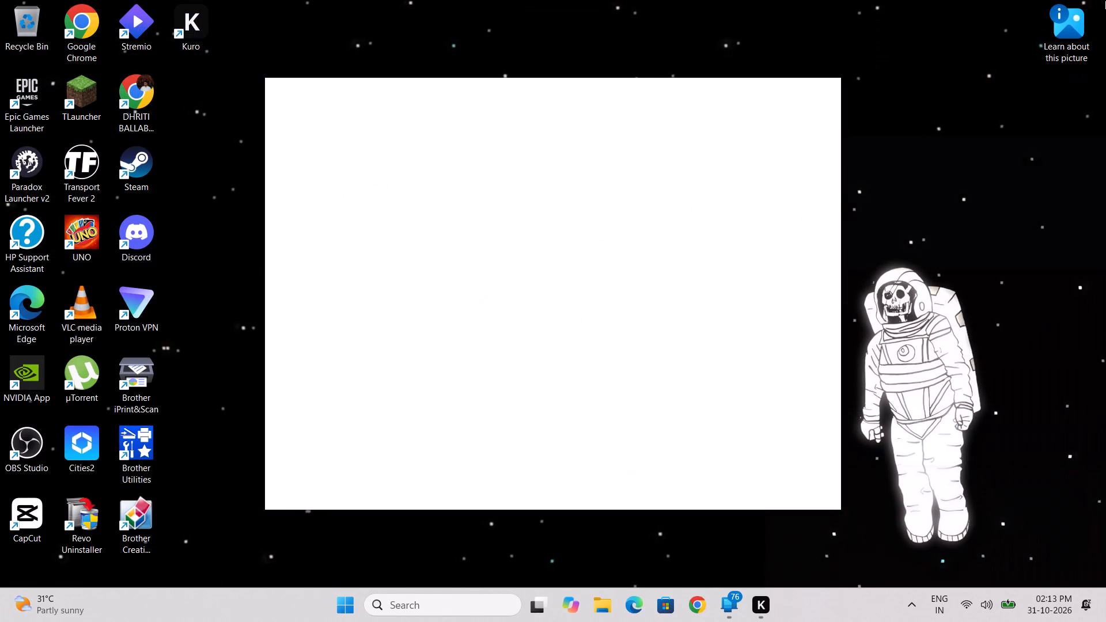
{"action": "left_click", "coordinate": [1105, 342]}
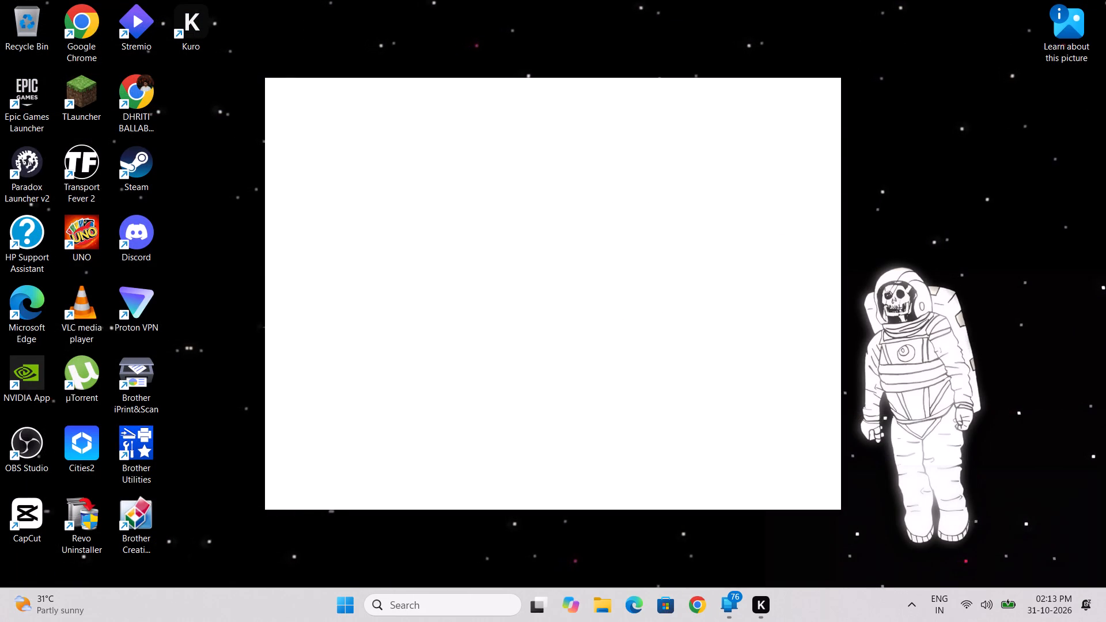